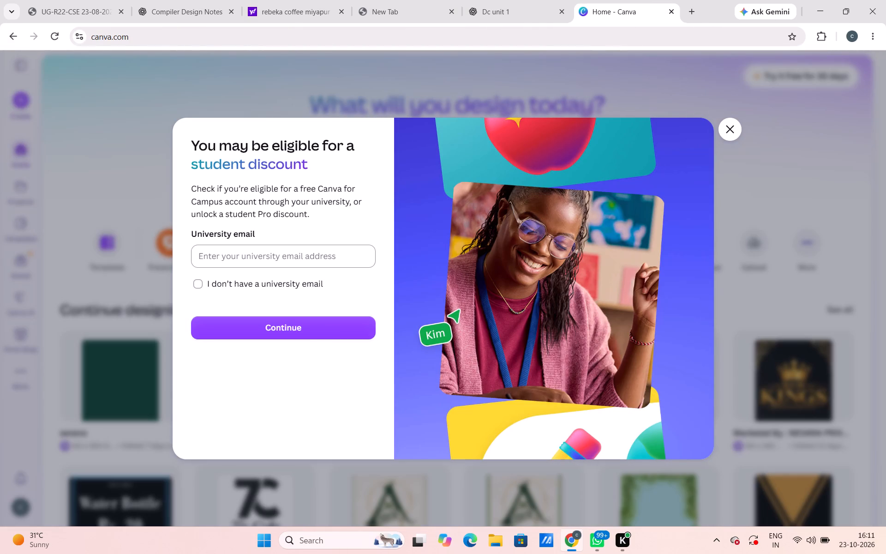
pyautogui.click(729, 126)
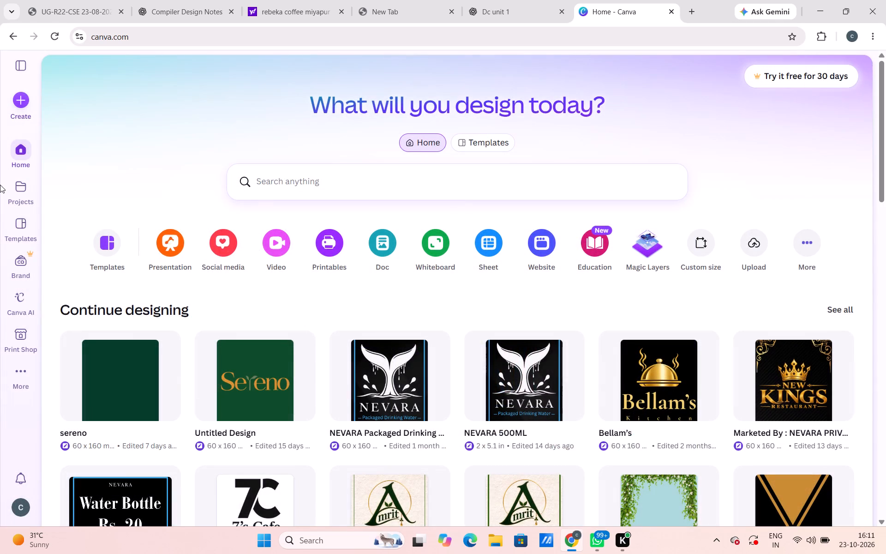
pyautogui.click(24, 103)
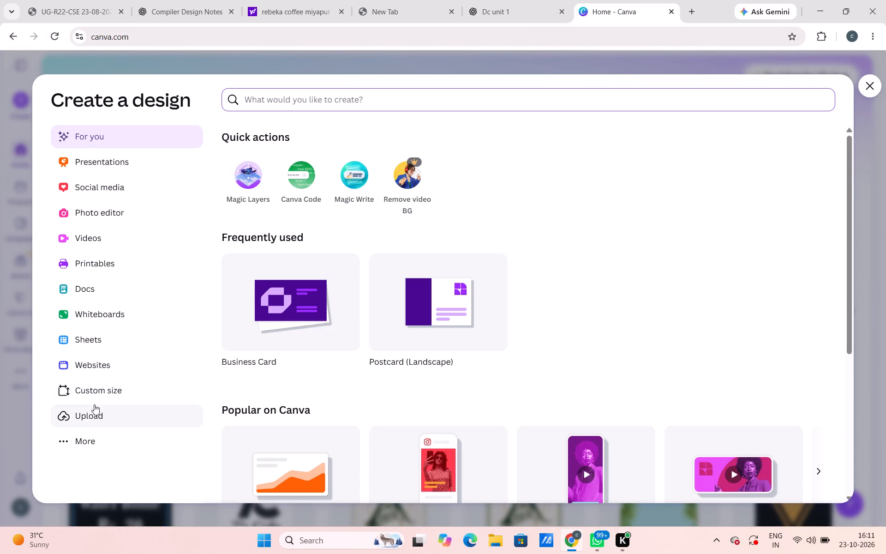
pyautogui.click(110, 395)
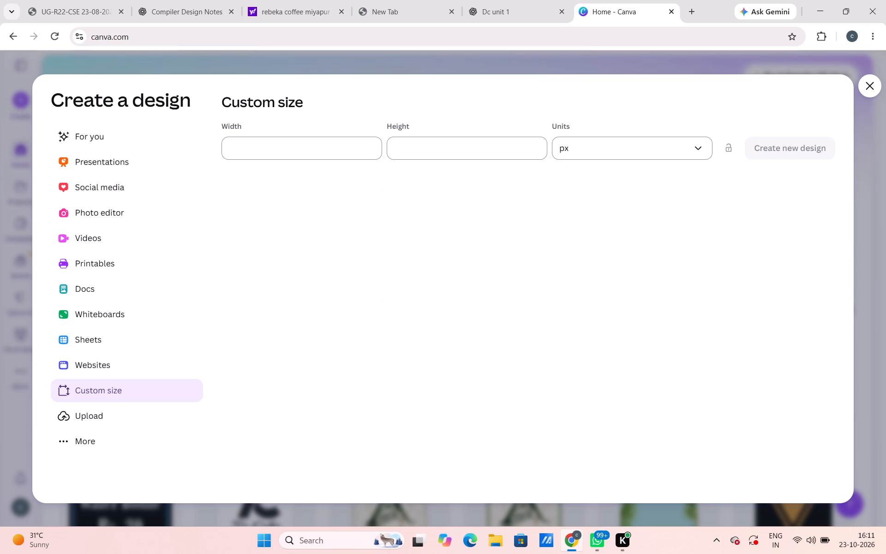
pyautogui.click(319, 147)
pyautogui.write('60')
pyautogui.click(443, 153)
pyautogui.write('160')
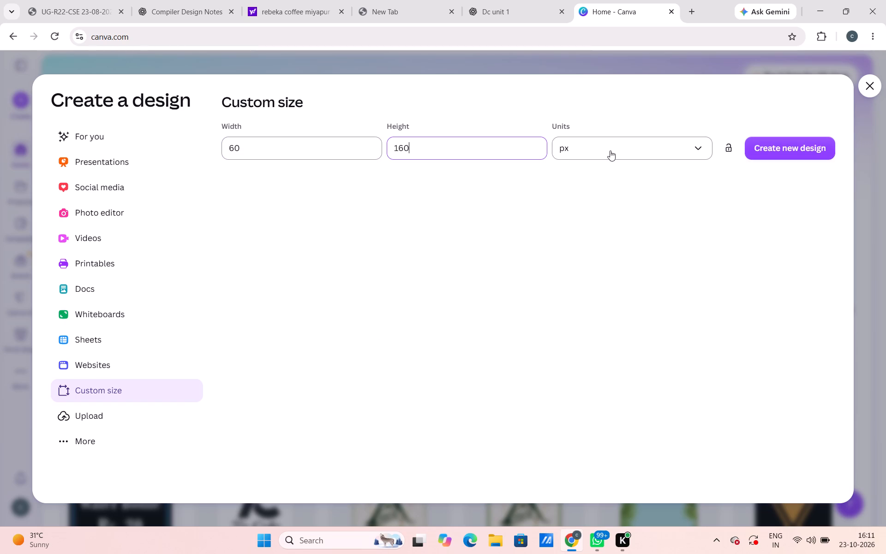
pyautogui.click(610, 151)
pyautogui.click(583, 226)
pyautogui.click(776, 150)
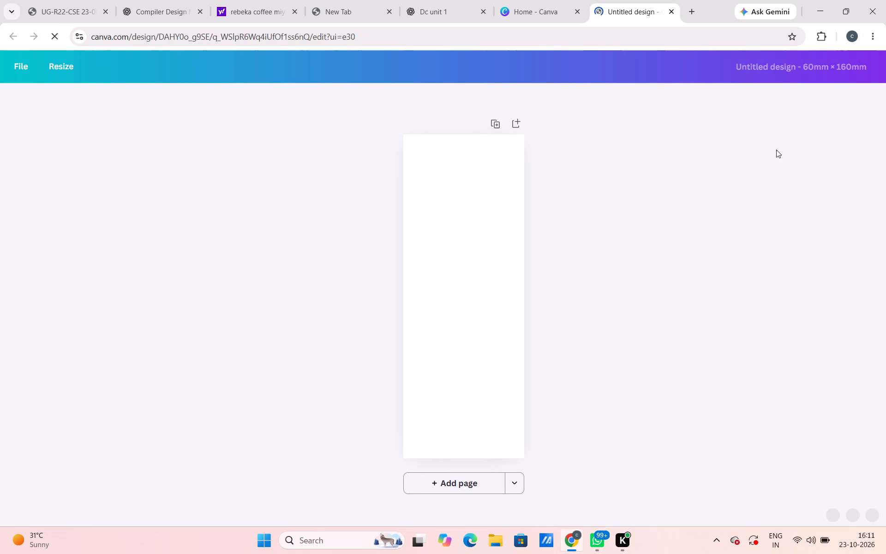
# Open Pinterest in a new tab and search for the suggestion "red texture background".
pyautogui.click(693, 2)
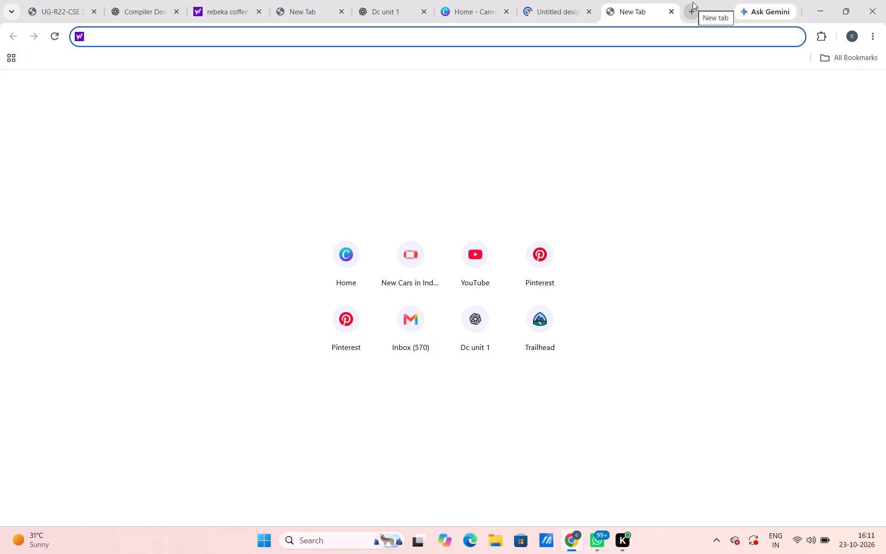
pyautogui.click(348, 332)
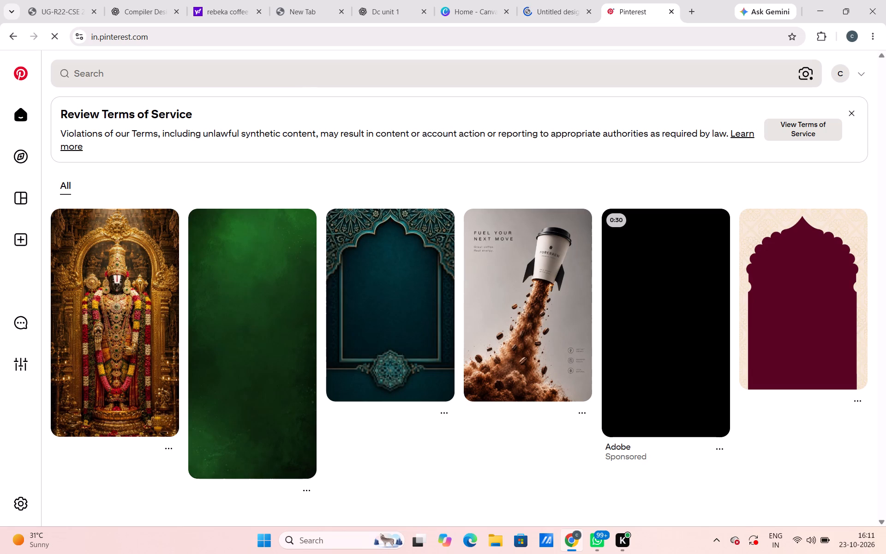
pyautogui.click(284, 77)
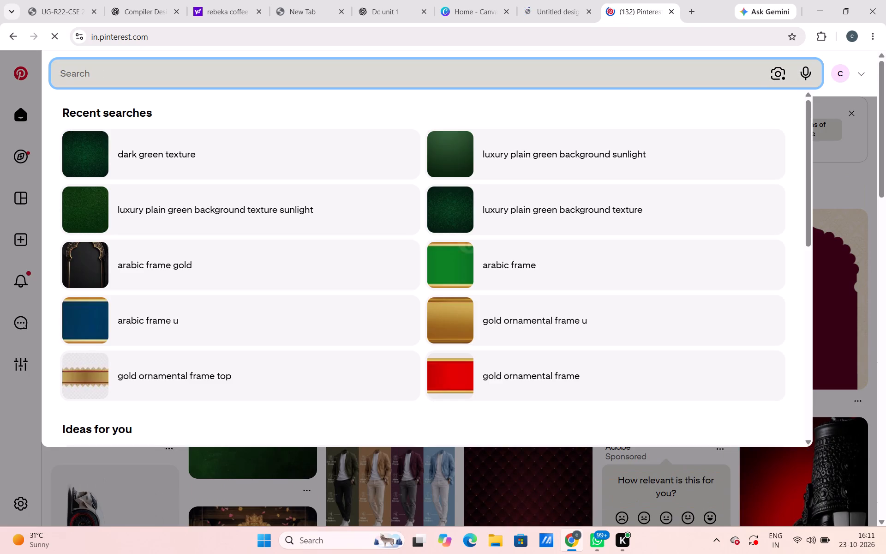
pyautogui.write('RED')
pyautogui.press('space')
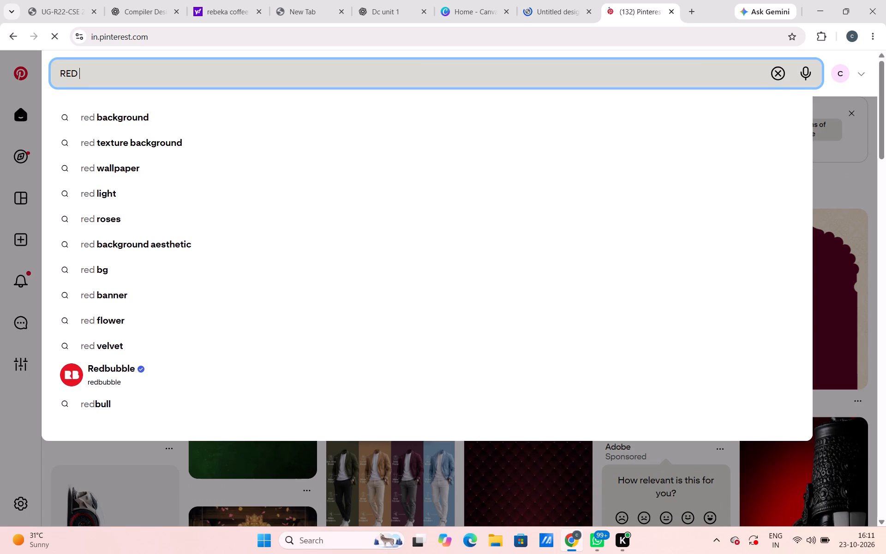
pyautogui.click(231, 148)
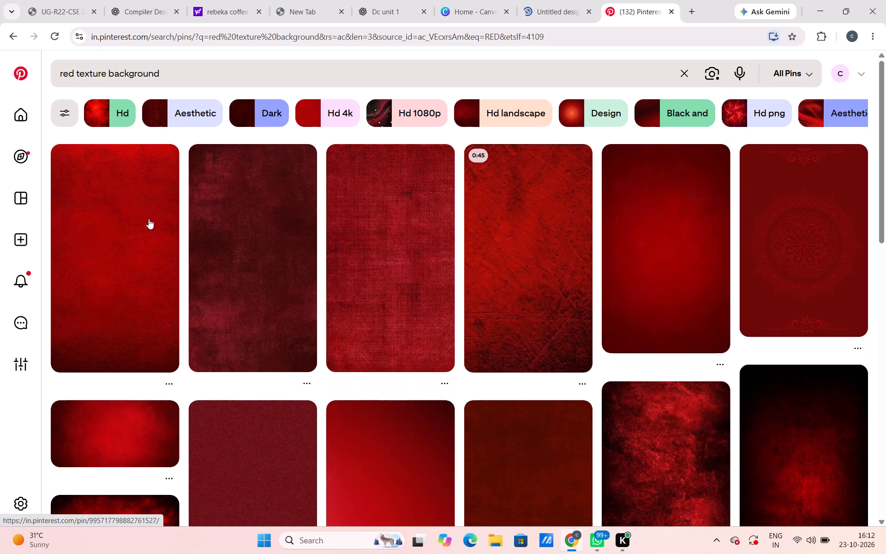
# Remove the word "texture" from the Pinterest query and search for "red background".
pyautogui.click(59, 77)
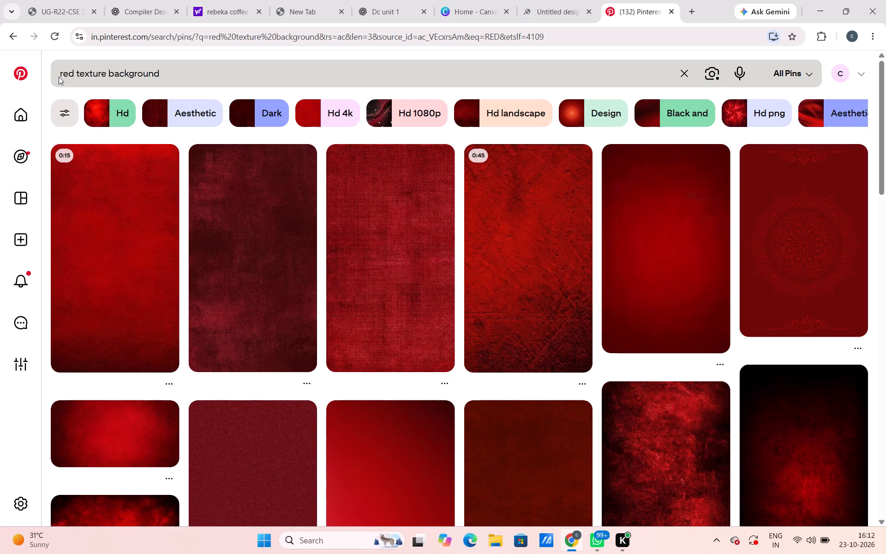
pyautogui.click(109, 71)
pyautogui.press('Left')
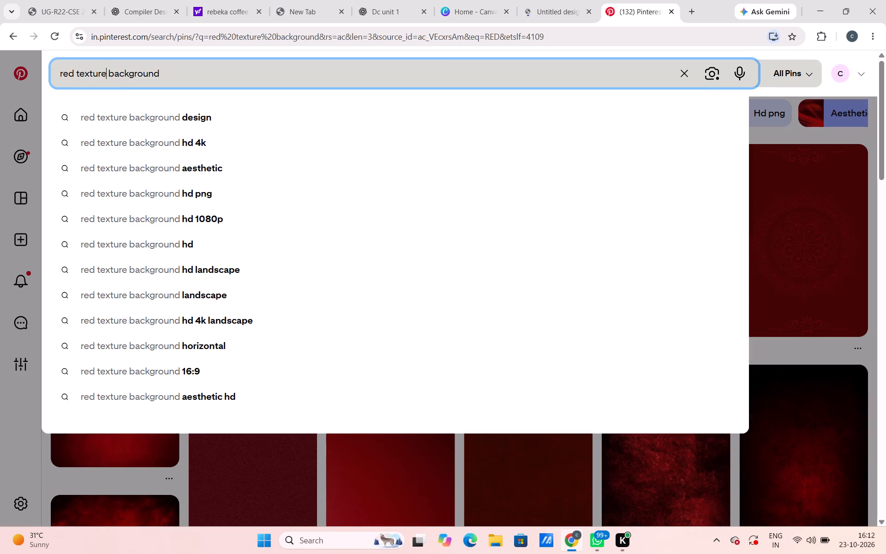
pyautogui.press('BackSpace')
pyautogui.press('BackSpace')
pyautogui.press('BackSpace')
pyautogui.press('BackSpace')
pyautogui.press('BackSpace')
pyautogui.press('BackSpace')
pyautogui.press('BackSpace')
pyautogui.press('Return')
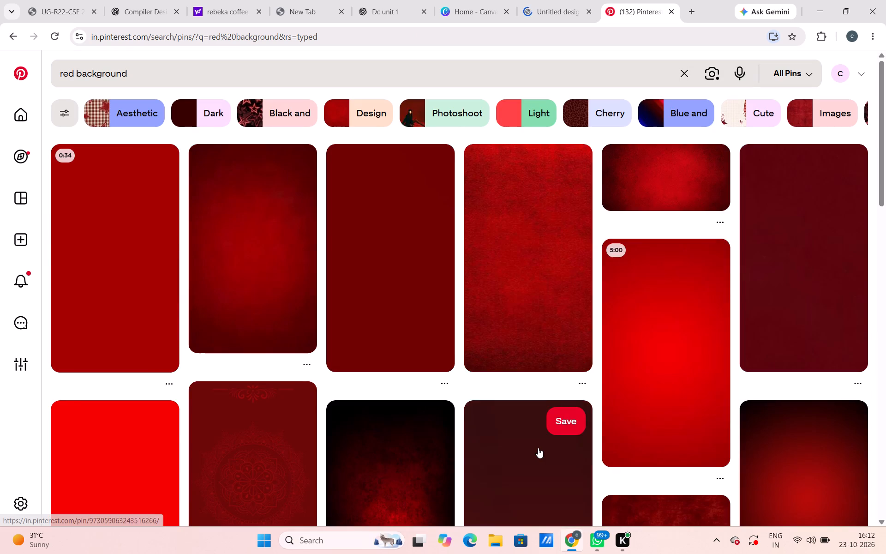
# Browse the "red background" results and the pins related to the solid red ones for a suitable plain background.
pyautogui.scroll(-16, 538, 448)
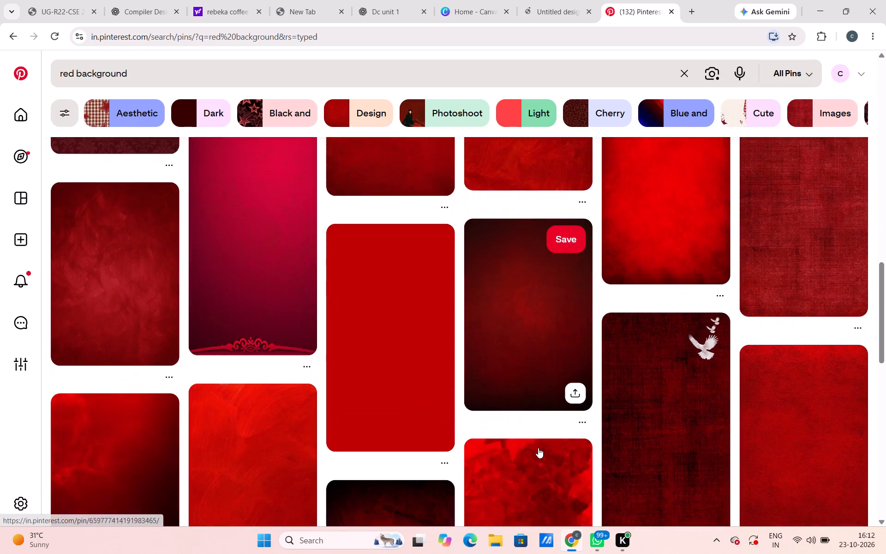
pyautogui.scroll(-10, 538, 448)
pyautogui.scroll(11, 538, 448)
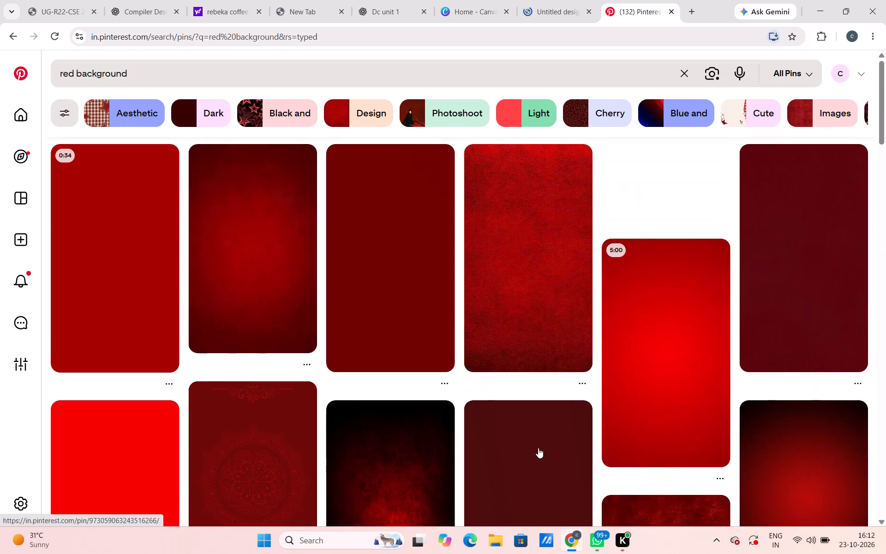
pyautogui.scroll(9, 538, 448)
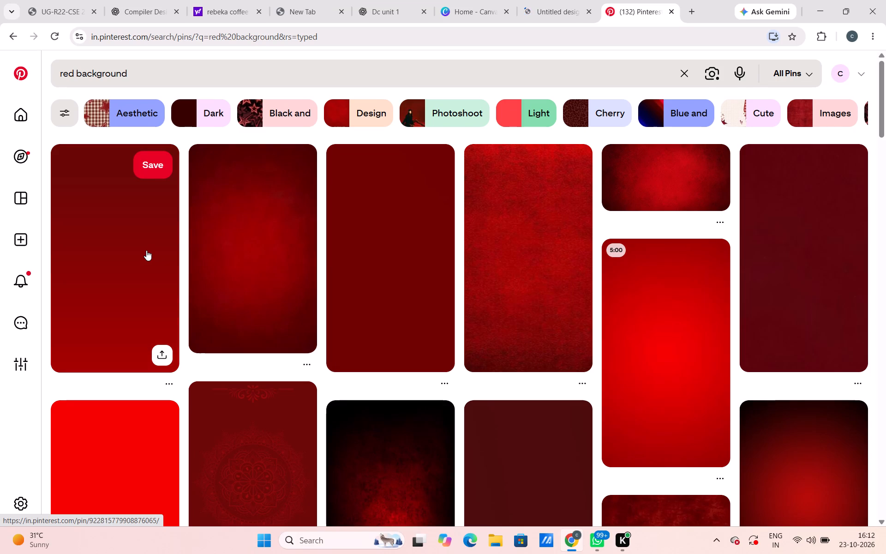
pyautogui.click(127, 235)
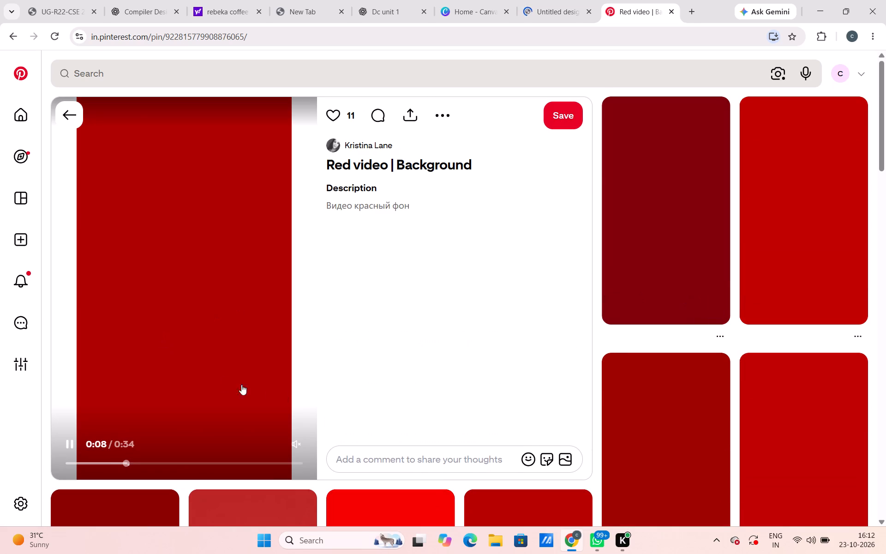
pyautogui.scroll(-9, 283, 393)
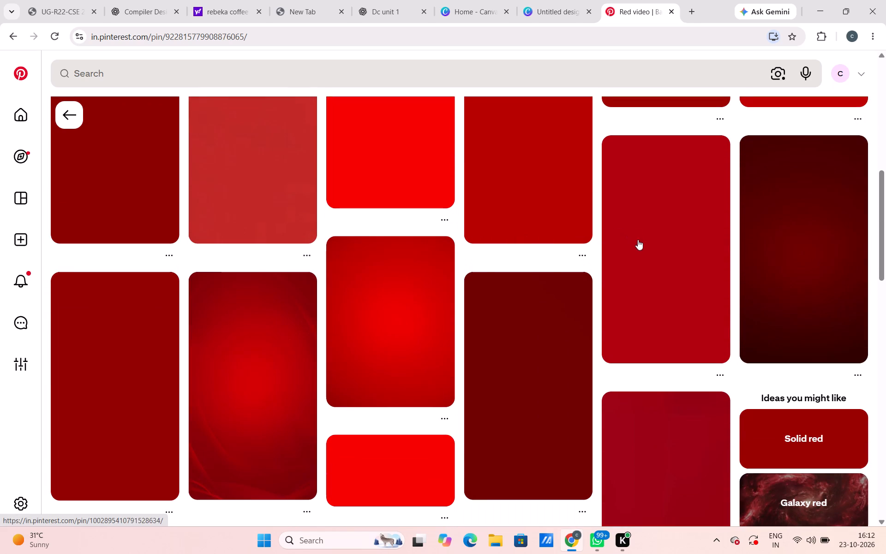
pyautogui.scroll(8, 438, 297)
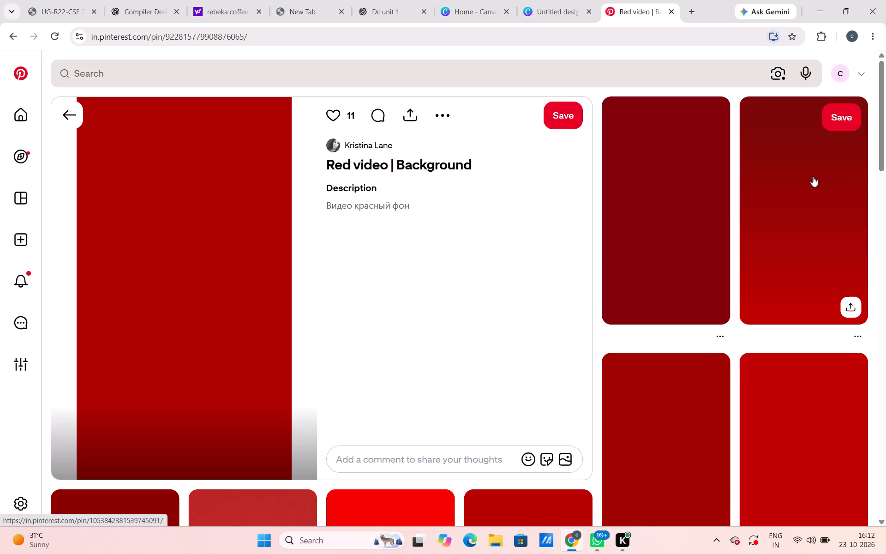
pyautogui.click(813, 176)
pyautogui.scroll(-1, 813, 176)
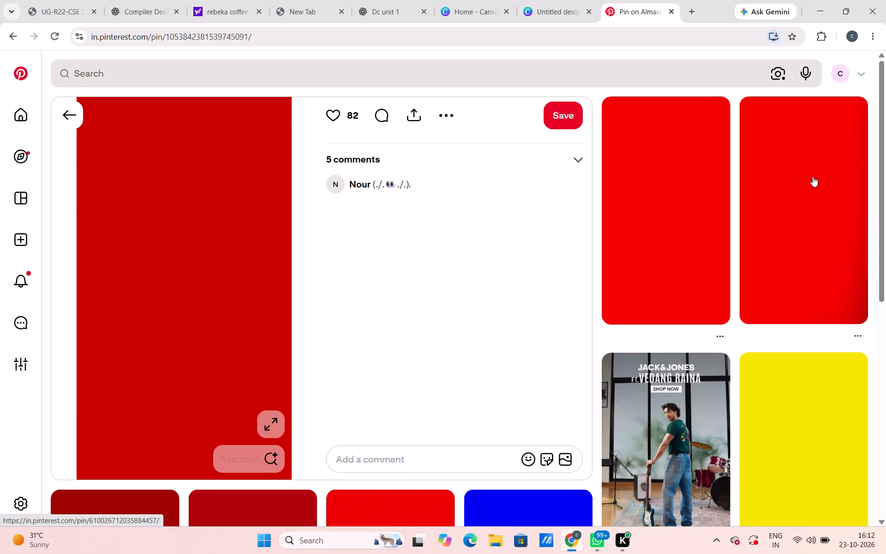
pyautogui.scroll(-3, 813, 176)
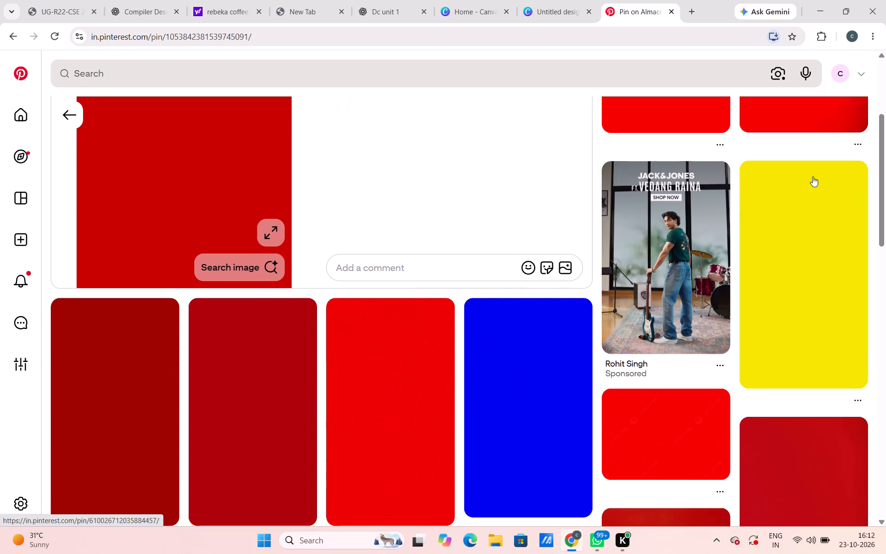
pyautogui.scroll(-5, 813, 176)
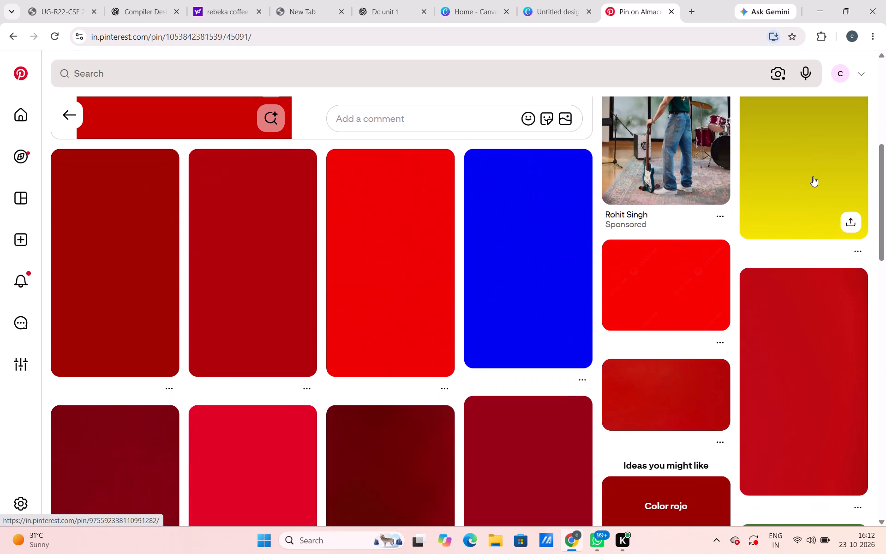
pyautogui.scroll(1, 813, 176)
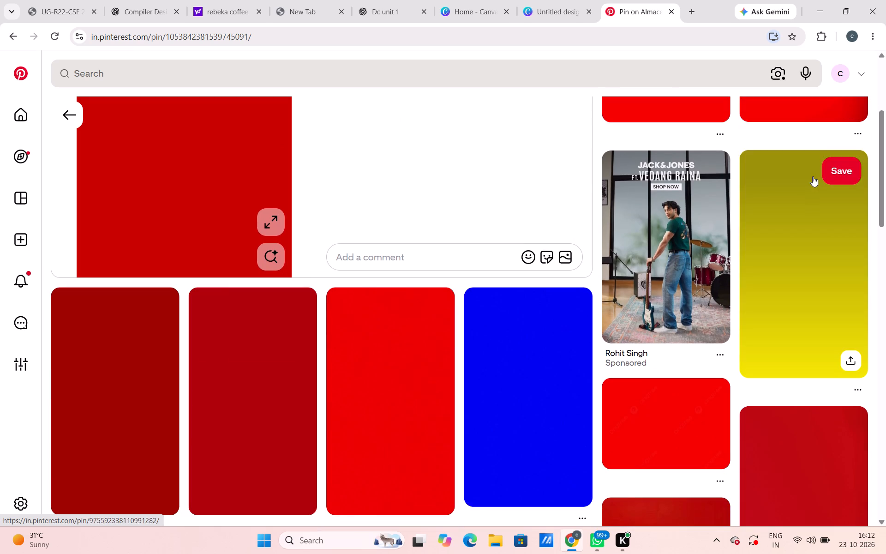
# Open the plain crimson-red related pin and copy its image.
pyautogui.click(224, 400)
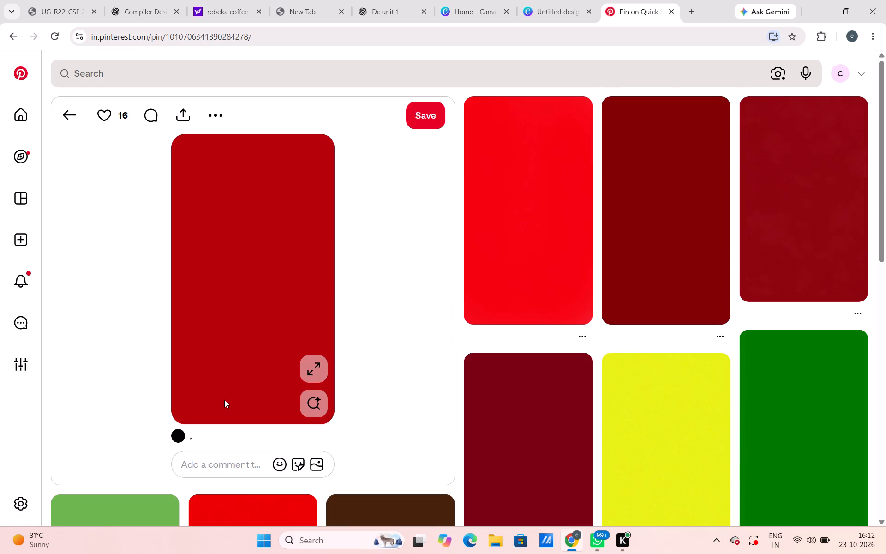
pyautogui.rightClick(224, 400)
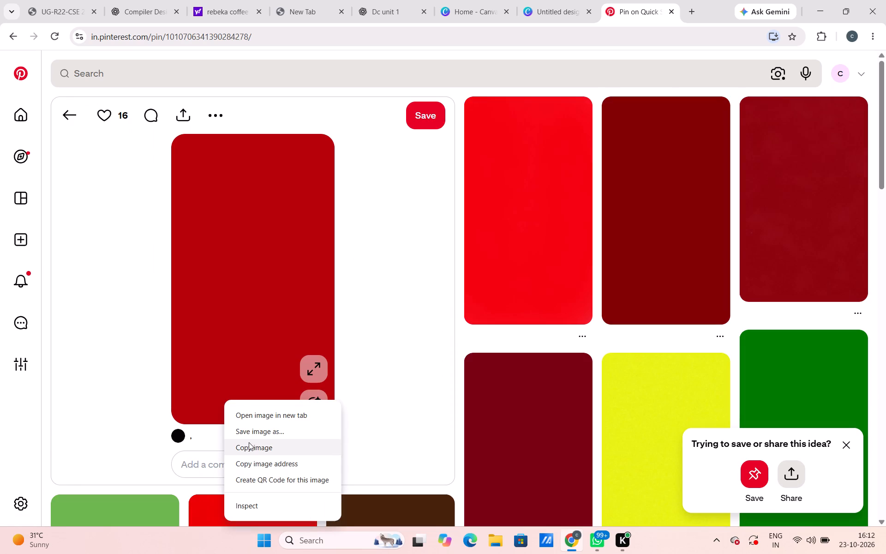
pyautogui.click(249, 442)
pyautogui.click(536, 0)
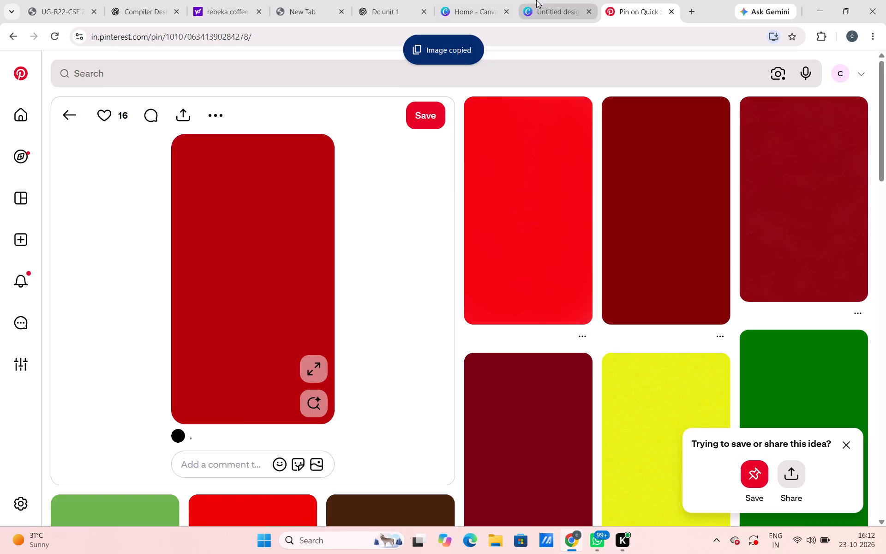
pyautogui.click(615, 308)
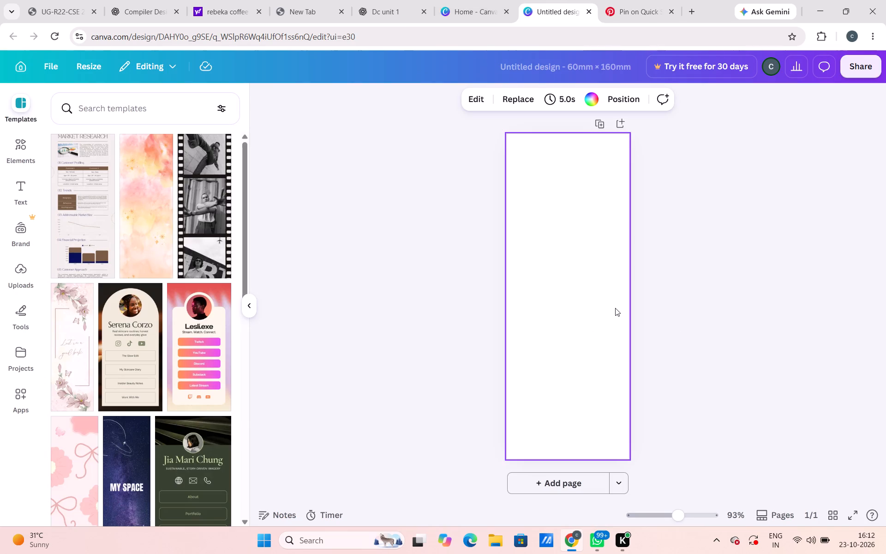
pyautogui.hotkey('ctrl', 'v')
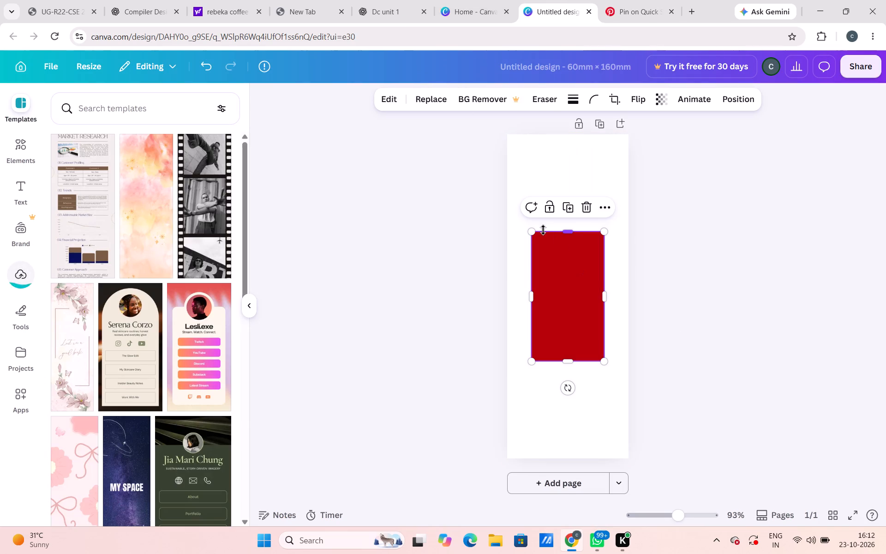
pyautogui.moveTo(532, 234); pyautogui.dragTo(497, 120)
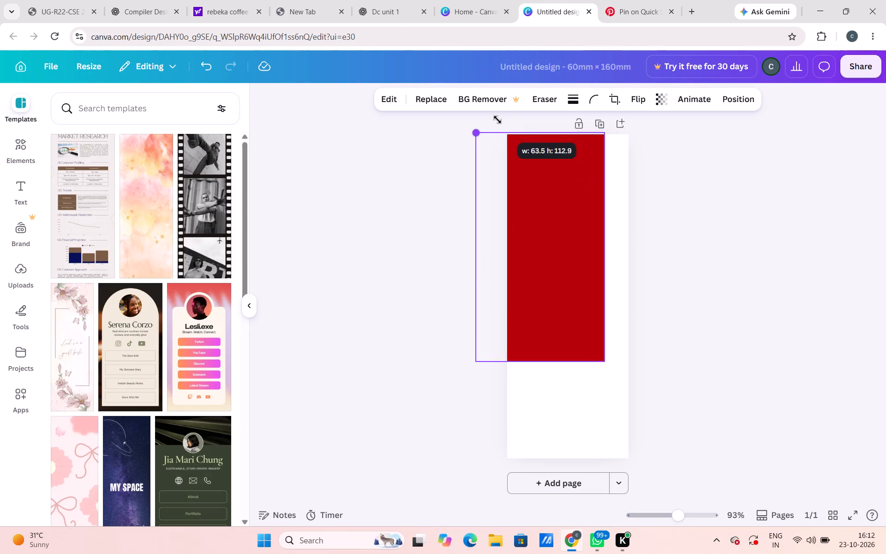
pyautogui.moveTo(497, 120); pyautogui.dragTo(491, 108)
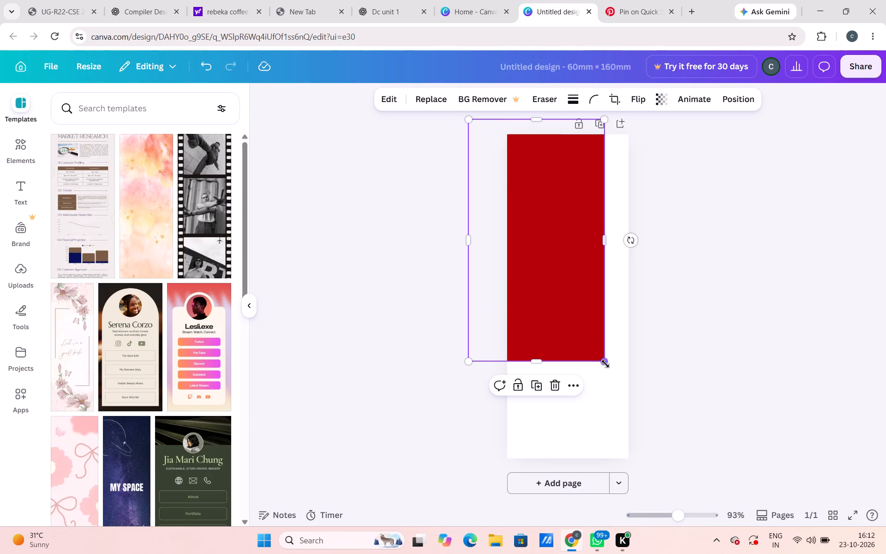
pyautogui.moveTo(607, 367); pyautogui.dragTo(627, 410)
pyautogui.click(581, 318)
pyautogui.moveTo(607, 362); pyautogui.dragTo(627, 423)
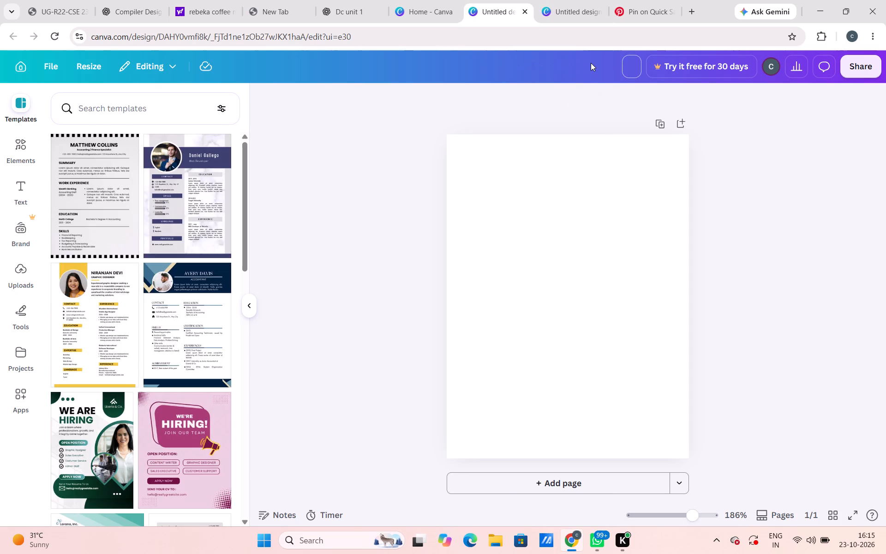
pyautogui.write('scan')
pyautogui.press('Return')
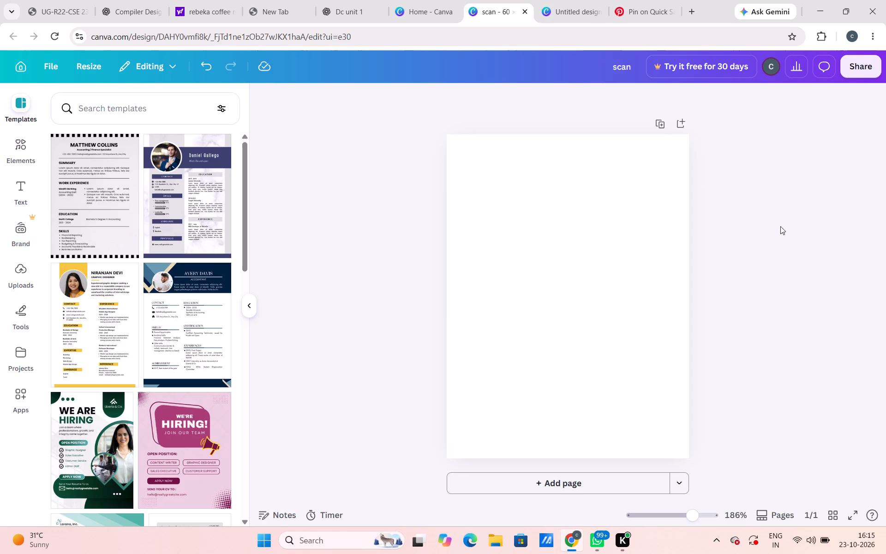
pyautogui.click(795, 237)
pyautogui.click(525, 12)
# Set the custom height to 120 mm and create a new 60 × 120 mm Canva design.
pyautogui.click(443, 0)
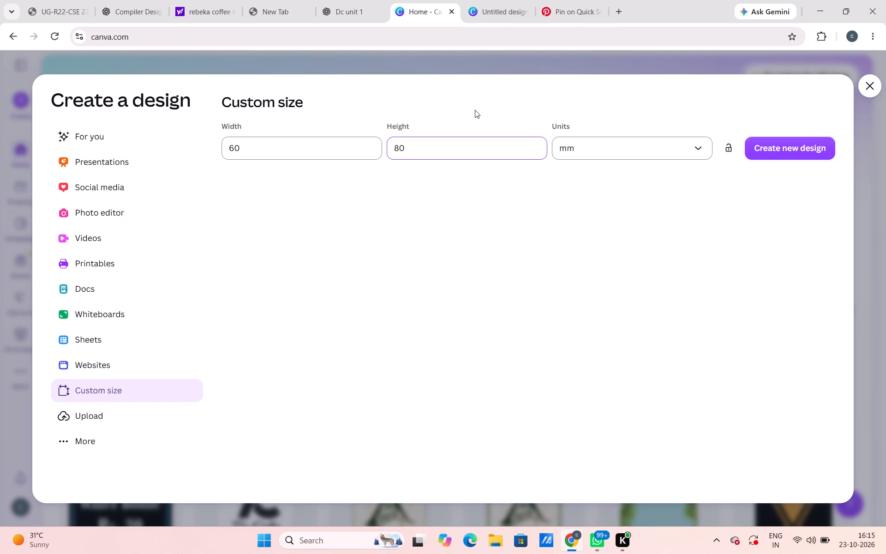
pyautogui.press('BackSpace')
pyautogui.press('BackSpace')
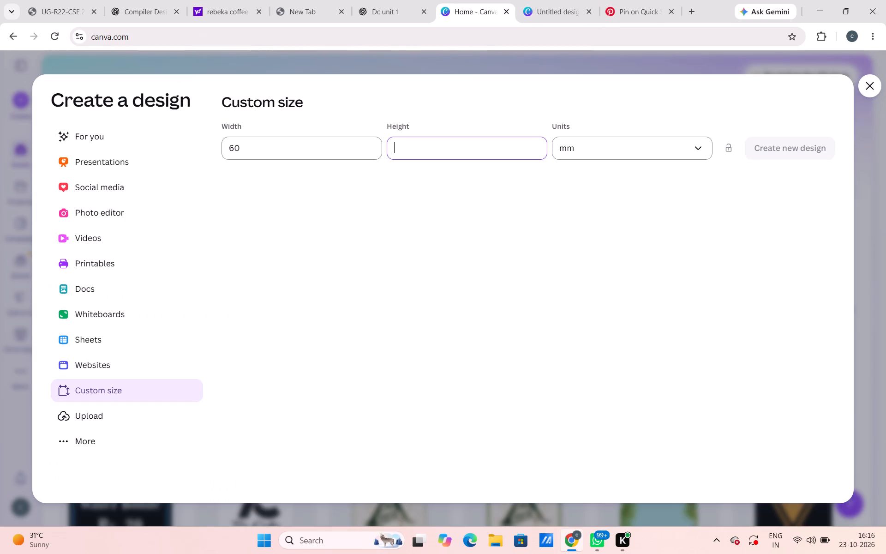
pyautogui.press('0')
pyautogui.press('BackSpace')
pyautogui.write('120')
pyautogui.press('Return')
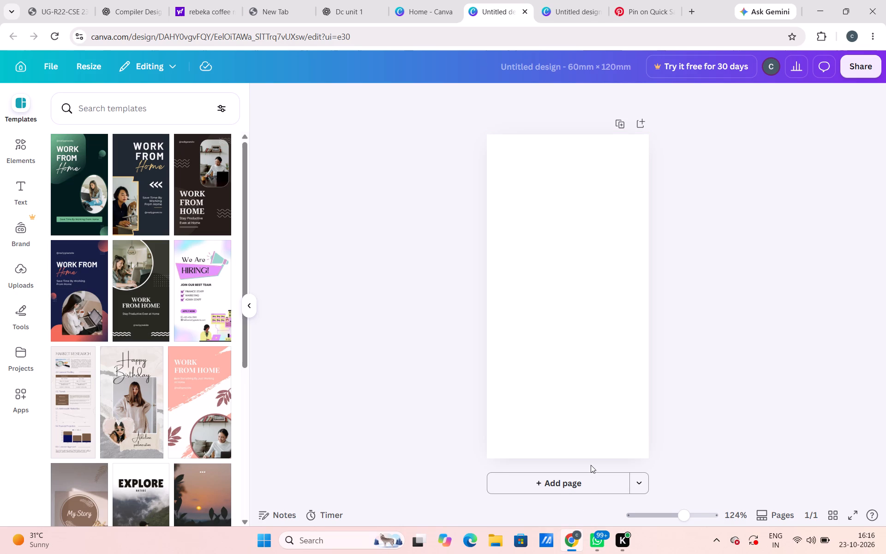
# Close the custom size dialog, expand the recent designs on the Canva home page, and open The Fusion Pizza | Big Burger Co. Hyderabad invoice design.
pyautogui.click(418, 0)
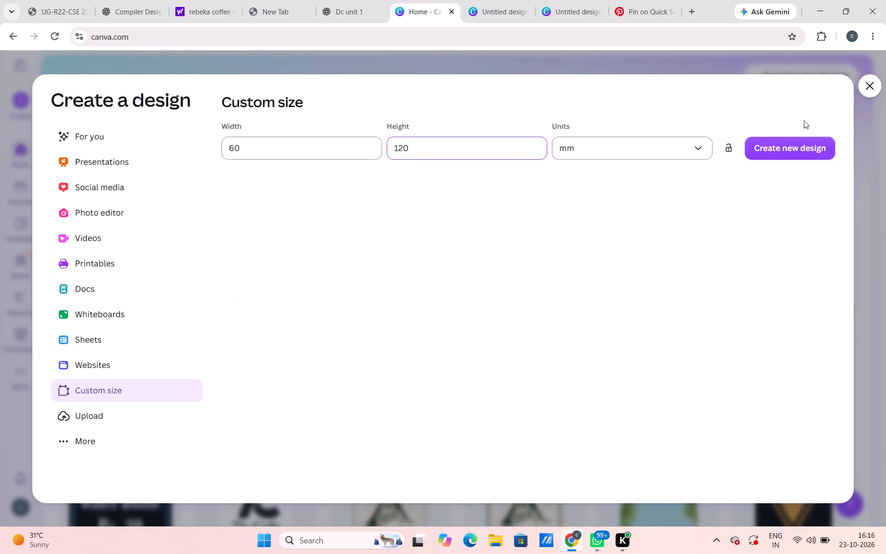
pyautogui.click(879, 88)
pyautogui.scroll(-2, 552, 367)
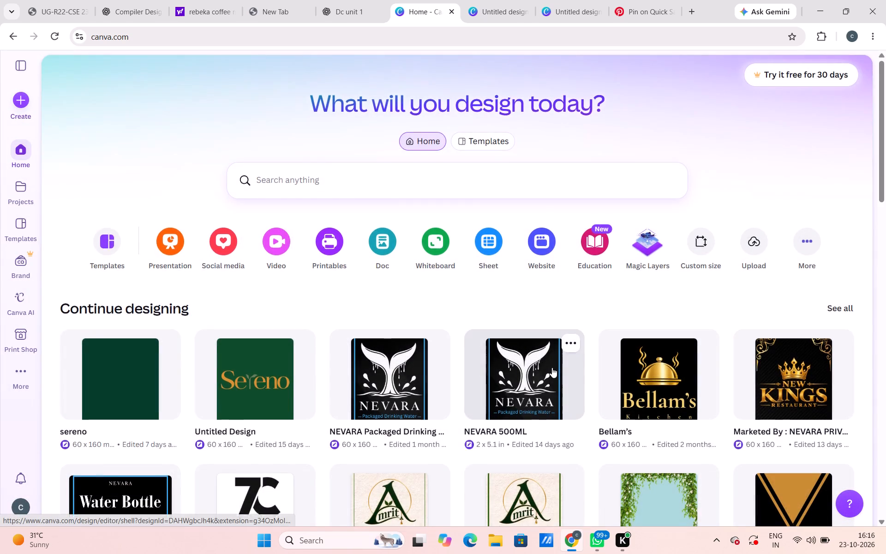
pyautogui.scroll(-4, 552, 367)
pyautogui.scroll(3, 552, 367)
pyautogui.scroll(-3, 552, 367)
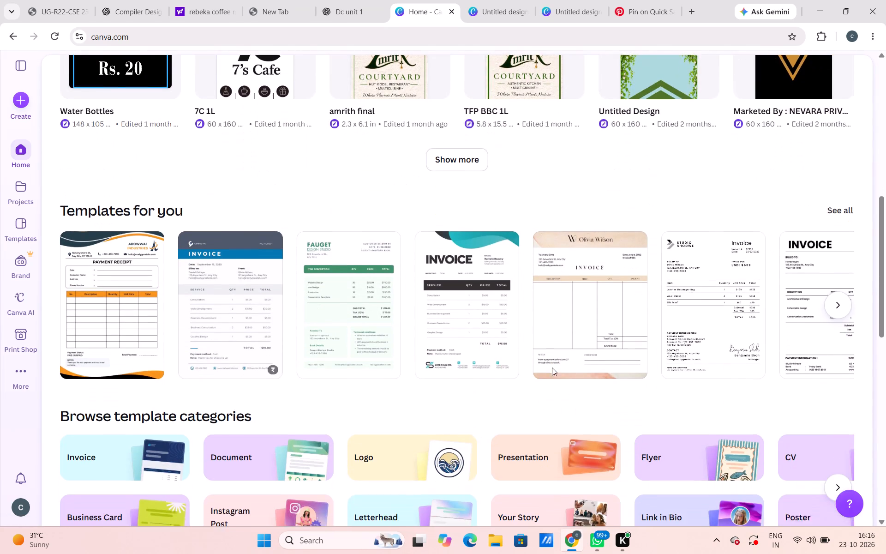
pyautogui.scroll(-2, 552, 367)
pyautogui.scroll(2, 552, 367)
pyautogui.scroll(-2, 552, 367)
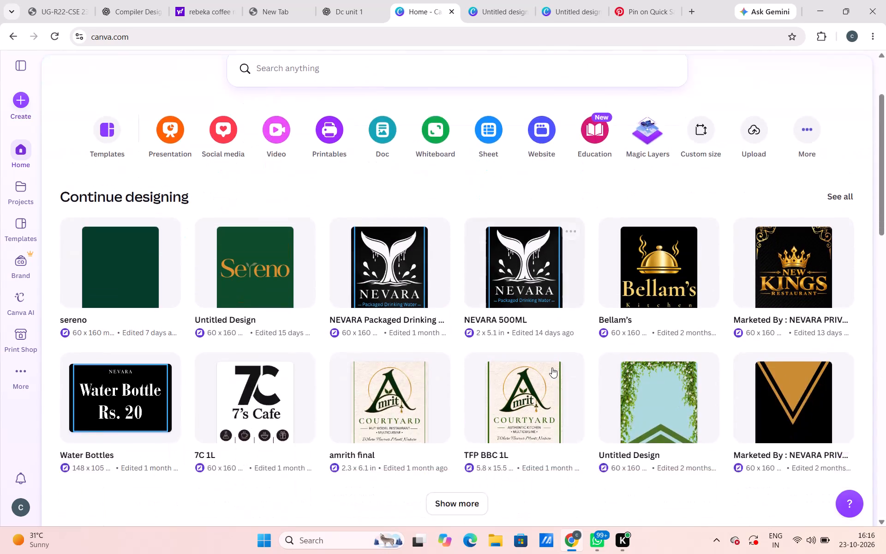
pyautogui.scroll(-2, 552, 367)
pyautogui.click(454, 357)
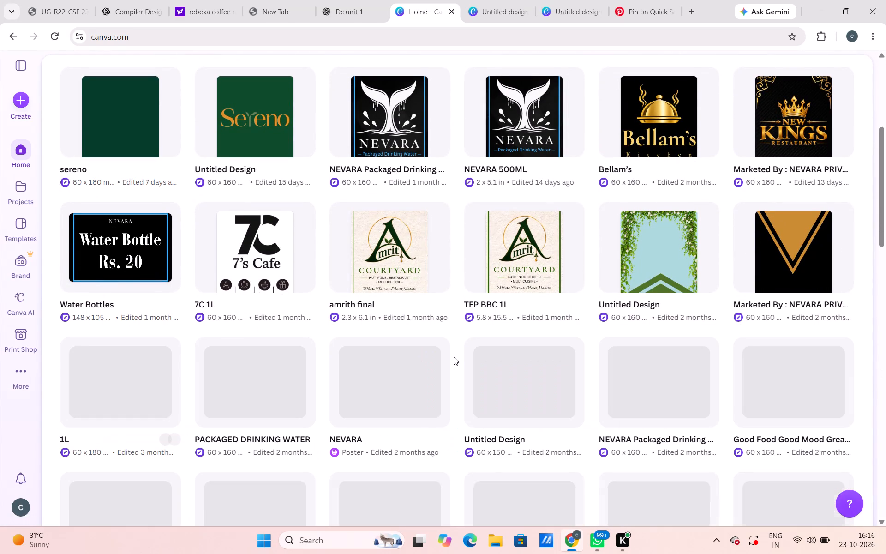
pyautogui.scroll(-7, 454, 357)
pyautogui.click(454, 357)
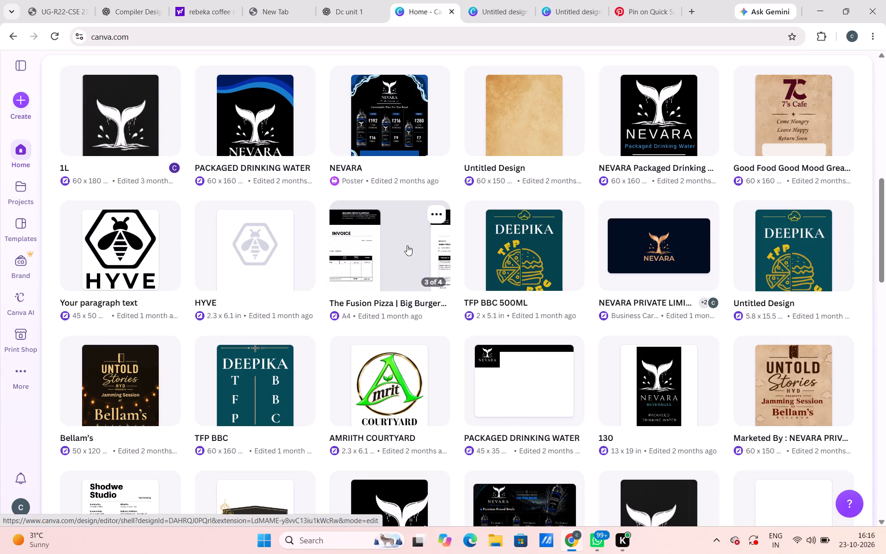
pyautogui.click(407, 245)
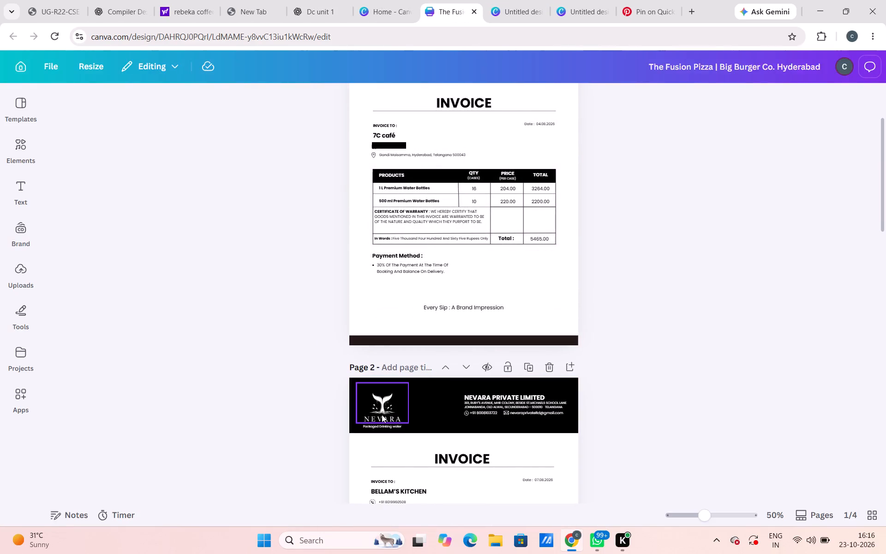
# Group and copy page 2's black header banner, NEVARA logo and "Packaged Drinking water" tagline, and undo the grouping in the invoice.
pyautogui.scroll(6, 410, 140)
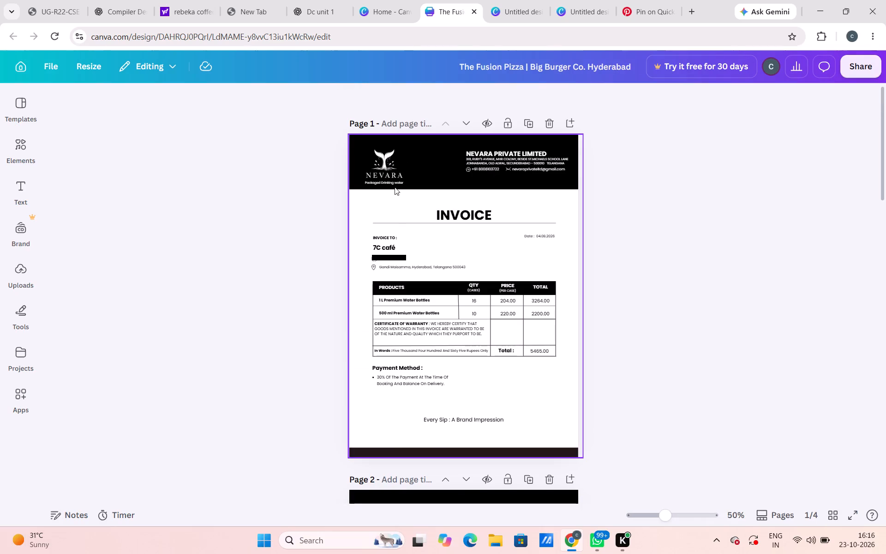
pyautogui.scroll(-5, 410, 324)
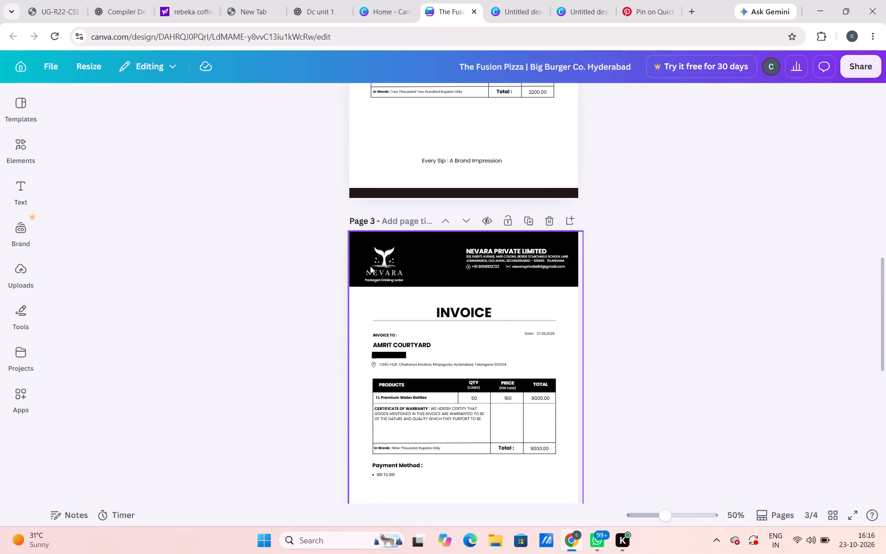
pyautogui.scroll(4, 416, 227)
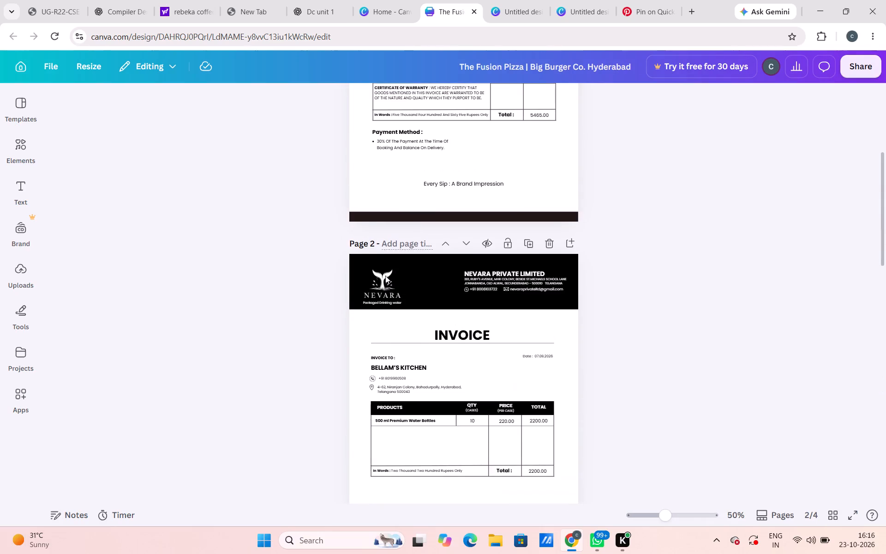
pyautogui.click(377, 285)
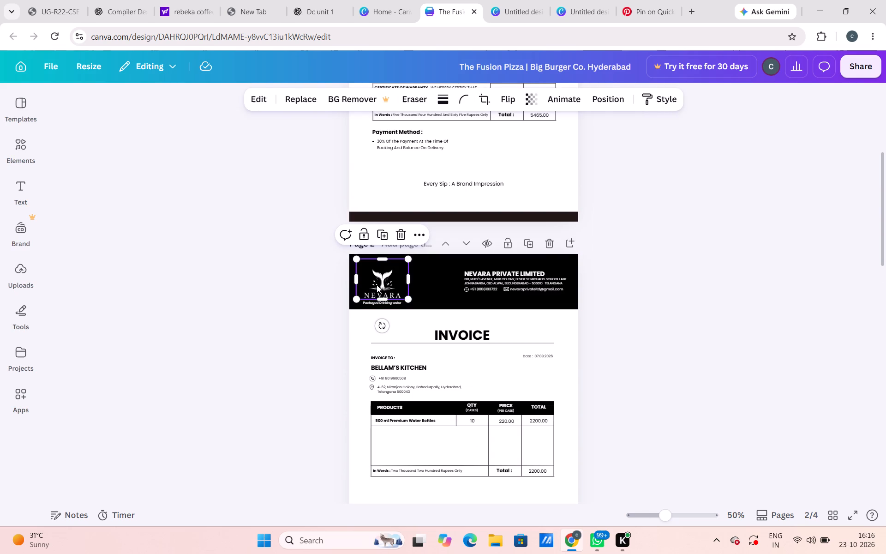
pyautogui.click(304, 313)
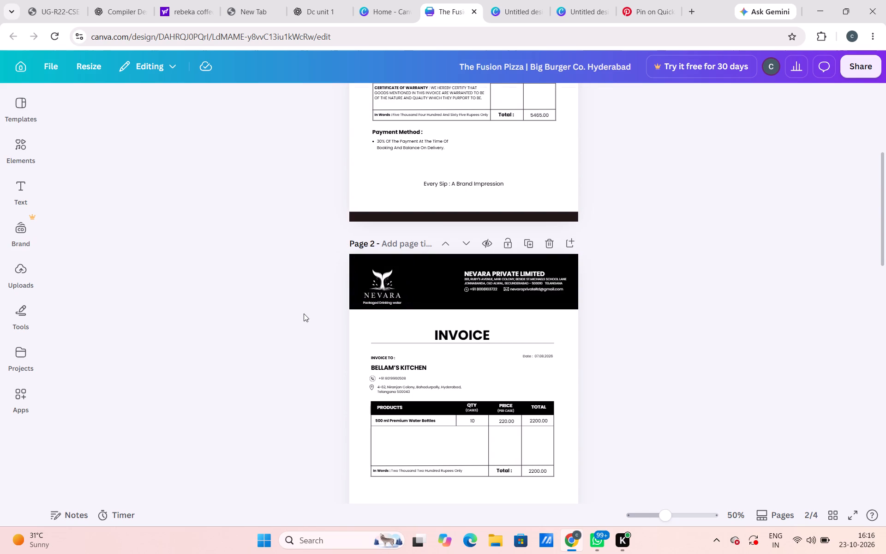
pyautogui.moveTo(339, 275); pyautogui.dragTo(385, 297)
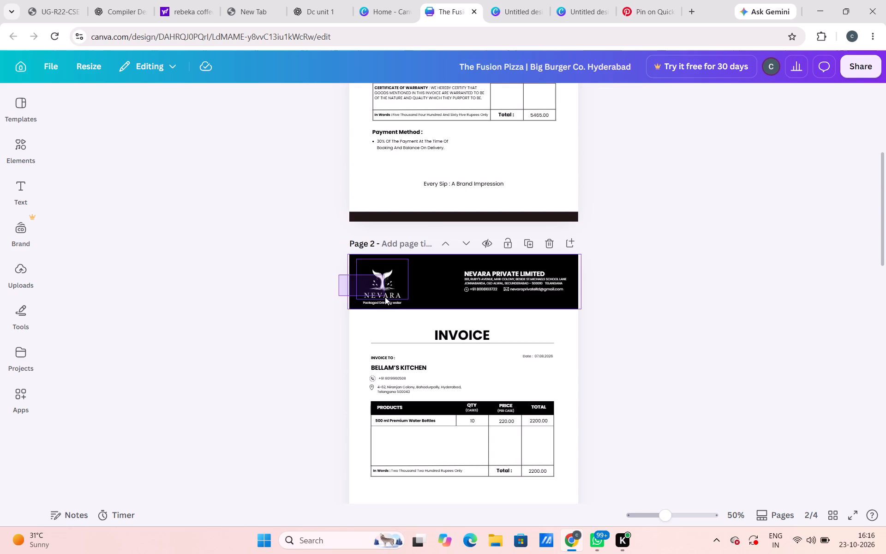
pyautogui.moveTo(385, 297); pyautogui.dragTo(391, 302)
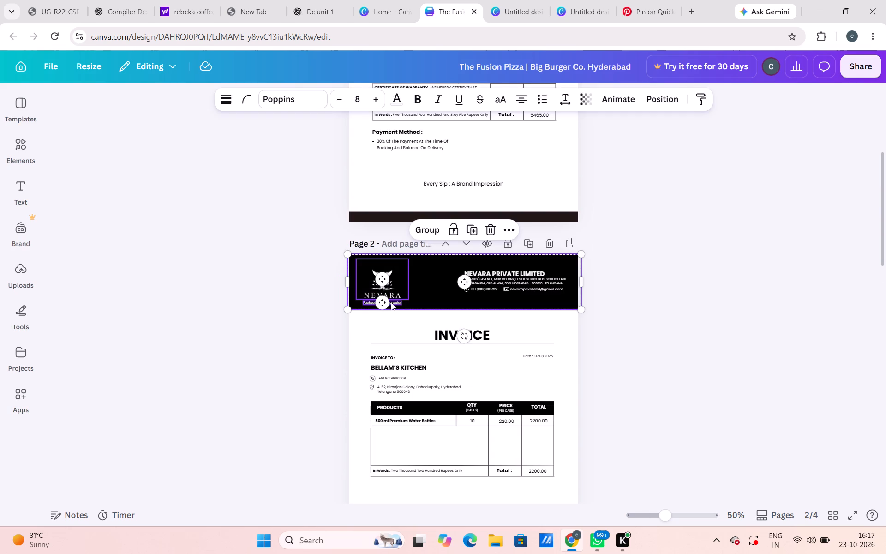
pyautogui.hotkey('ctrl', 'g')
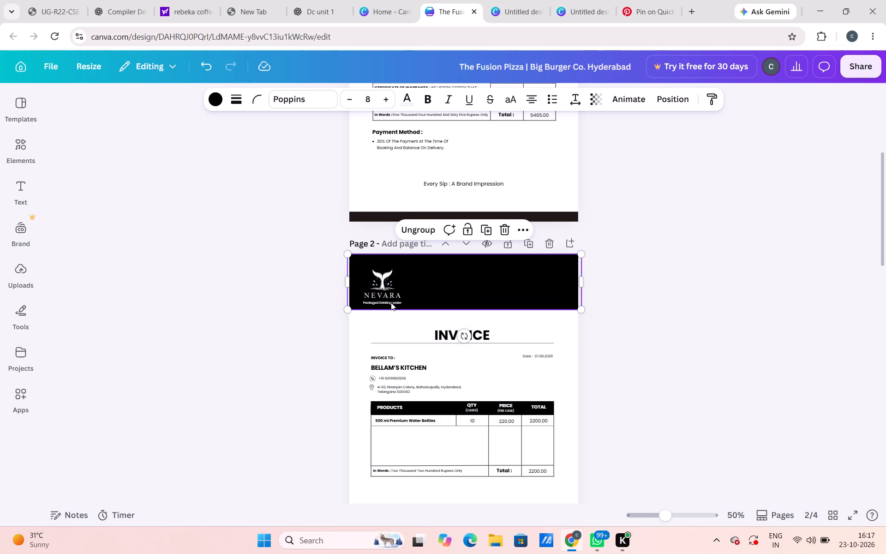
pyautogui.hotkey('ctrl', 'c')
pyautogui.click(202, 70)
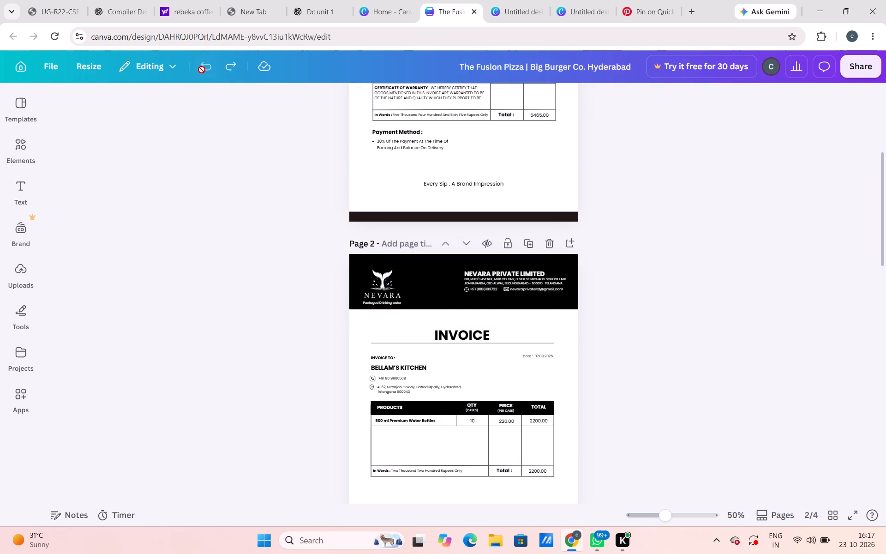
# Switch to the 60 × 120 mm design and title it "scan".
pyautogui.click(509, 18)
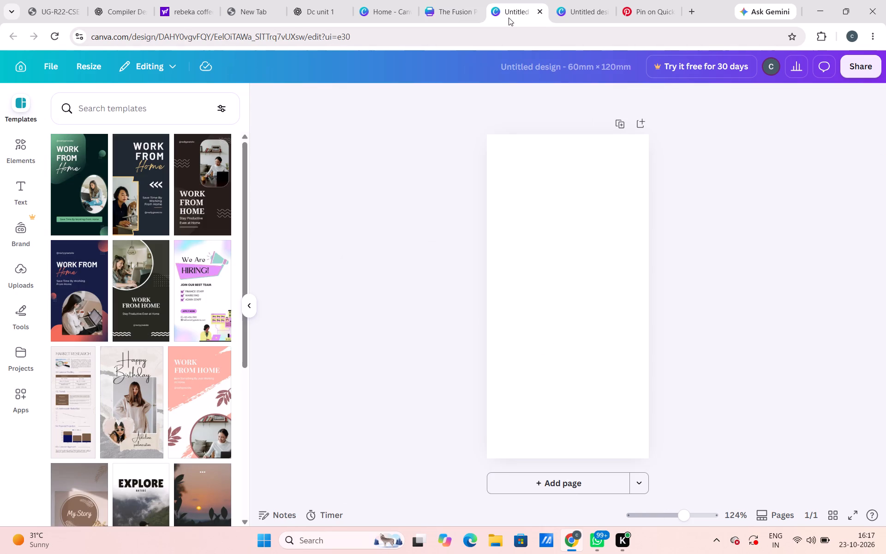
pyautogui.click(573, 73)
pyautogui.write('scan')
pyautogui.press('Return')
pyautogui.press('`')
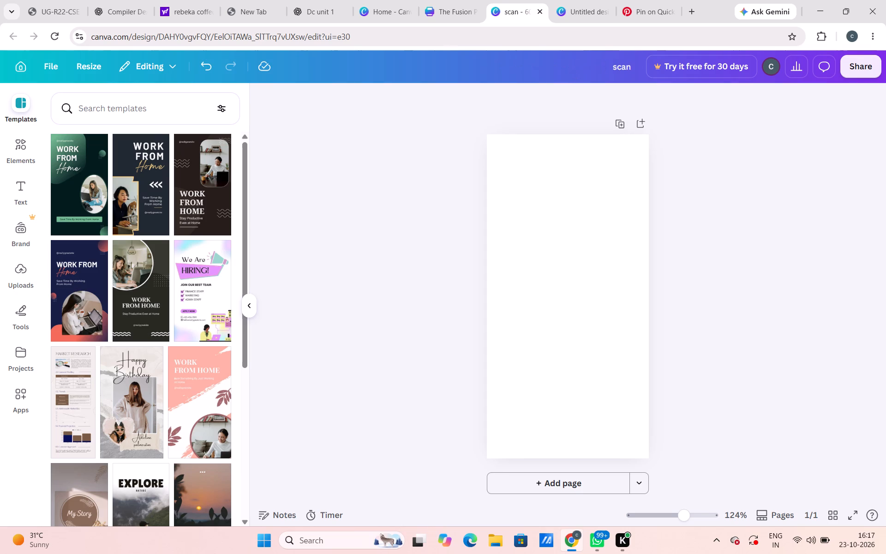
# Paste the copied NEVARA header group onto the blank page.
pyautogui.click(584, 289)
pyautogui.hotkey('ctrl', 'v')
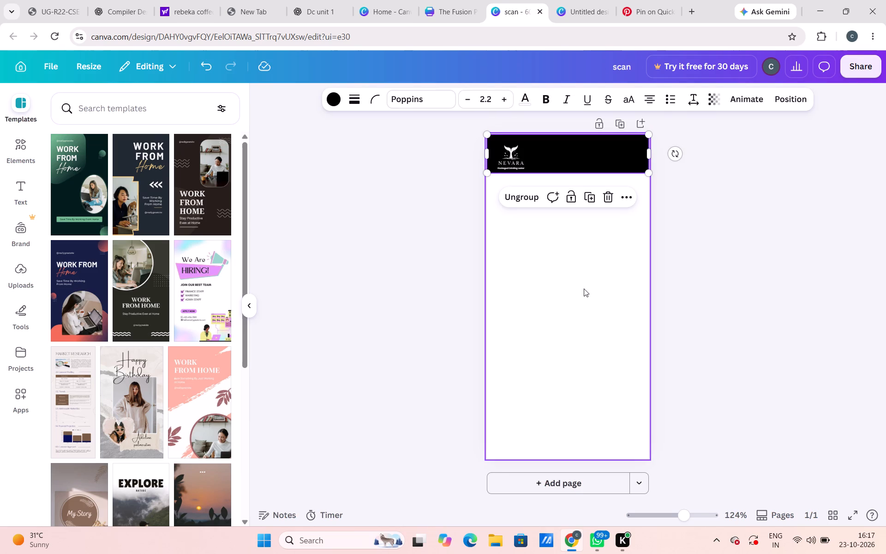
pyautogui.click(584, 289)
# Enlarge the NEVARA group well past the page's right edge and narrow its width slightly, keeping the full NEVARA name visible.
pyautogui.click(606, 158)
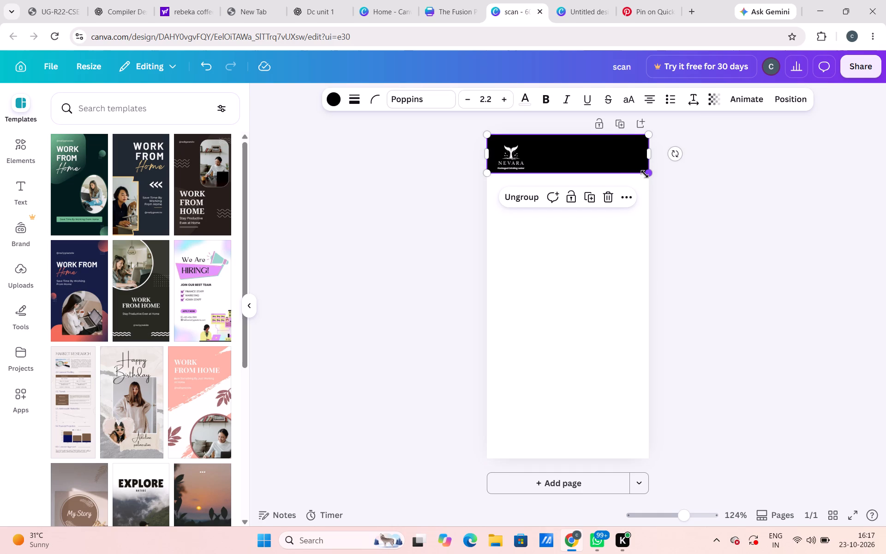
pyautogui.moveTo(645, 174); pyautogui.dragTo(828, 307)
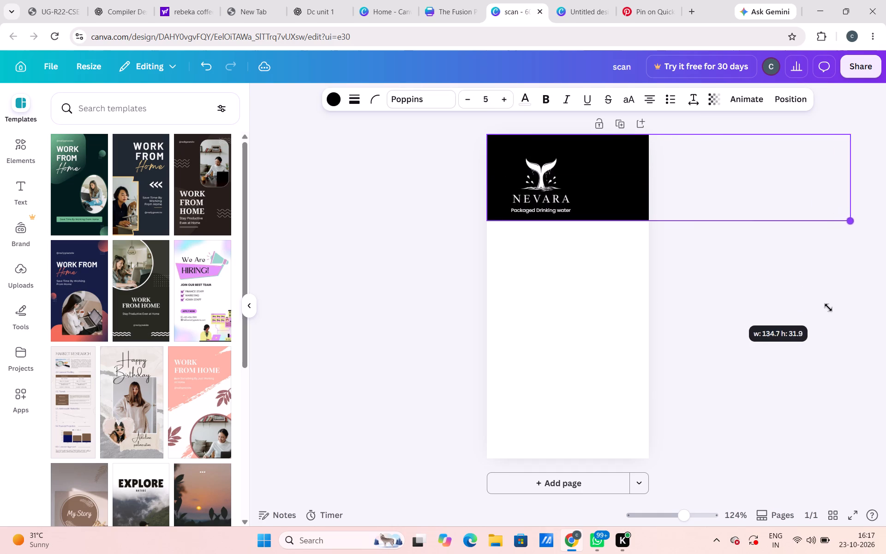
pyautogui.moveTo(828, 307); pyautogui.dragTo(885, 389)
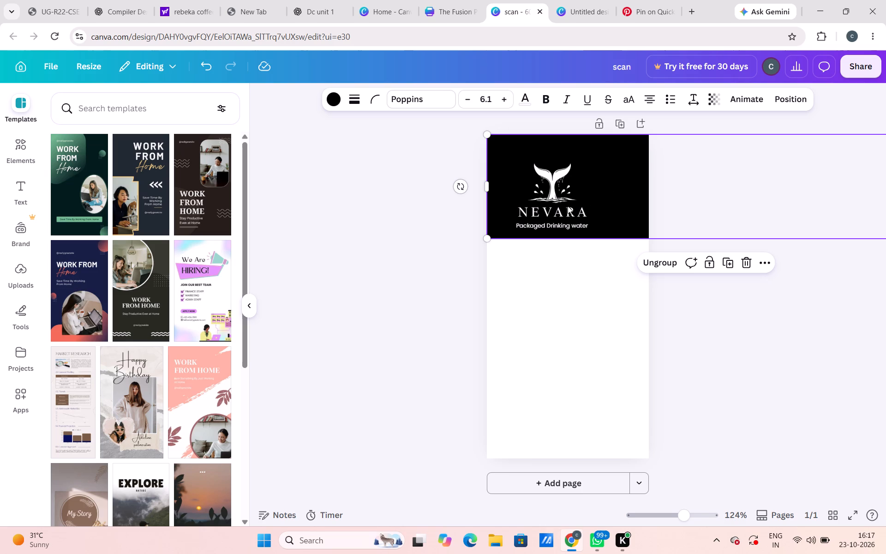
pyautogui.hscroll(-5, 688, 235)
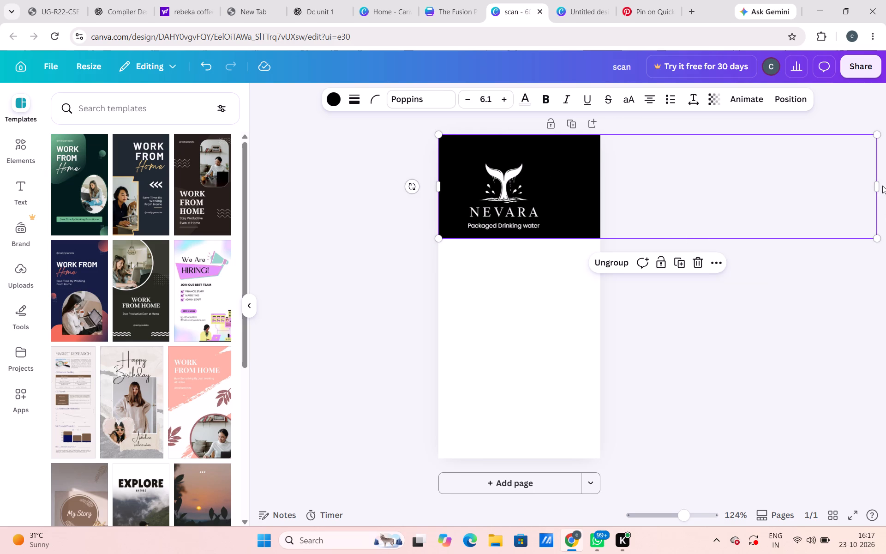
pyautogui.moveTo(879, 186); pyautogui.dragTo(688, 186)
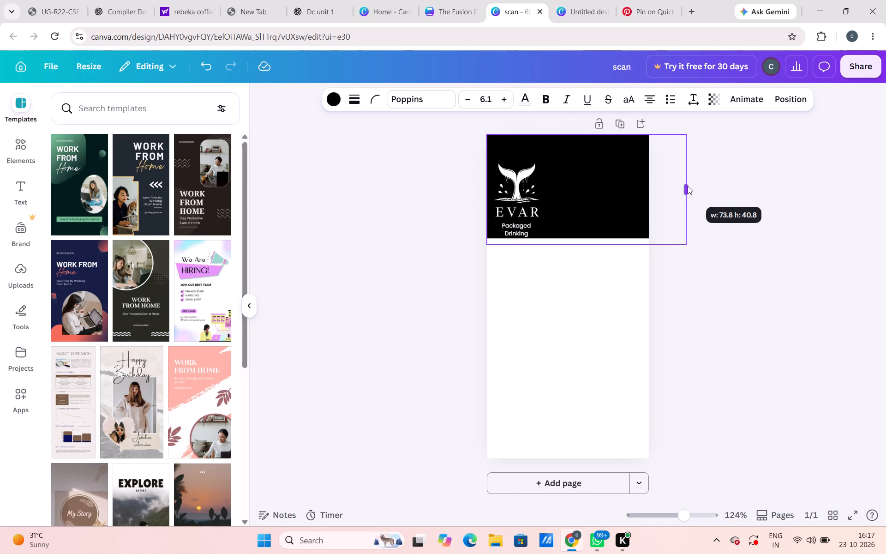
pyautogui.moveTo(688, 186); pyautogui.dragTo(842, 213)
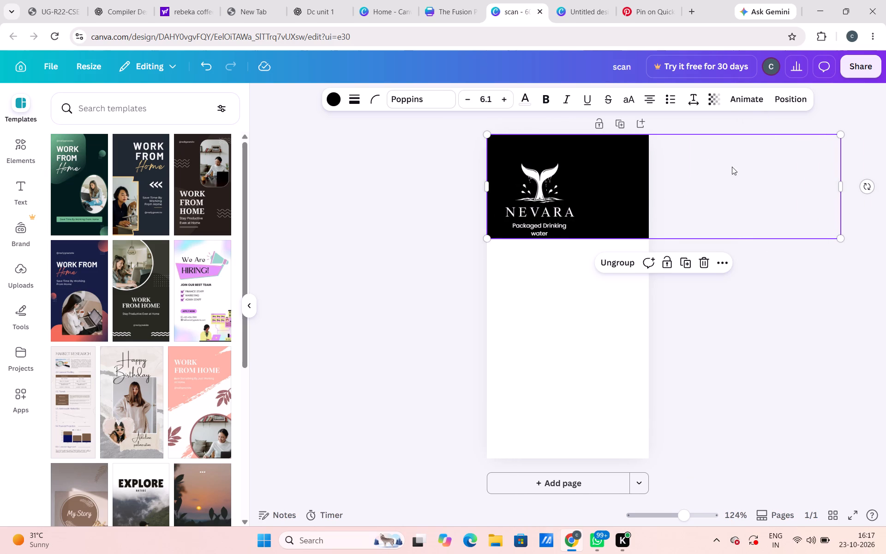
# Shift and enlarge the NEVARA group in stages to about 56 mm high, centring the logo with black across the full page width.
pyautogui.moveTo(656, 191); pyautogui.dragTo(702, 193)
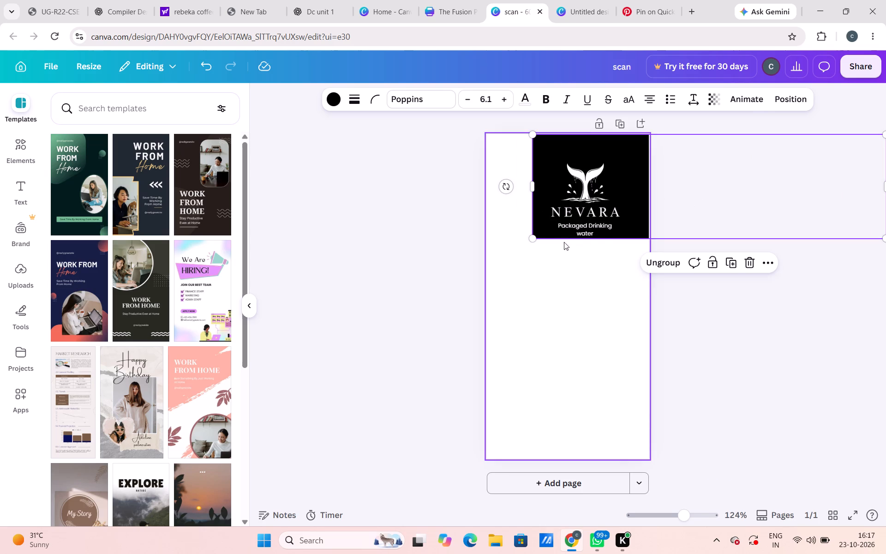
pyautogui.moveTo(532, 234); pyautogui.dragTo(503, 250)
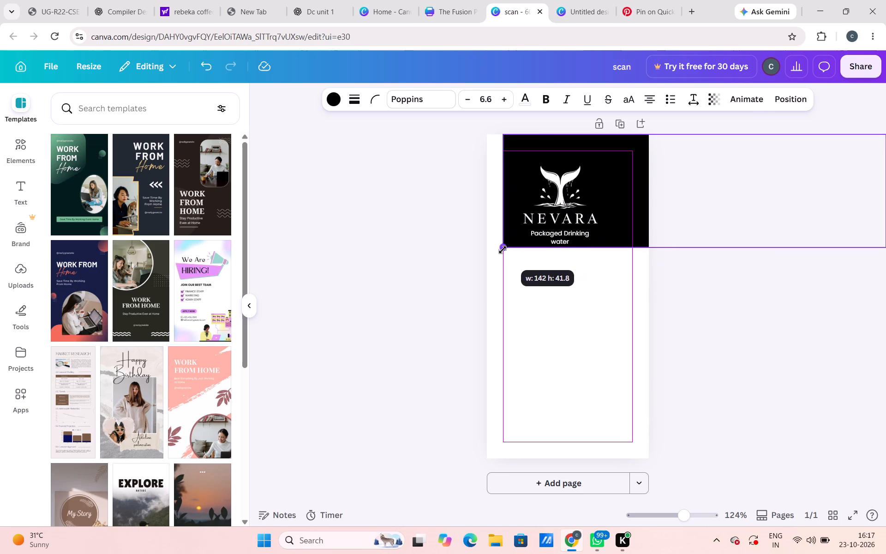
pyautogui.moveTo(503, 250); pyautogui.dragTo(489, 254)
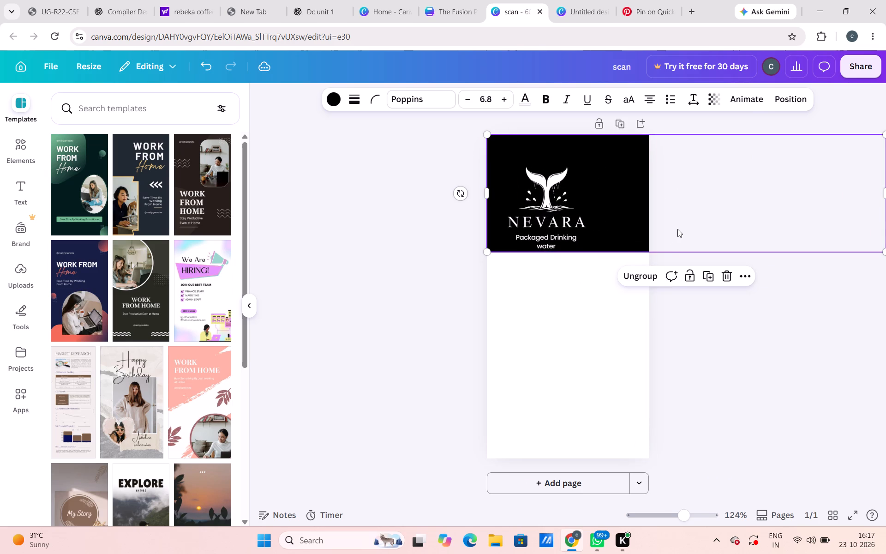
pyautogui.moveTo(678, 229); pyautogui.dragTo(705, 232)
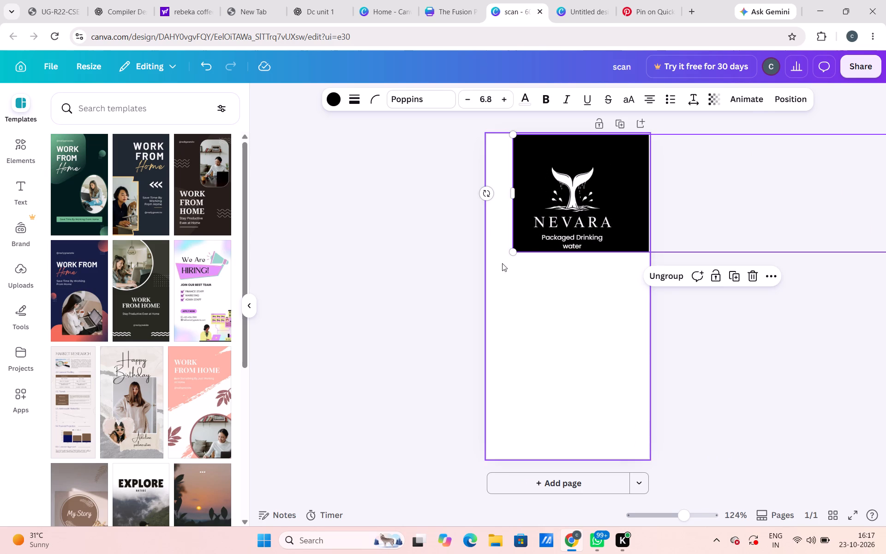
pyautogui.moveTo(513, 251); pyautogui.dragTo(490, 266)
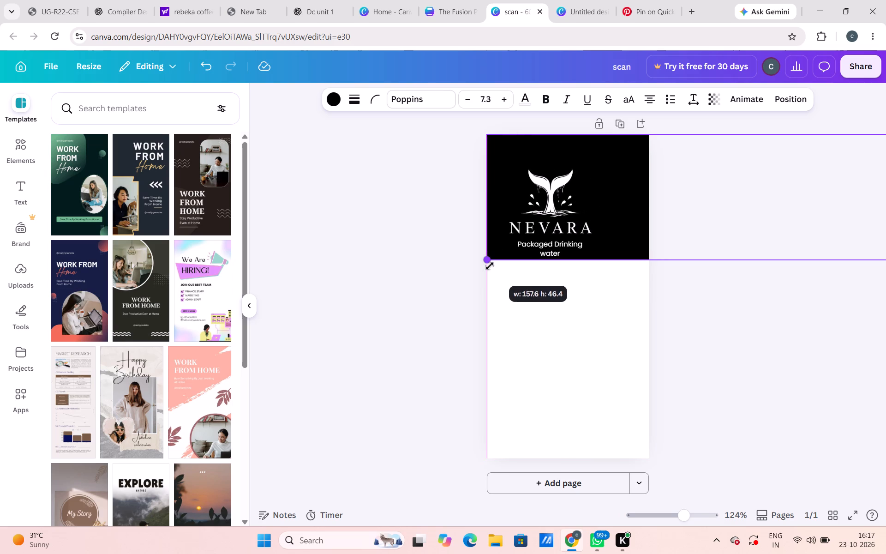
pyautogui.moveTo(490, 266); pyautogui.dragTo(488, 268)
pyautogui.moveTo(682, 239); pyautogui.dragTo(690, 240)
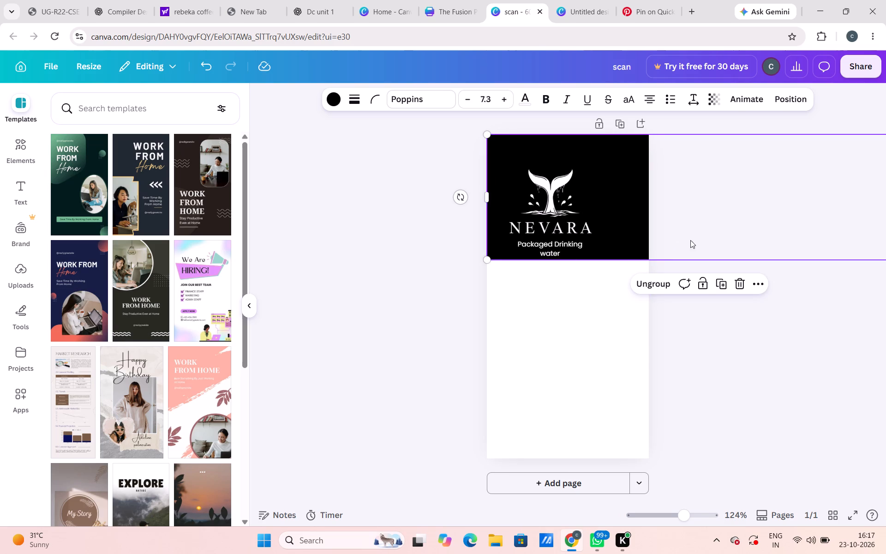
pyautogui.moveTo(690, 240); pyautogui.dragTo(736, 242)
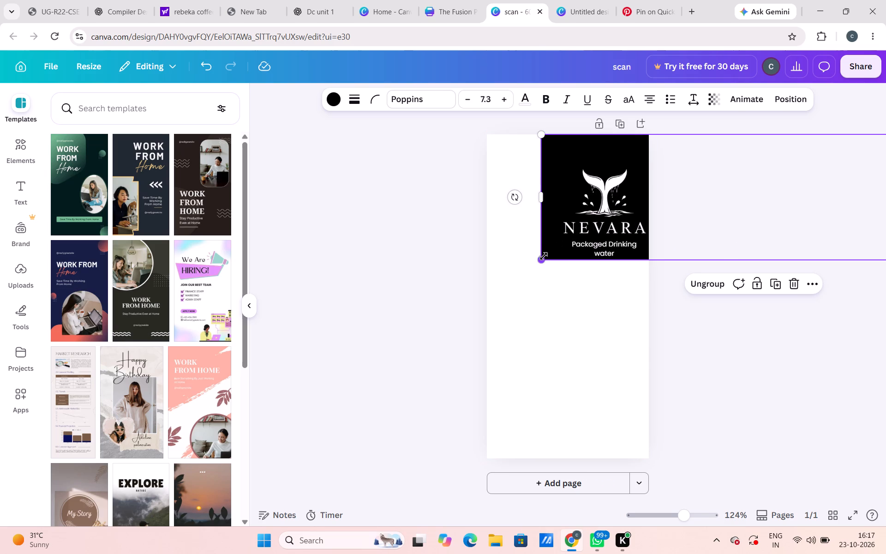
pyautogui.moveTo(544, 256); pyautogui.dragTo(488, 277)
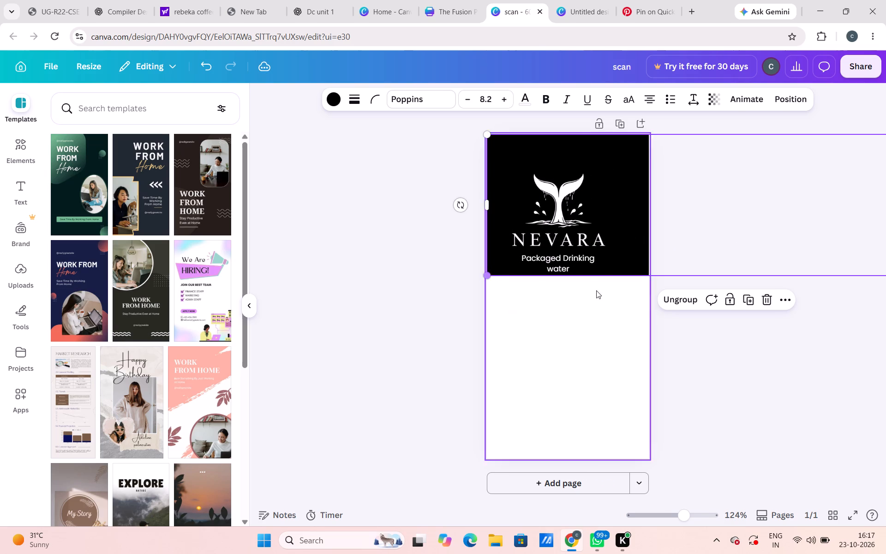
pyautogui.moveTo(712, 237); pyautogui.dragTo(747, 234)
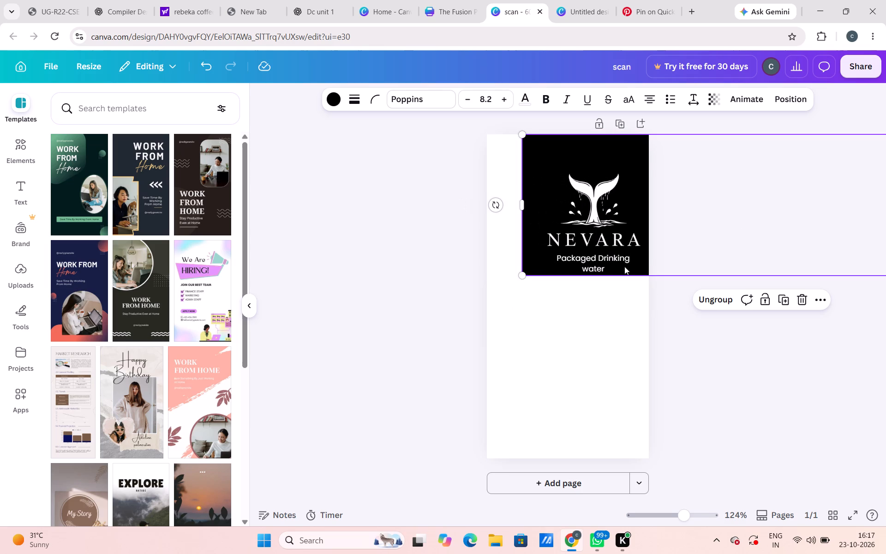
pyautogui.moveTo(524, 280); pyautogui.dragTo(492, 289)
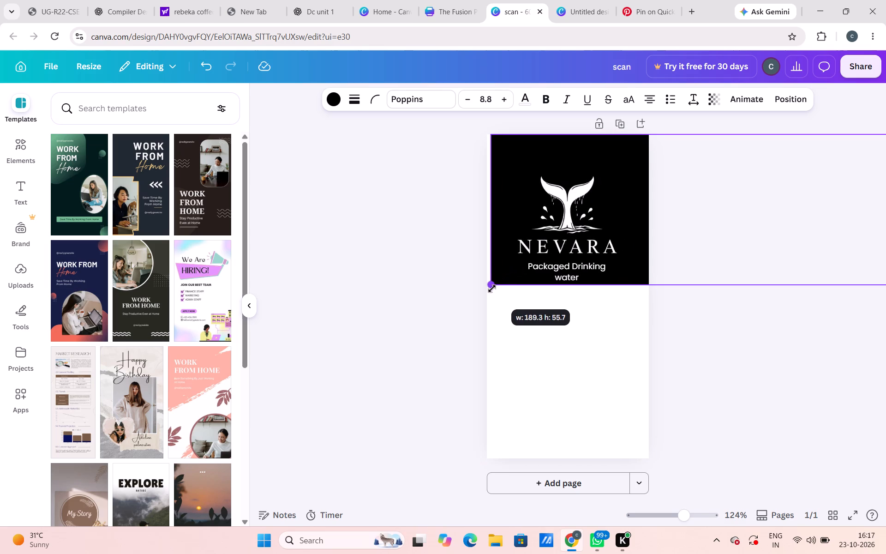
pyautogui.moveTo(492, 289); pyautogui.dragTo(490, 289)
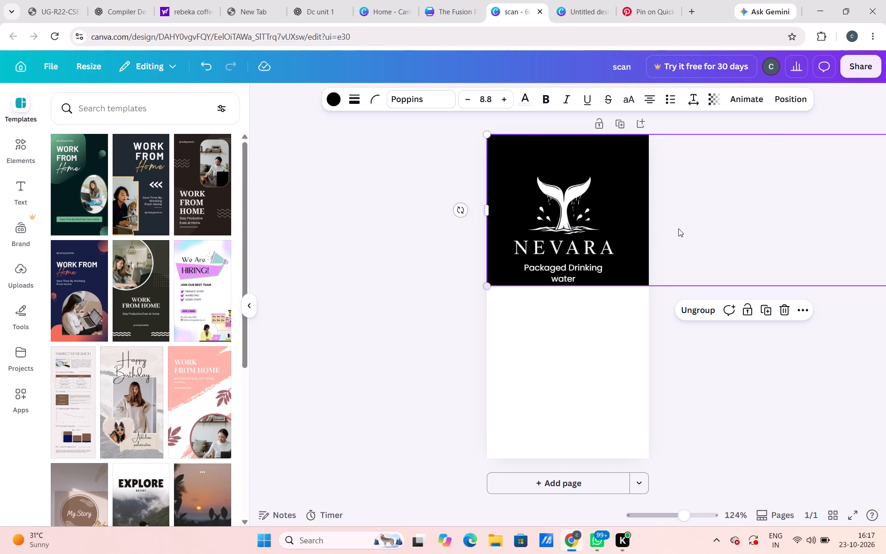
pyautogui.keyDown('shift'); pyautogui.click(678, 229); pyautogui.keyUp('shift')
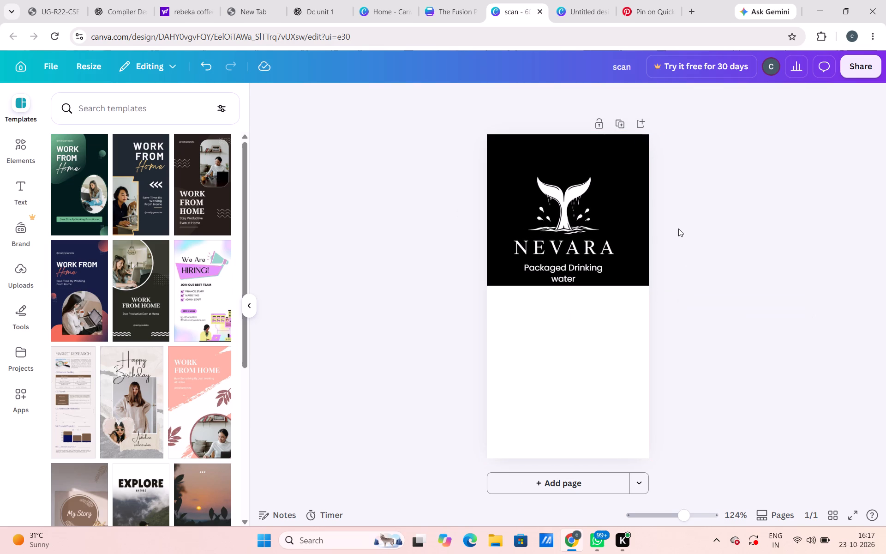
# Ungroup the header and move the NEVARA logo image down onto the white area below the black banner.
pyautogui.click(559, 231)
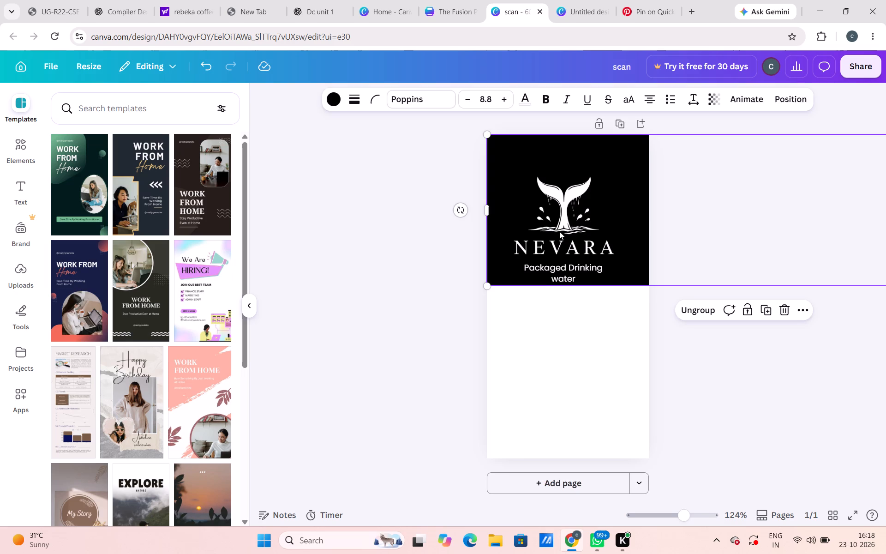
pyautogui.click(689, 317)
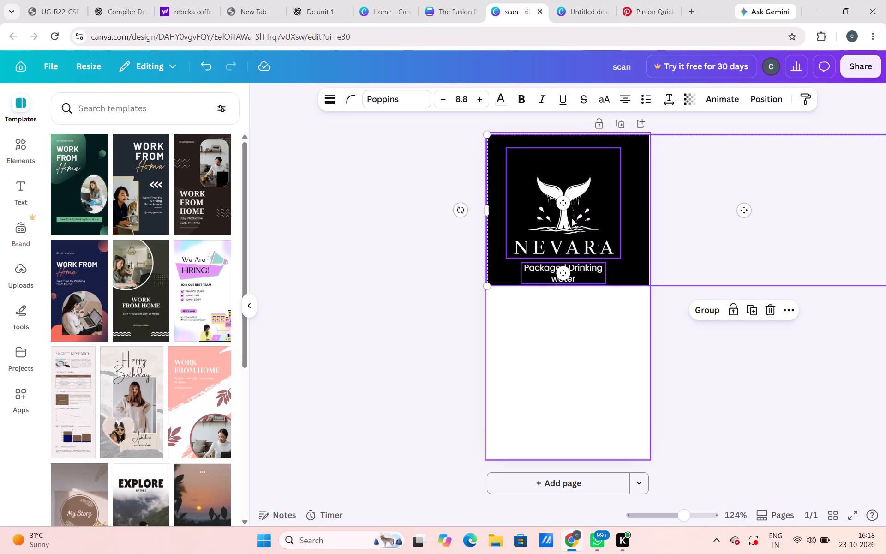
pyautogui.click(607, 220)
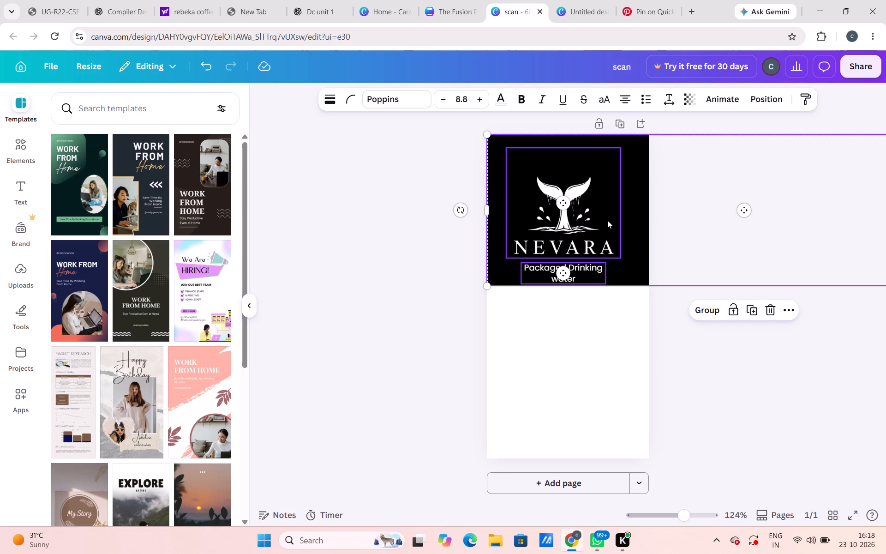
pyautogui.moveTo(607, 220); pyautogui.dragTo(607, 378)
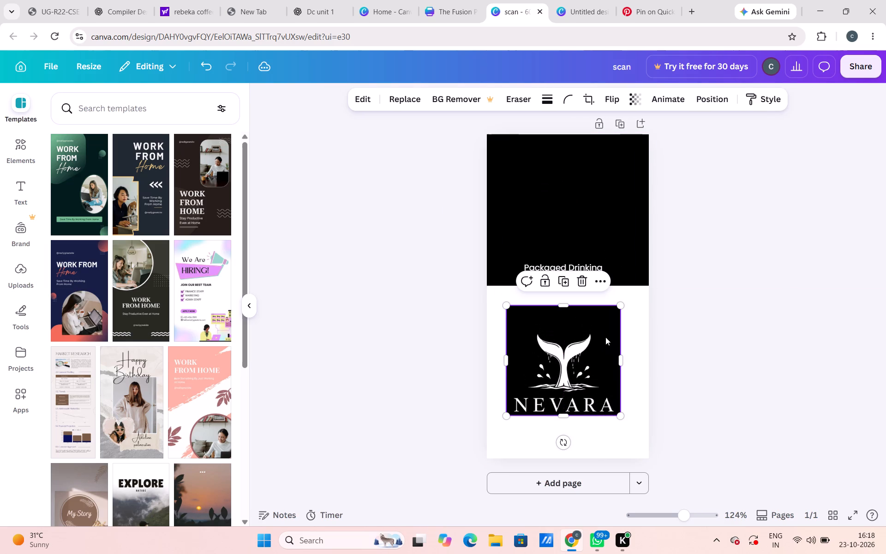
pyautogui.click(582, 265)
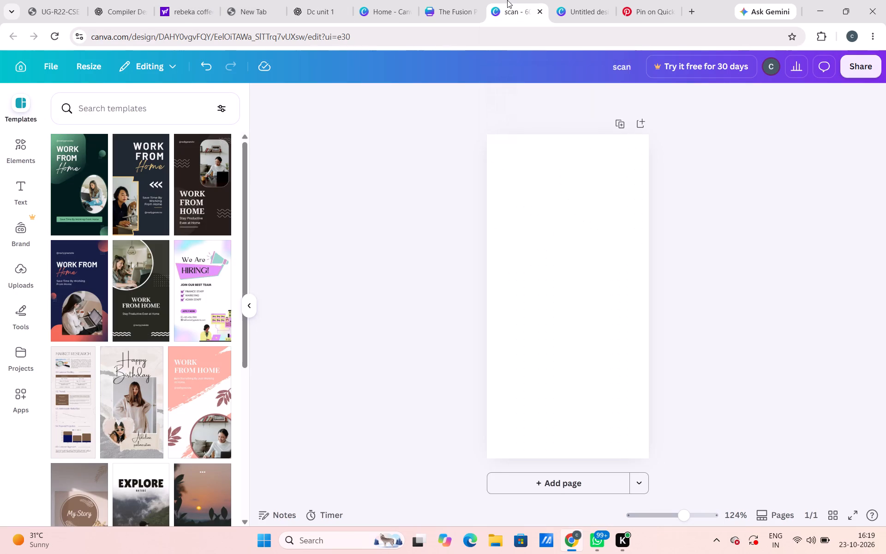
# Switch to the Fusion Pizza invoice design and copy the NEVARA logo image from the page 2 header.
pyautogui.click(445, 0)
pyautogui.click(382, 285)
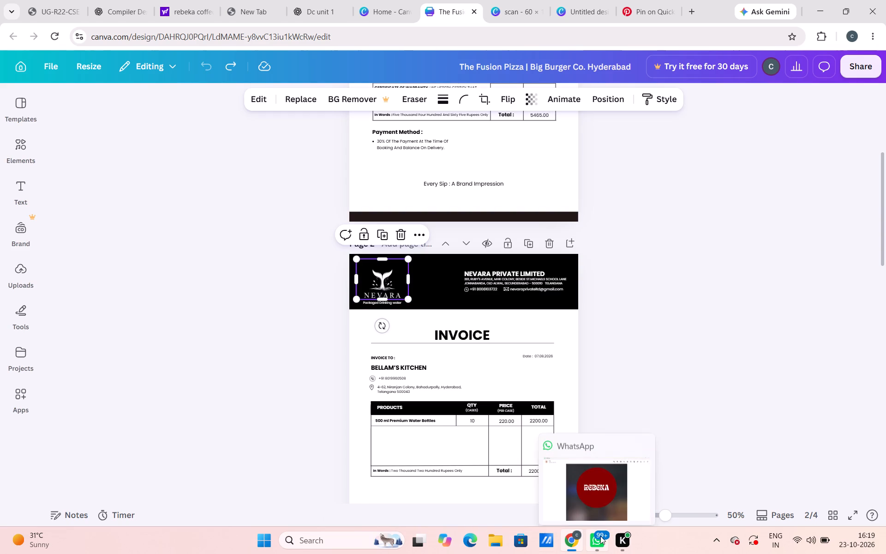
pyautogui.hotkey('ctrl', 'c')
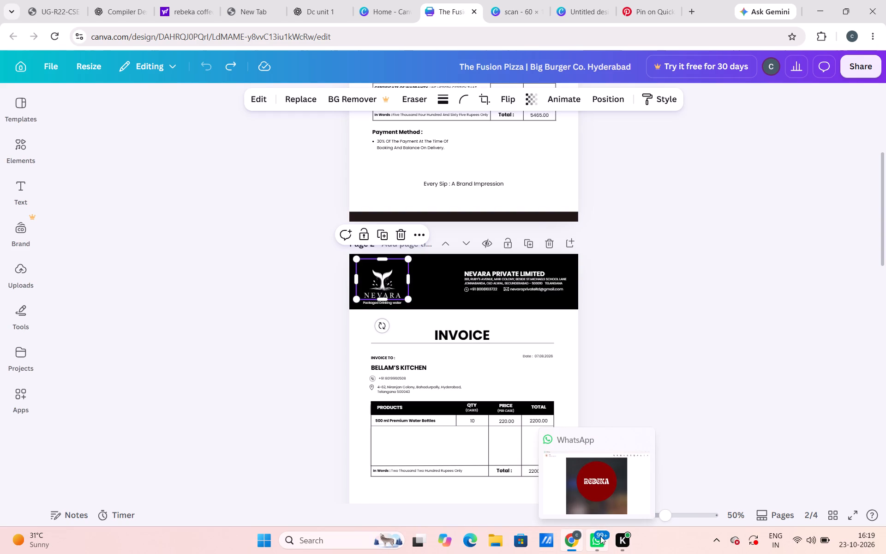
# Switch to the 60 × 120 mm scan design and paste the copied NEVARA logo onto its blank page.
pyautogui.click(533, 0)
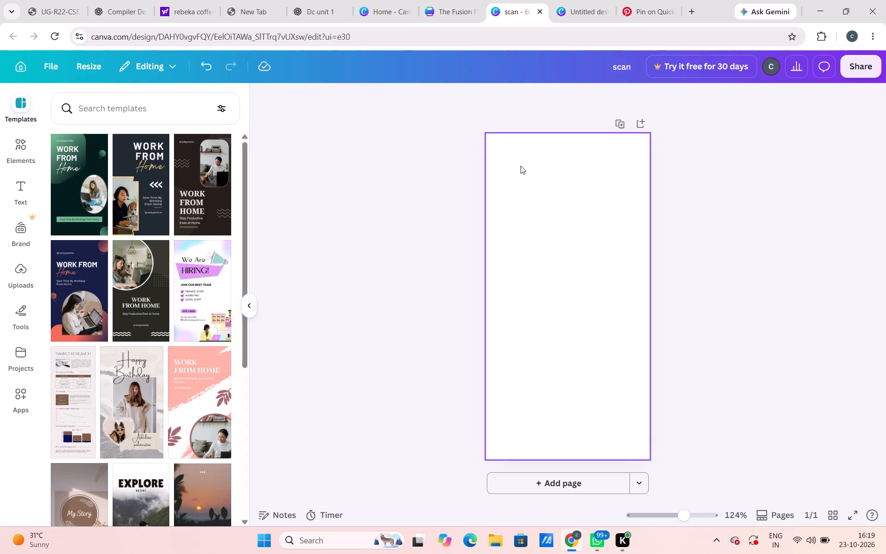
pyautogui.click(528, 179)
pyautogui.hotkey('ctrl', 'v')
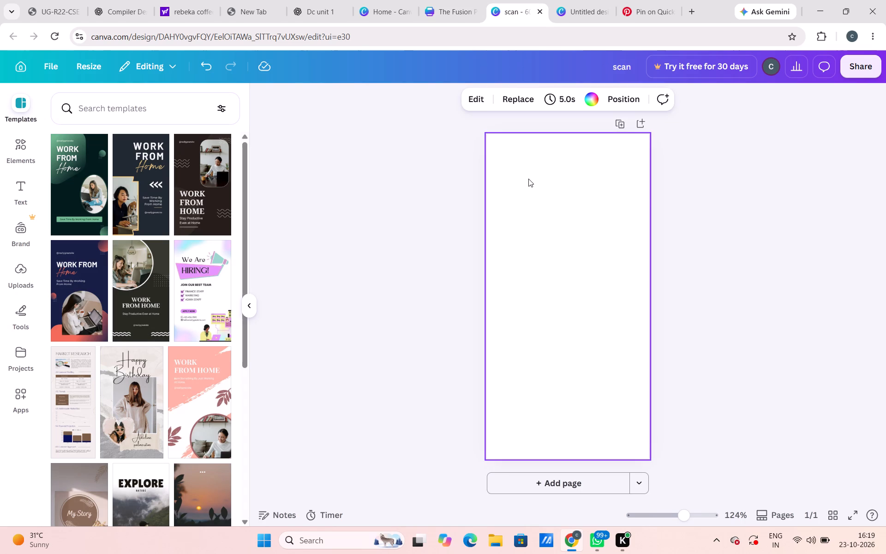
pyautogui.click(726, 281)
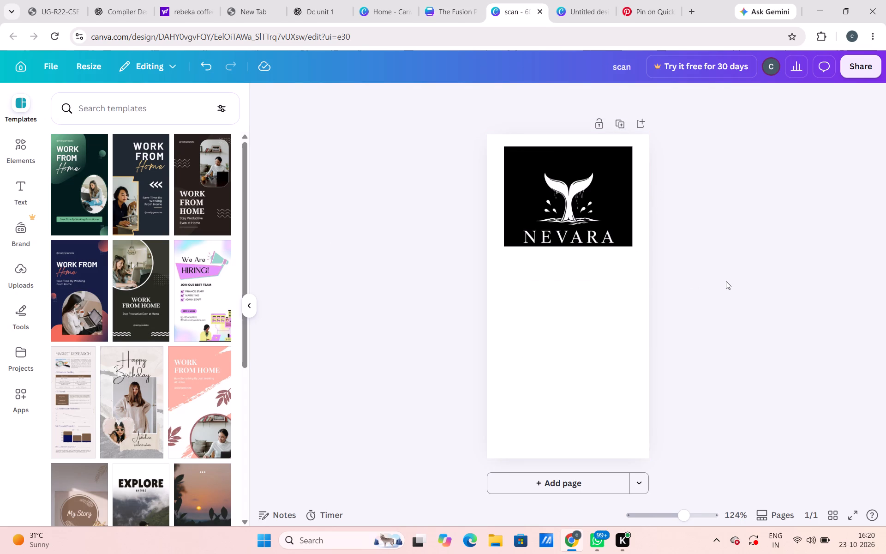
# Crop the excess black area above the whale tail on the NEVARA logo image and shift it down the page.
pyautogui.click(598, 208)
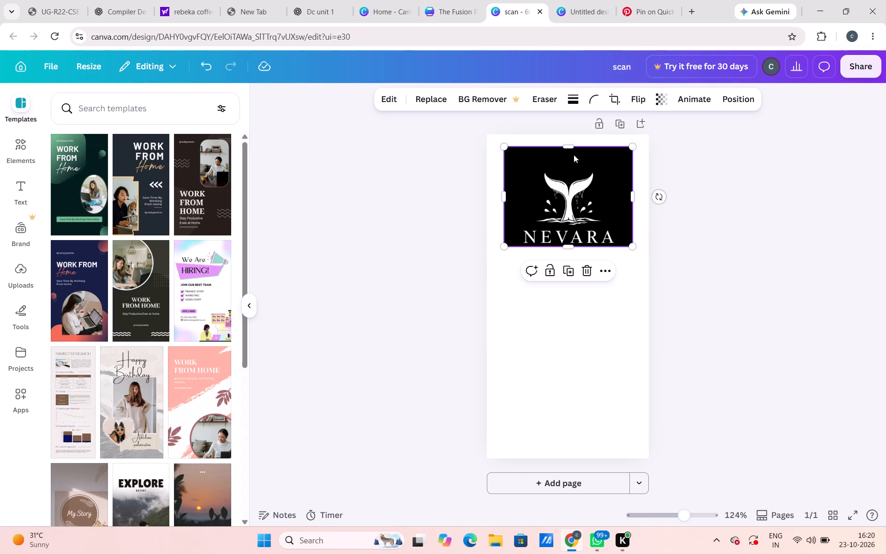
pyautogui.moveTo(572, 148); pyautogui.dragTo(572, 154)
pyautogui.moveTo(570, 185); pyautogui.dragTo(570, 215)
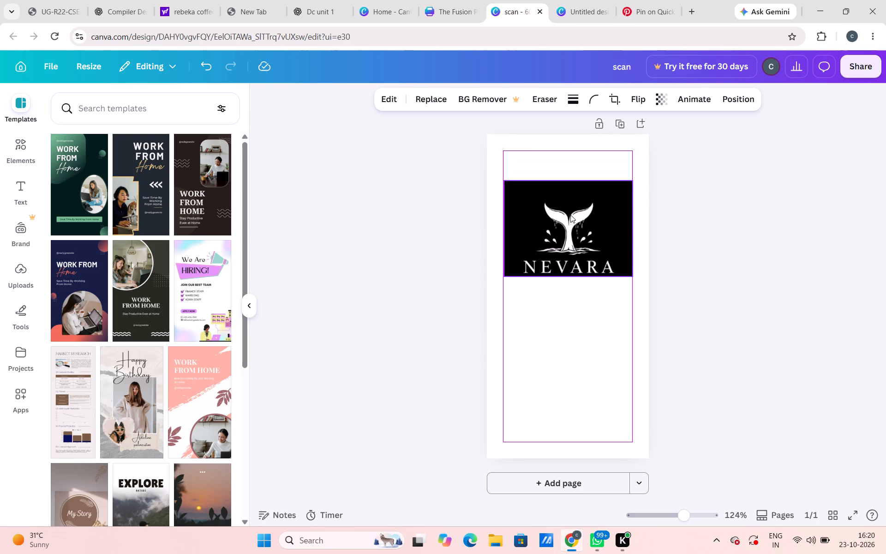
pyautogui.moveTo(567, 184); pyautogui.dragTo(567, 196)
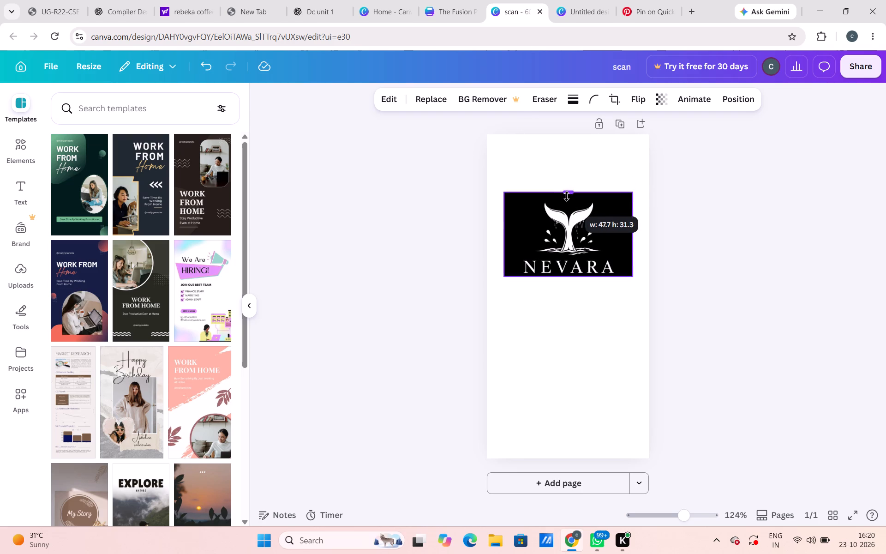
pyautogui.moveTo(567, 196); pyautogui.dragTo(569, 199)
pyautogui.keyDown('shift'); pyautogui.click(720, 268); pyautogui.keyUp('shift')
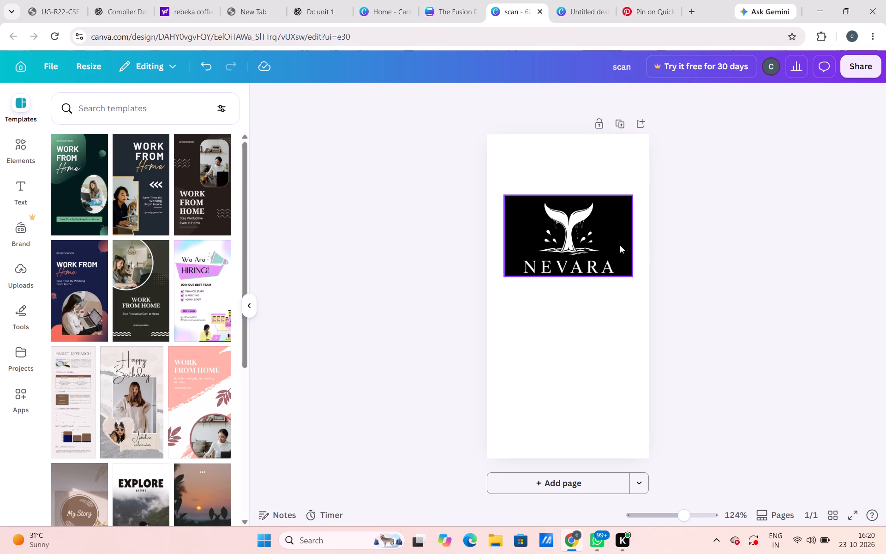
# Scale the NEVARA logo image down proportionally to about 43 × 27 mm.
pyautogui.keyDown('shift'); pyautogui.click(610, 242); pyautogui.keyUp('shift')
pyautogui.rightClick(508, 196)
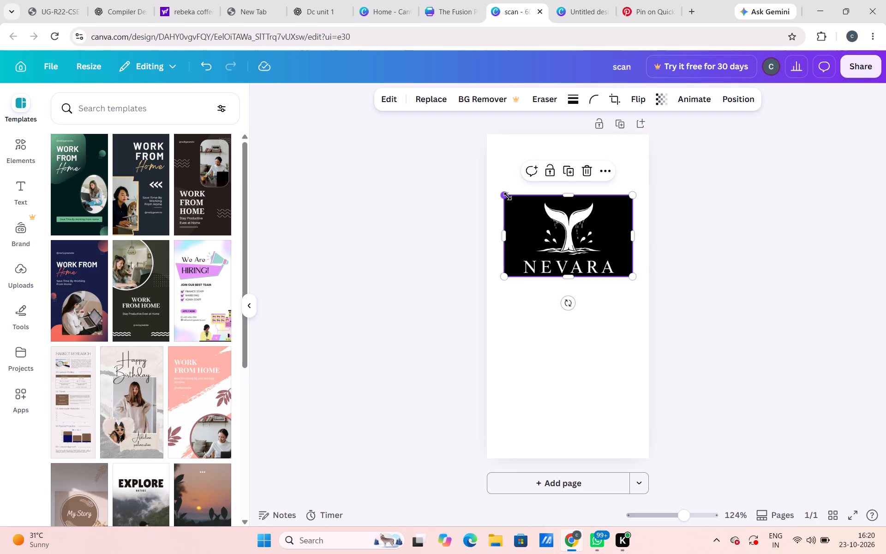
pyautogui.click(456, 177)
pyautogui.moveTo(506, 197); pyautogui.dragTo(516, 206)
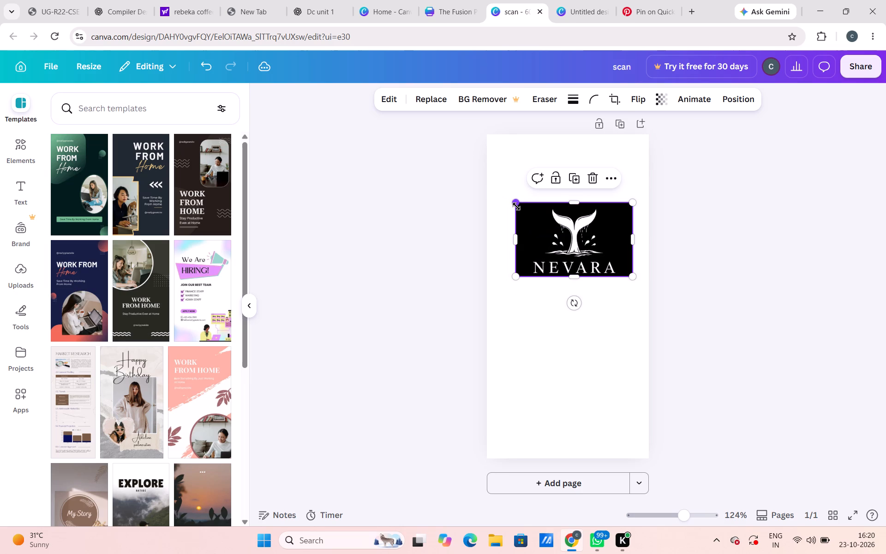
pyautogui.click(679, 267)
# Align the NEVARA logo to the top and horizontal centre of the page.
pyautogui.click(597, 249)
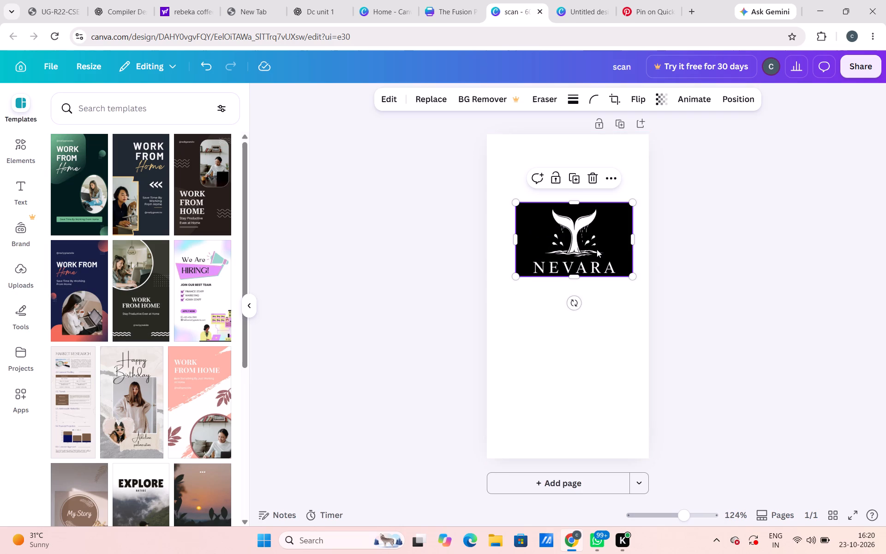
pyautogui.click(727, 96)
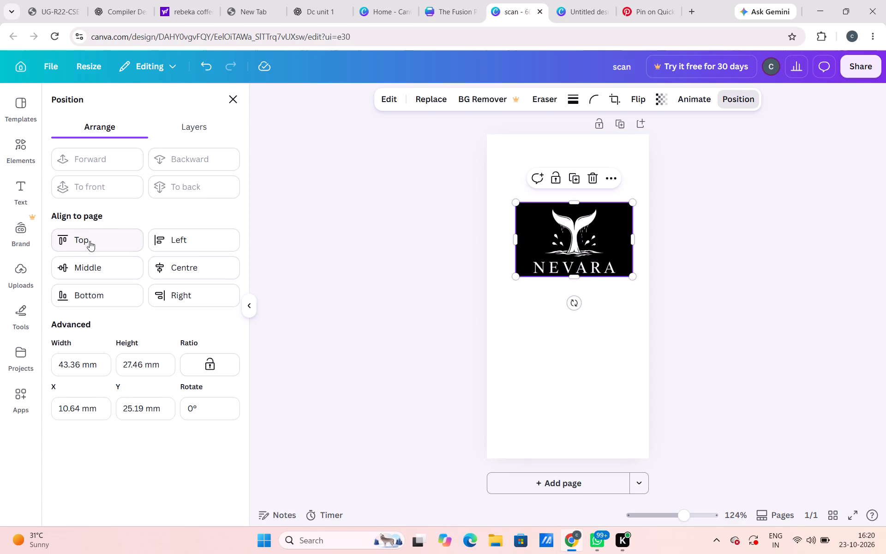
pyautogui.click(90, 238)
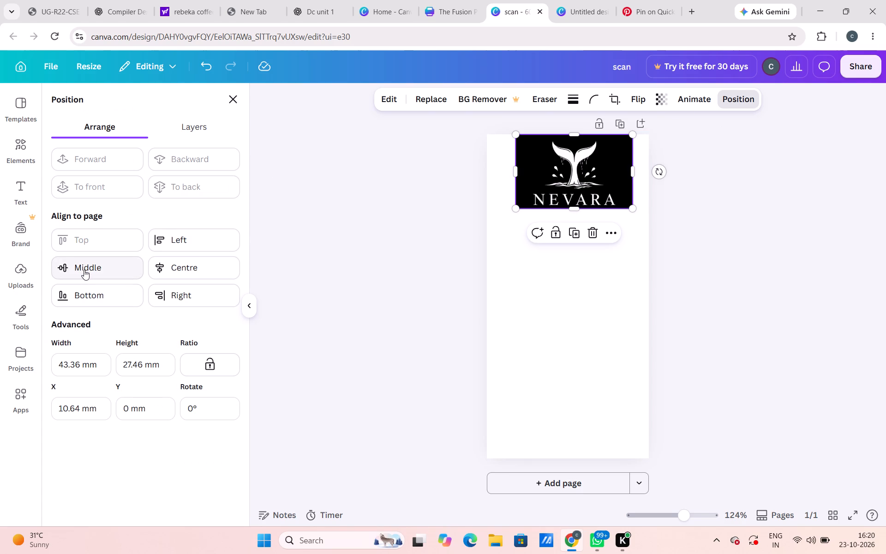
pyautogui.click(84, 270)
pyautogui.click(101, 237)
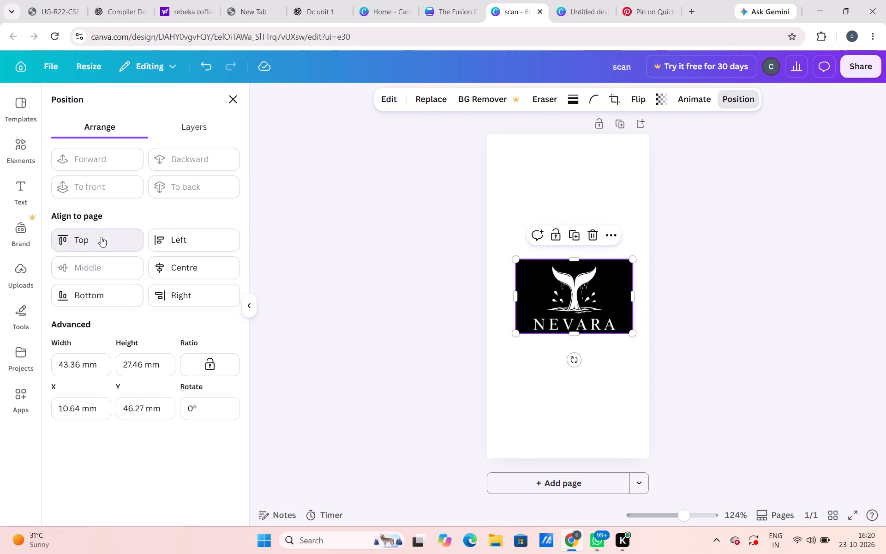
pyautogui.click(169, 266)
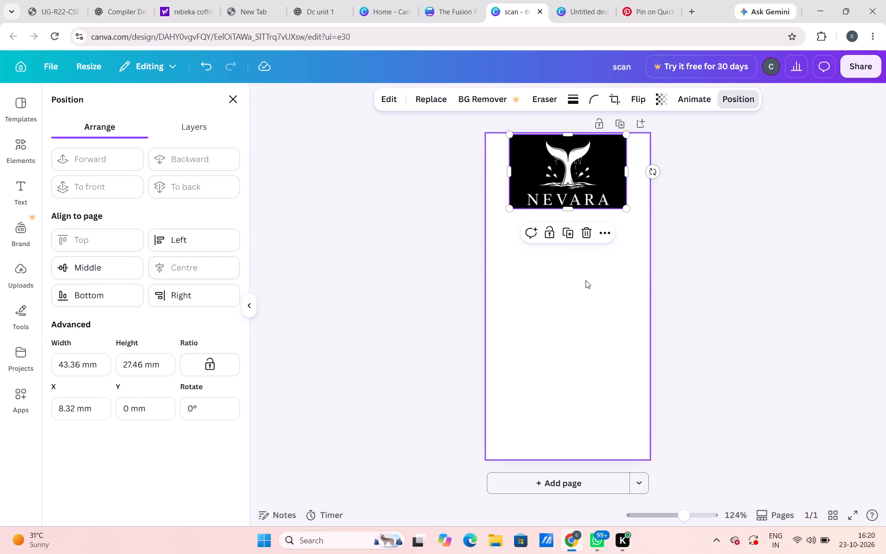
pyautogui.click(718, 289)
pyautogui.click(718, 289)
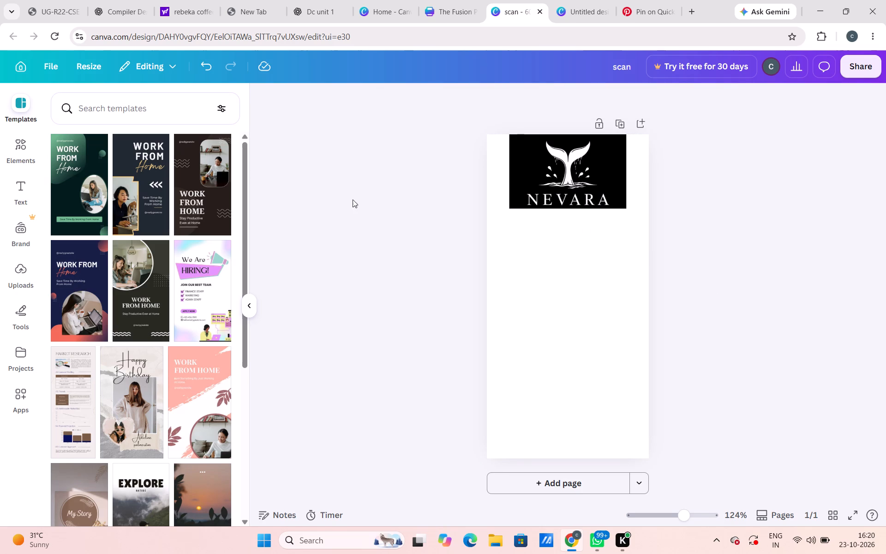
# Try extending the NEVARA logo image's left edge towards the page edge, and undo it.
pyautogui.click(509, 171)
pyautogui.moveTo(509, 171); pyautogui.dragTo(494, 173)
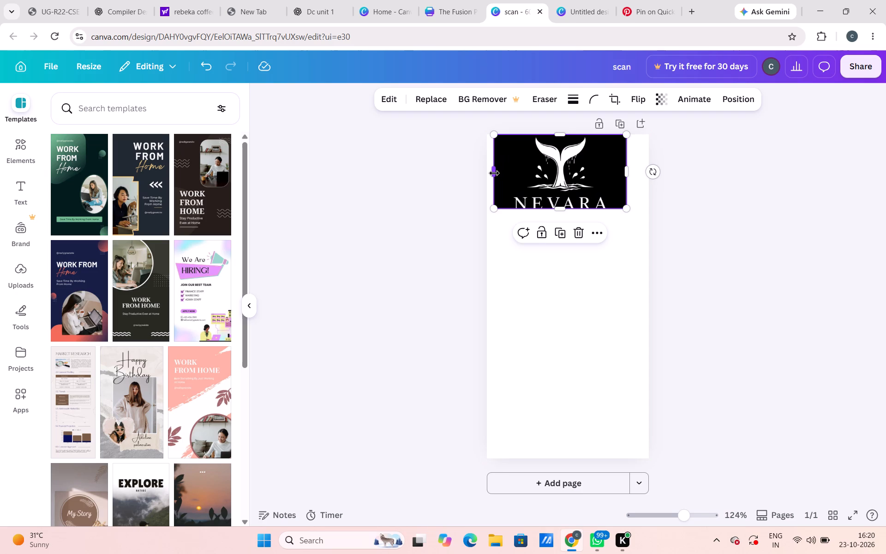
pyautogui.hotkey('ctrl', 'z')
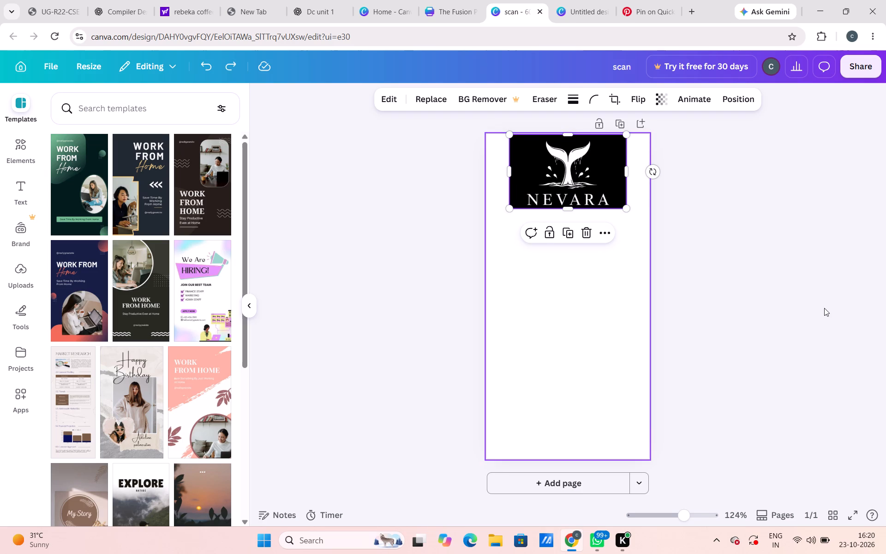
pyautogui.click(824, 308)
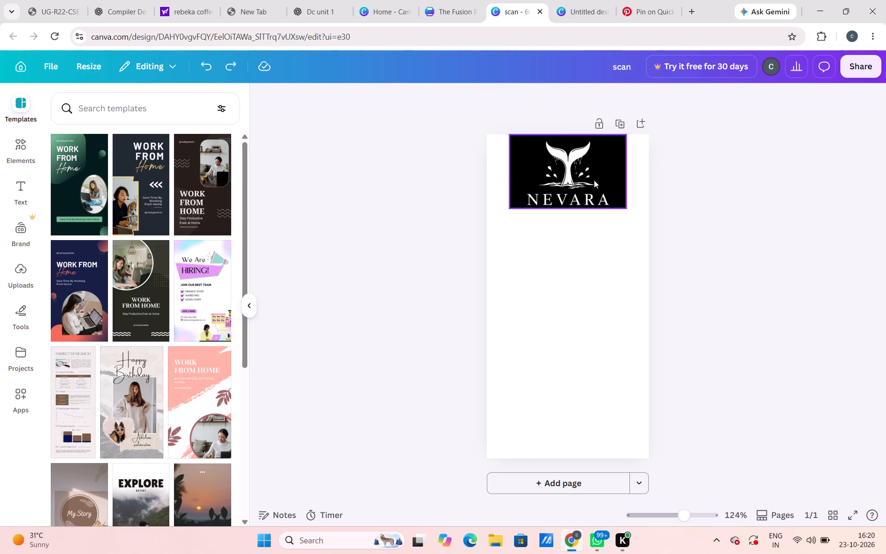
# Draw a dark rectangle with the square shape tool in the empty area below the NEVARA logo.
pyautogui.click(594, 180)
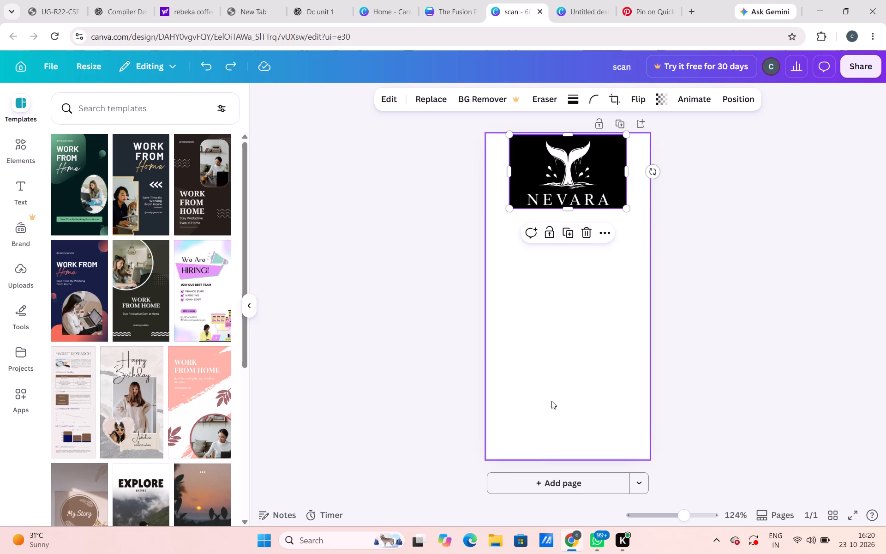
pyautogui.click(18, 318)
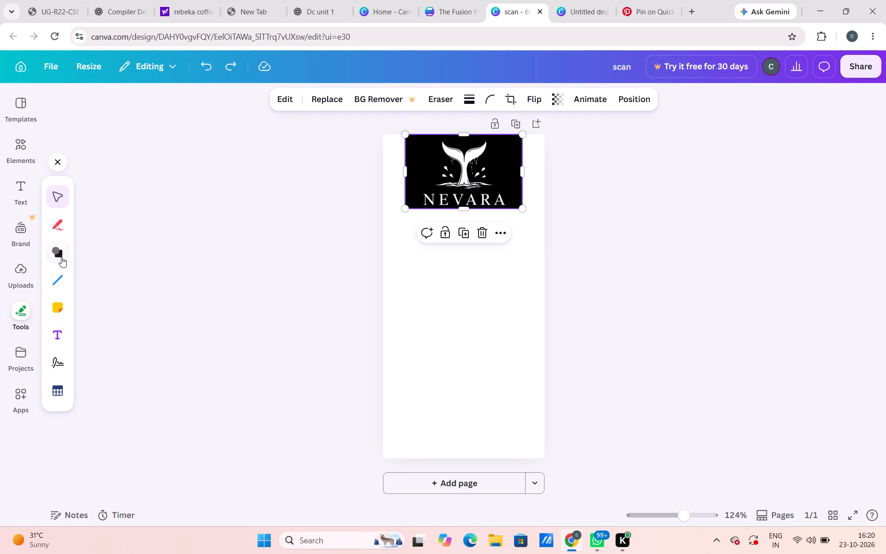
pyautogui.click(61, 254)
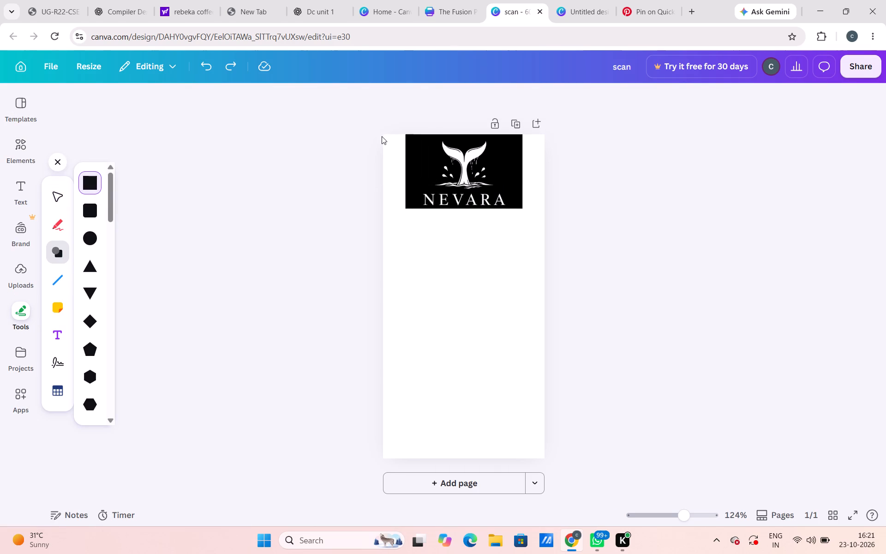
pyautogui.moveTo(383, 133); pyautogui.dragTo(411, 190)
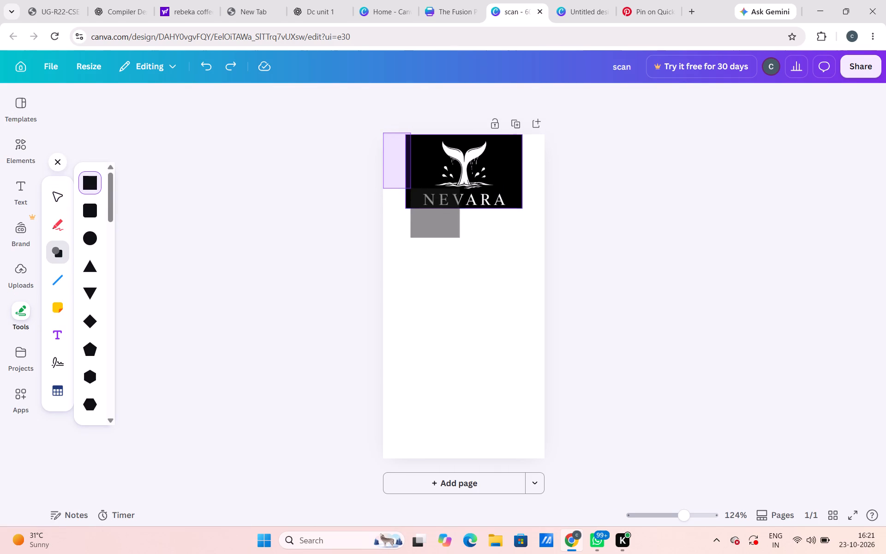
pyautogui.moveTo(411, 190); pyautogui.dragTo(413, 210)
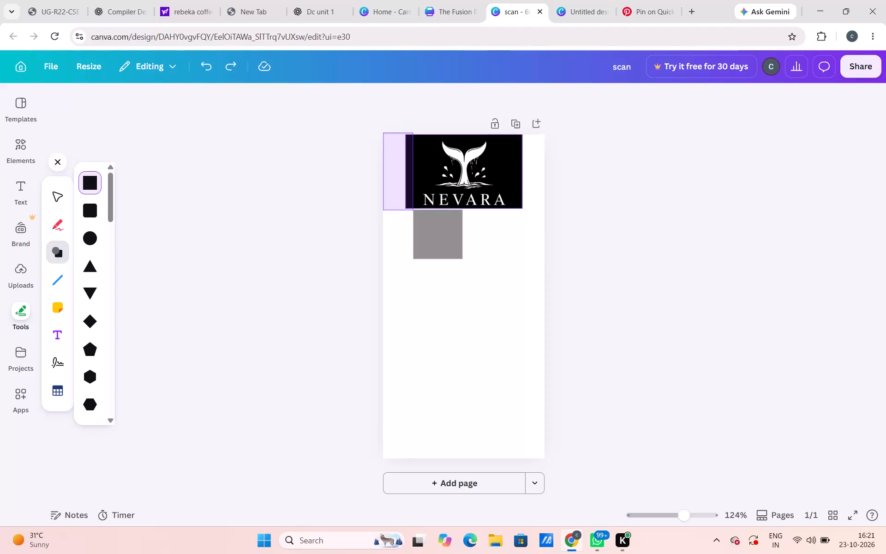
pyautogui.moveTo(413, 210); pyautogui.dragTo(414, 208)
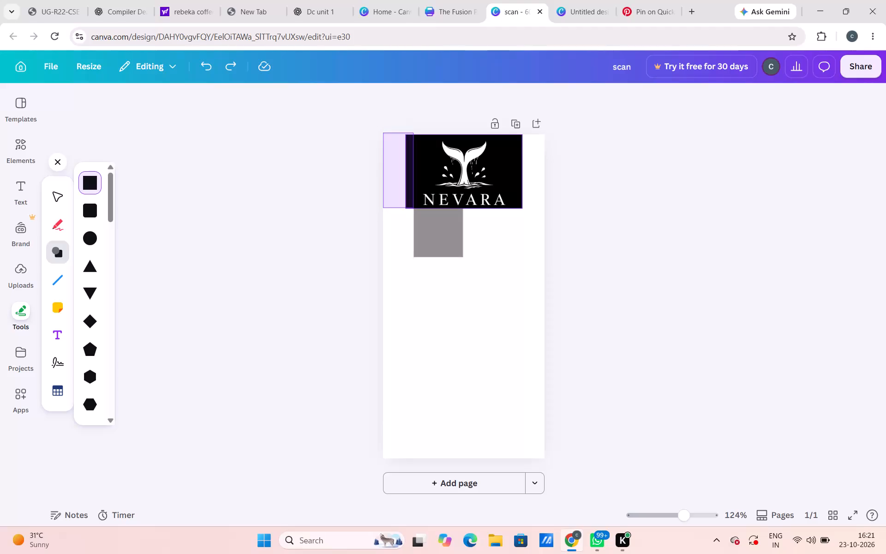
pyautogui.moveTo(414, 208); pyautogui.dragTo(414, 209)
pyautogui.moveTo(414, 209); pyautogui.dragTo(414, 209)
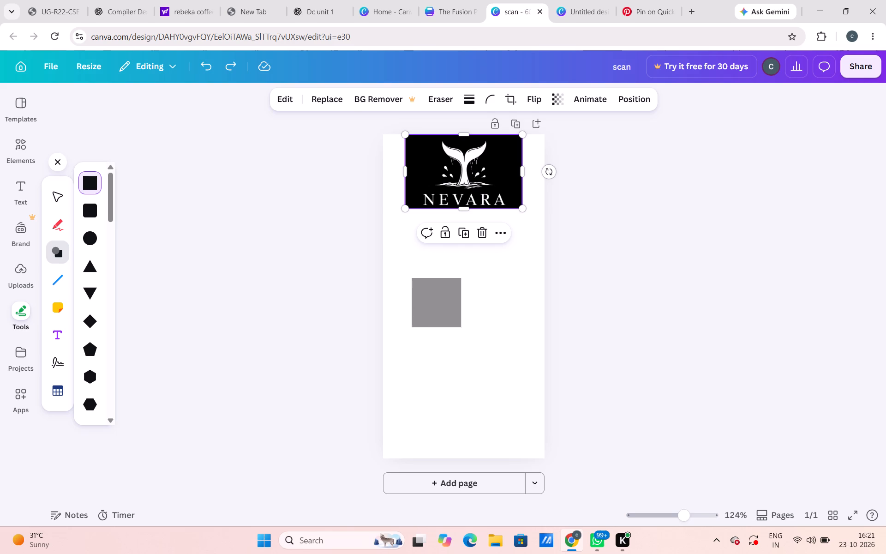
pyautogui.moveTo(409, 281); pyautogui.dragTo(503, 397)
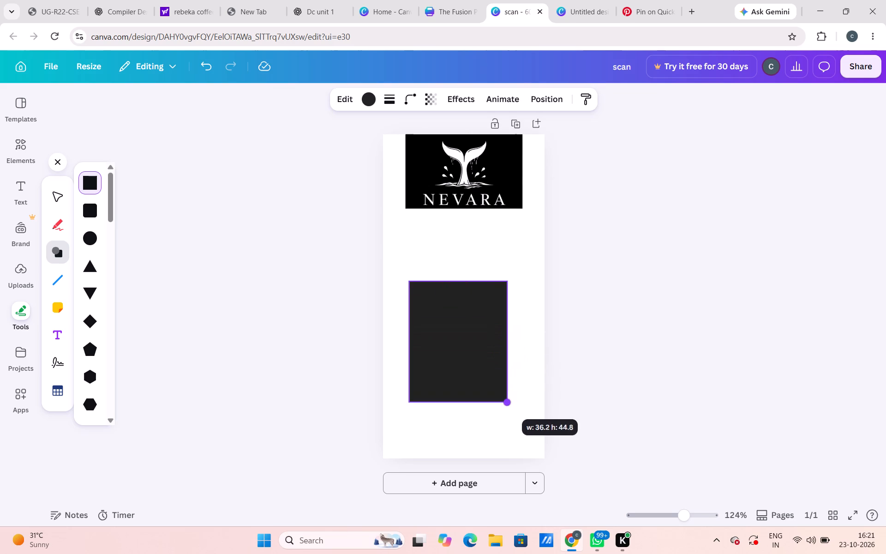
pyautogui.moveTo(503, 397); pyautogui.dragTo(501, 365)
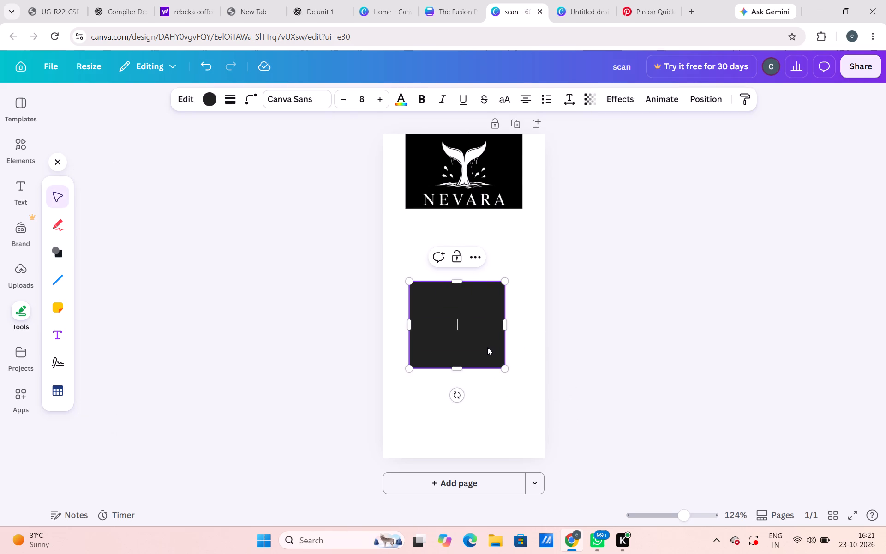
pyautogui.click(618, 327)
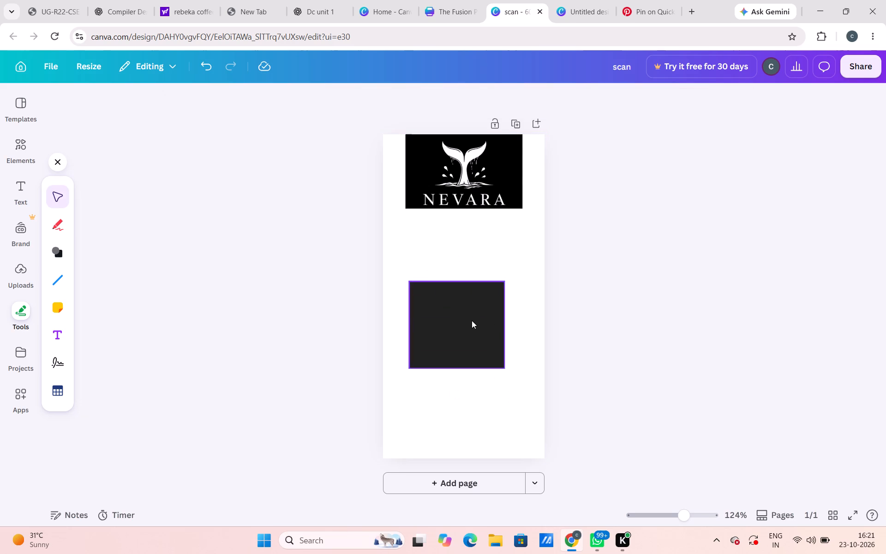
# Move the dark rectangle to the page's left edge and the NEVARA logo to its right, with their top edges aligned.
pyautogui.moveTo(471, 320); pyautogui.dragTo(438, 254)
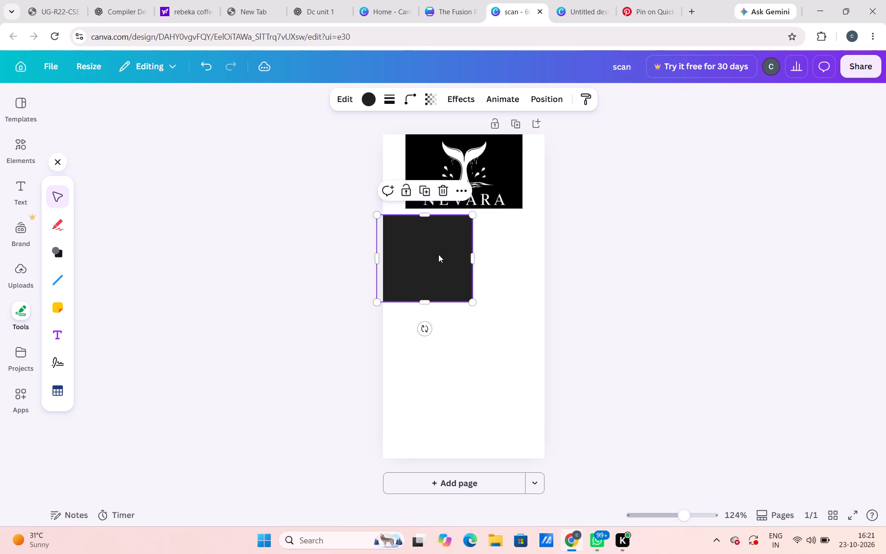
pyautogui.moveTo(509, 179); pyautogui.dragTo(569, 269)
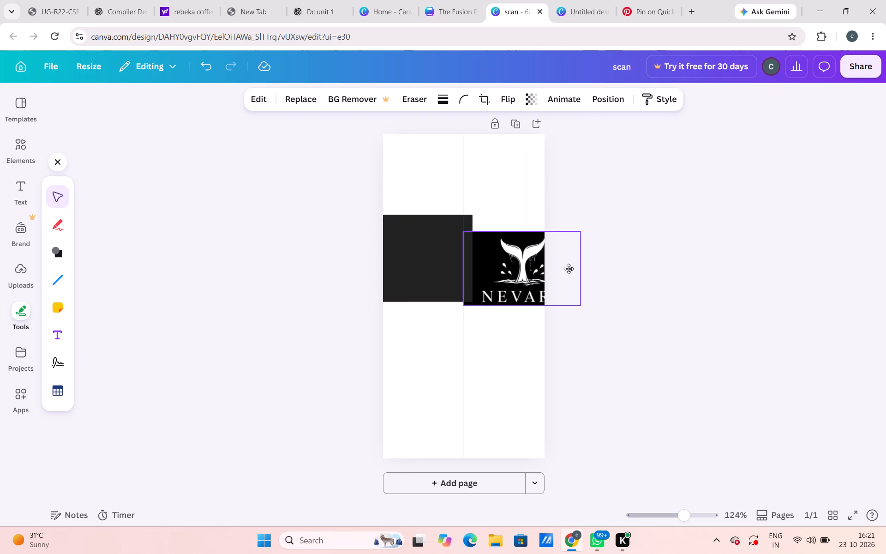
pyautogui.moveTo(569, 269); pyautogui.dragTo(569, 261)
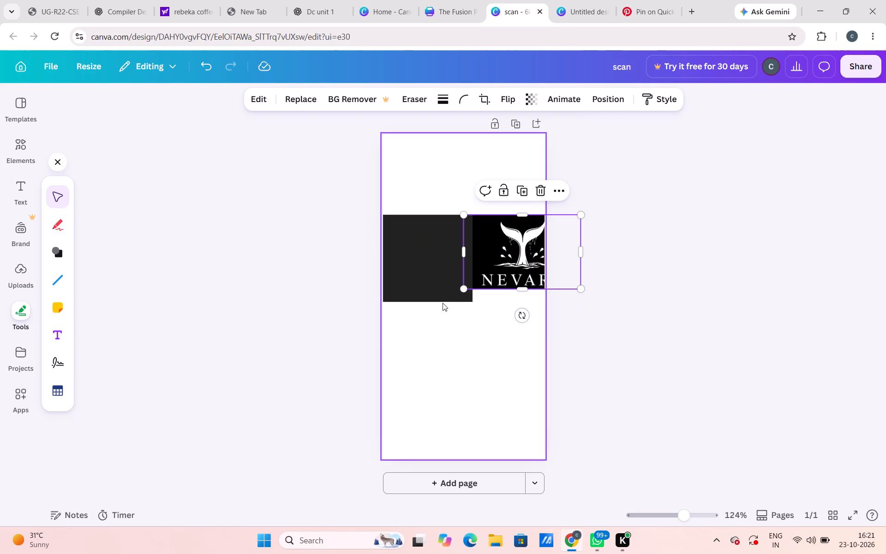
# Shorten the dark rectangle from its bottom edge to match the NEVARA logo image's height.
pyautogui.click(441, 301)
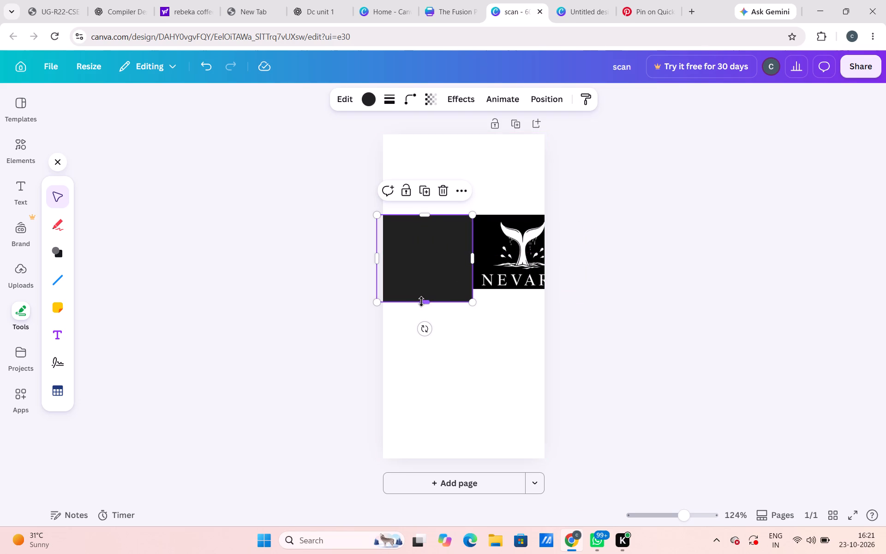
pyautogui.moveTo(421, 301); pyautogui.dragTo(421, 289)
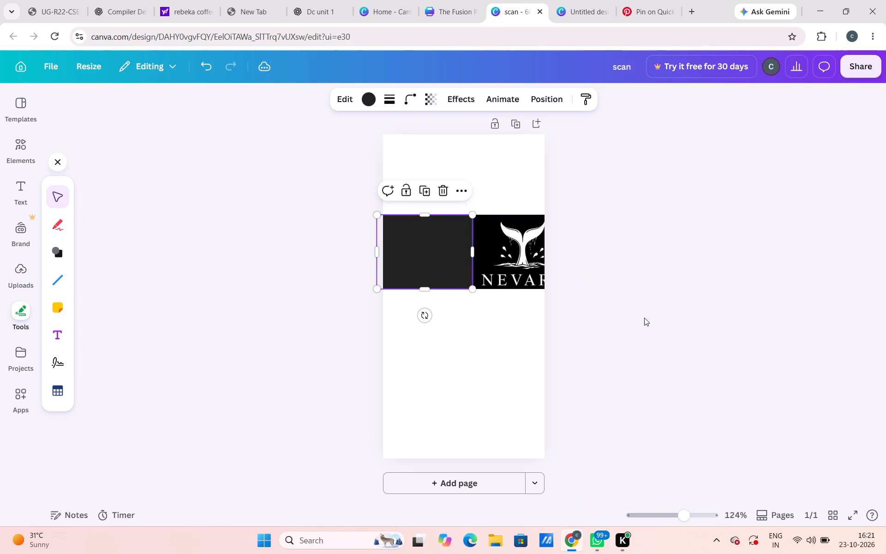
# Recolour the dark rectangle beside the NEVARA logo with the black sampled from the logo image's background.
pyautogui.click(644, 318)
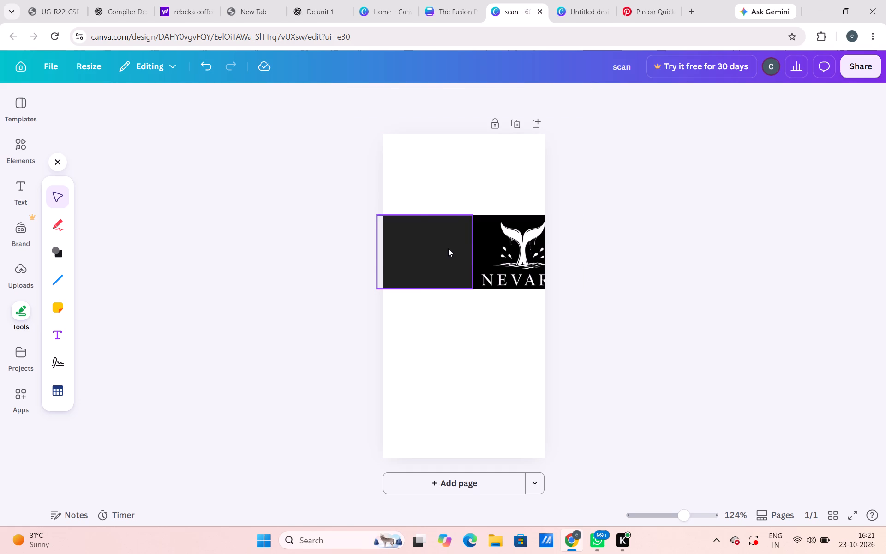
pyautogui.click(448, 248)
pyautogui.click(371, 99)
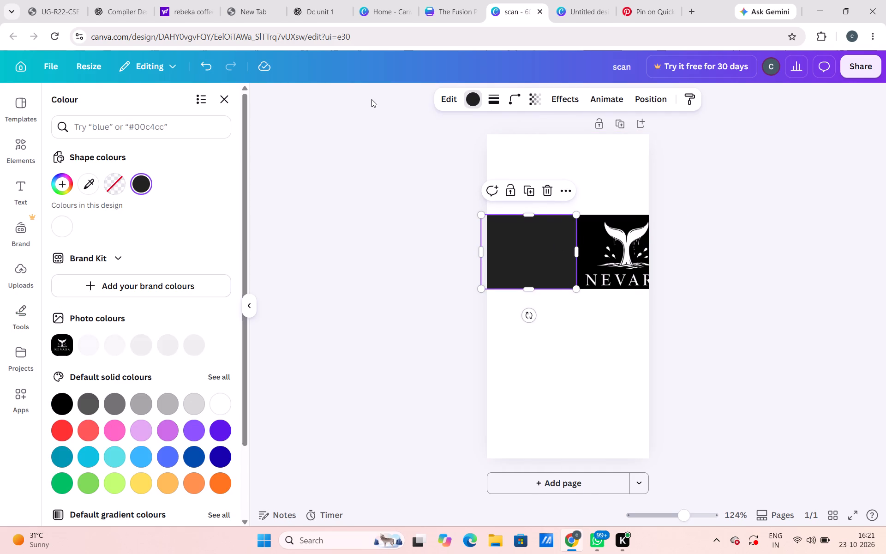
pyautogui.click(88, 179)
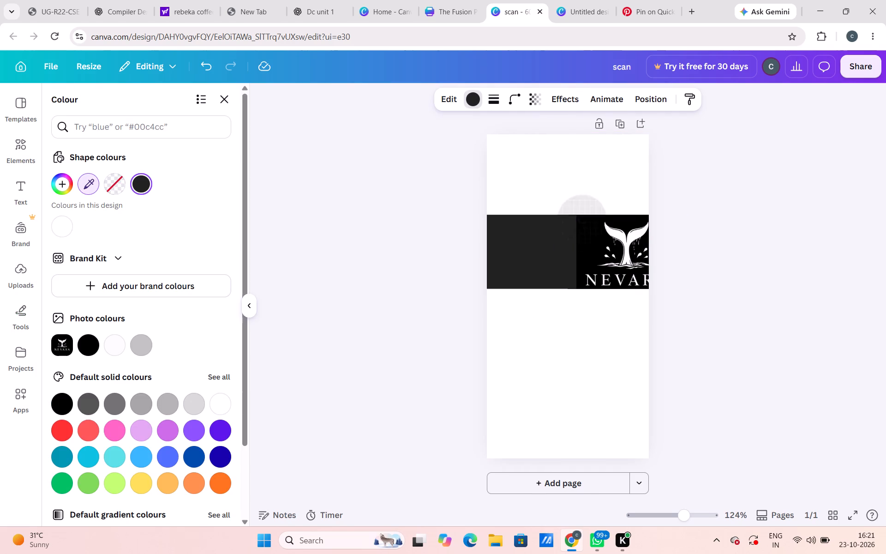
pyautogui.click(589, 231)
pyautogui.click(835, 318)
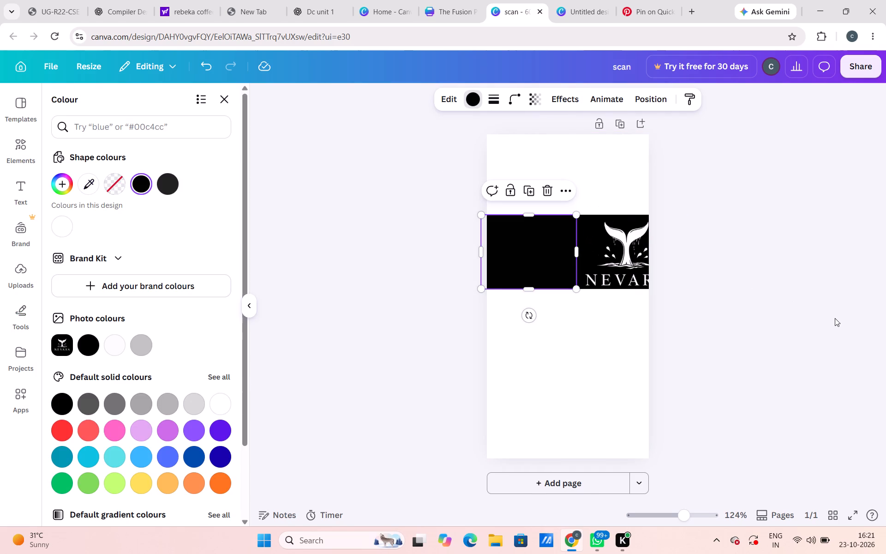
pyautogui.click(835, 318)
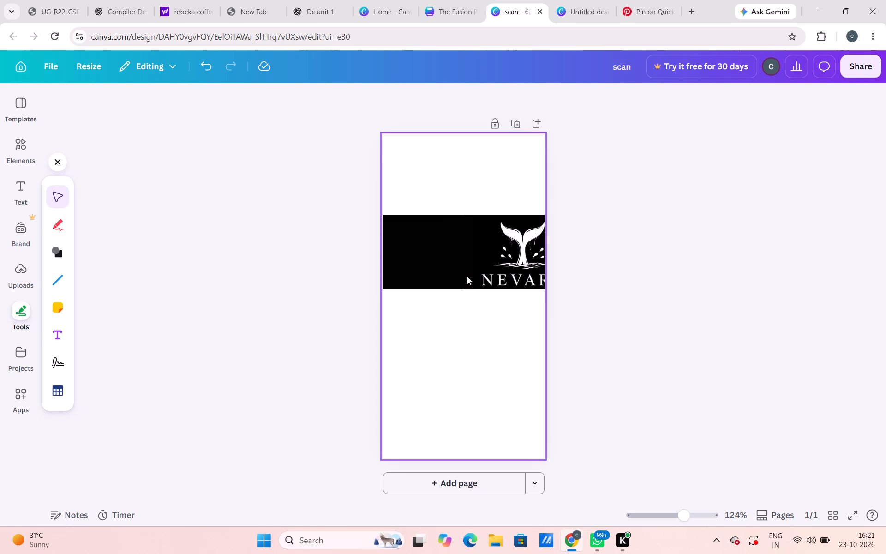
# Group the black rectangle with the NEVARA logo and move the group so the whole logo sits inside the page.
pyautogui.moveTo(341, 240); pyautogui.dragTo(507, 264)
pyautogui.hotkey('ctrl', 'g')
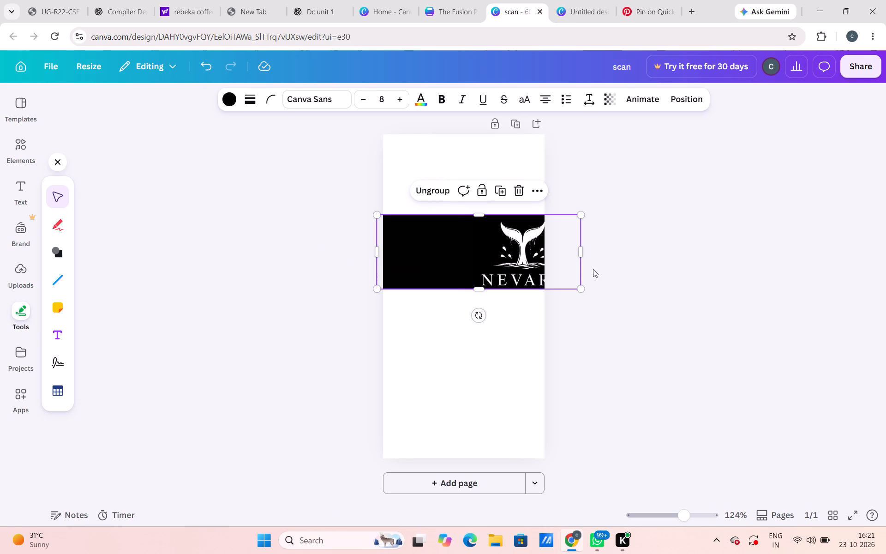
pyautogui.moveTo(533, 248); pyautogui.dragTo(485, 232)
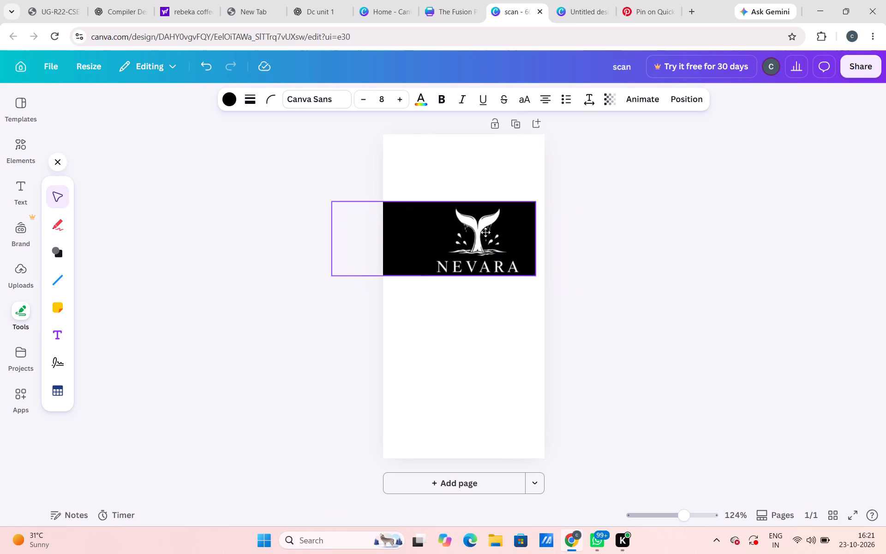
pyautogui.moveTo(485, 232); pyautogui.dragTo(483, 230)
# Duplicate the black rectangle within the group and place the copy in the empty area below the logo.
pyautogui.click(383, 231)
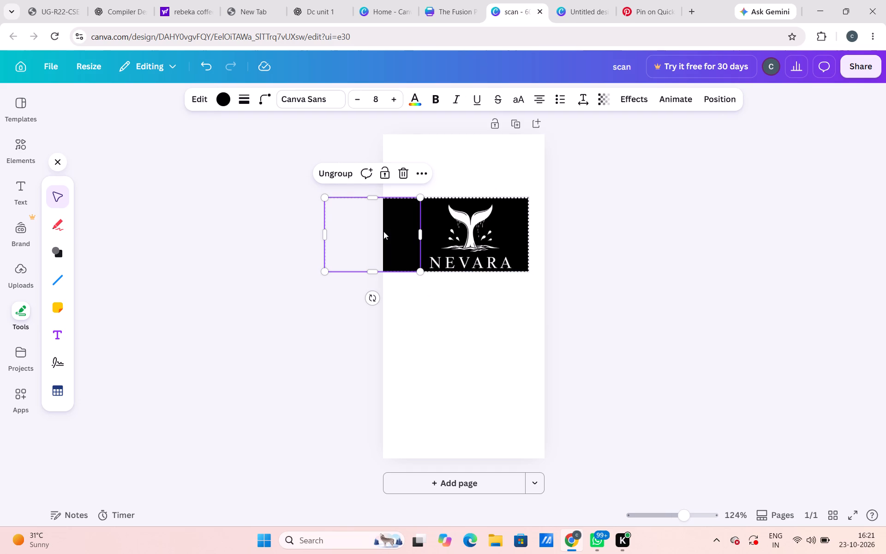
pyautogui.hotkey('ctrl', 'd')
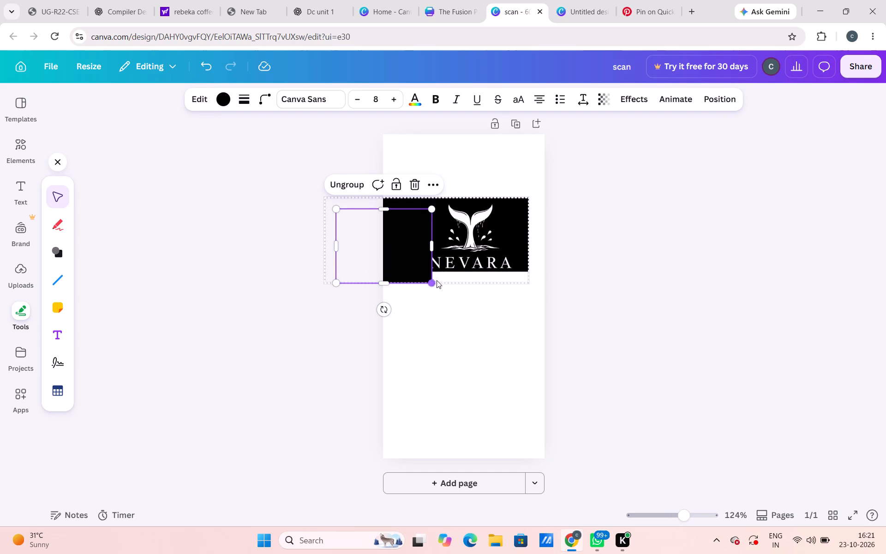
pyautogui.moveTo(416, 259); pyautogui.dragTo(540, 359)
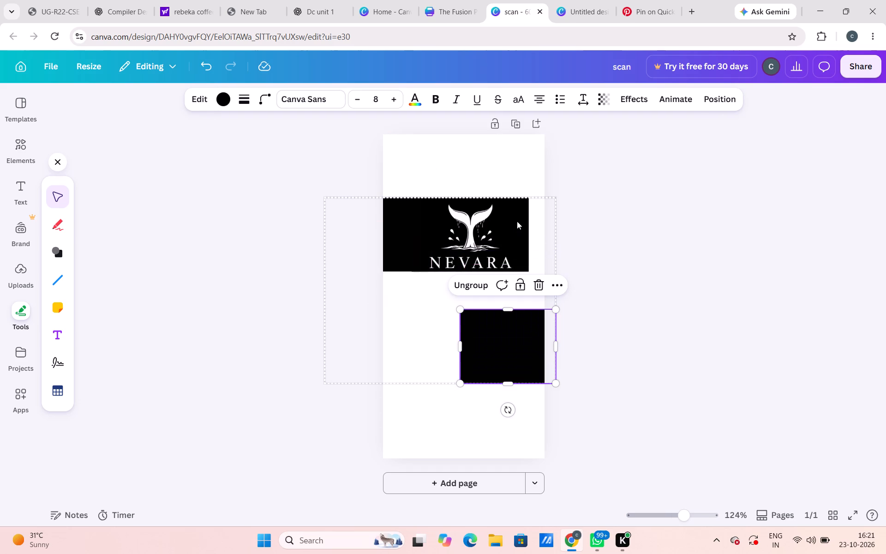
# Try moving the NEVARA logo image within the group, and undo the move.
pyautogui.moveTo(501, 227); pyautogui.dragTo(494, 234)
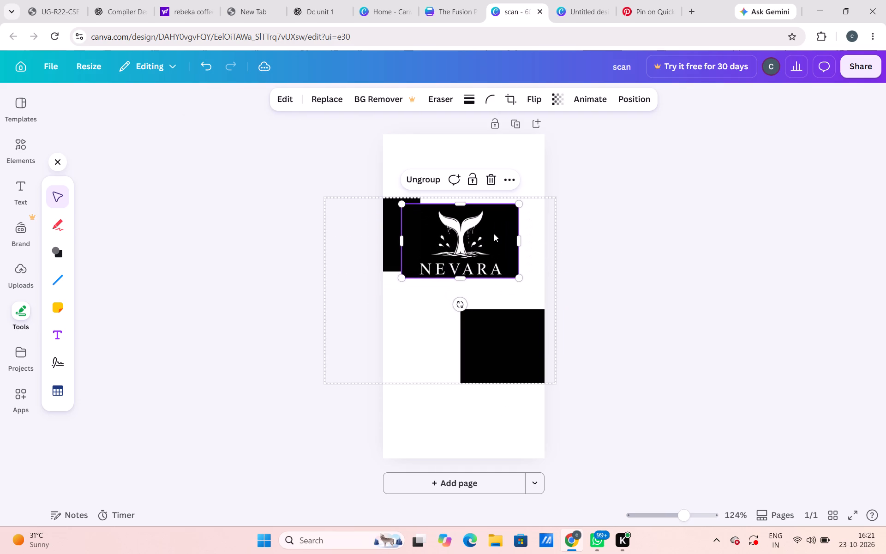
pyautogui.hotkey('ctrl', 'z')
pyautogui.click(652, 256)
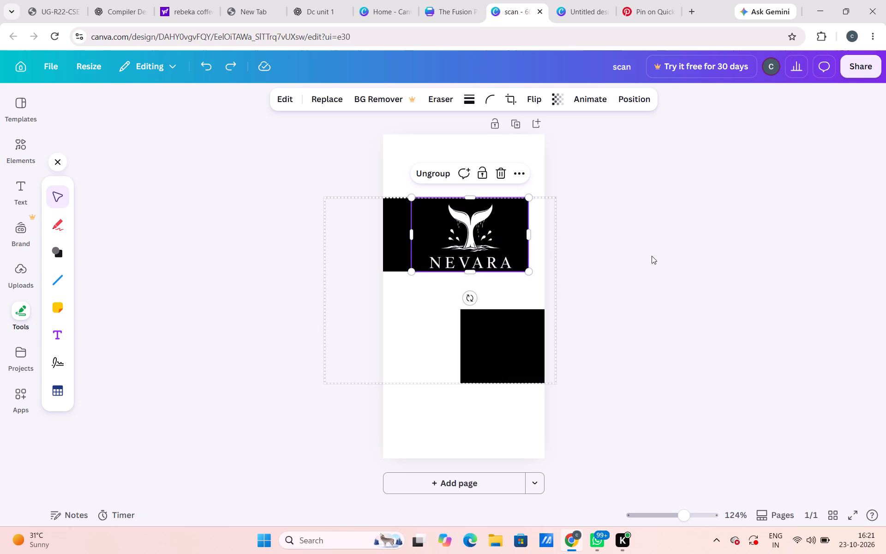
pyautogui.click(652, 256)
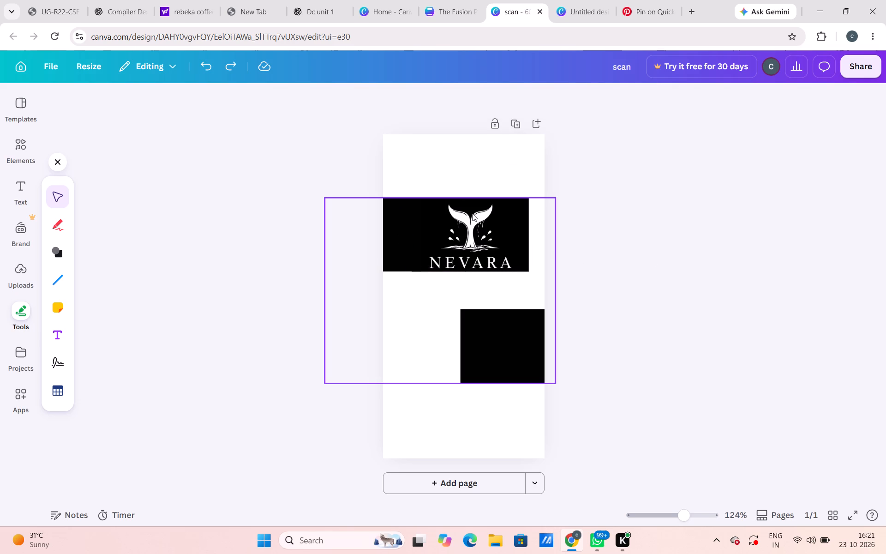
# Move the group of logo and black rectangles higher on the page.
pyautogui.moveTo(514, 356); pyautogui.dragTo(507, 325)
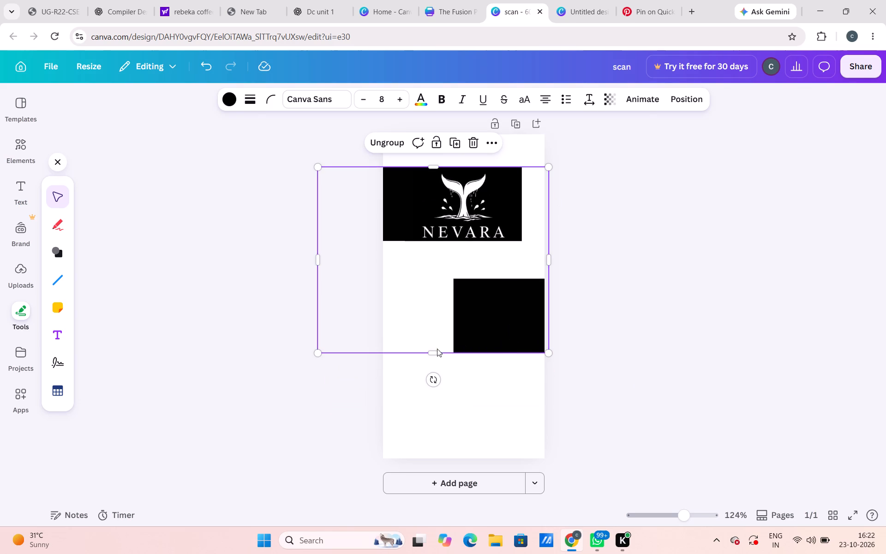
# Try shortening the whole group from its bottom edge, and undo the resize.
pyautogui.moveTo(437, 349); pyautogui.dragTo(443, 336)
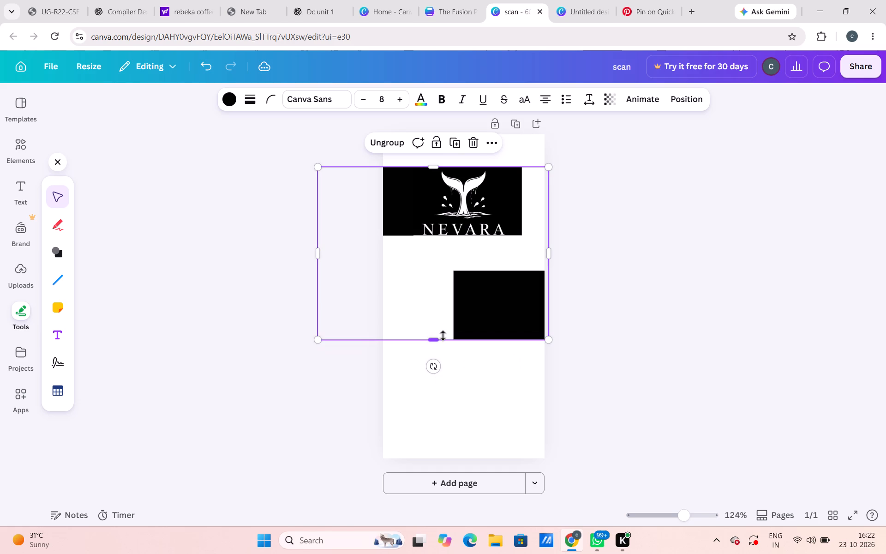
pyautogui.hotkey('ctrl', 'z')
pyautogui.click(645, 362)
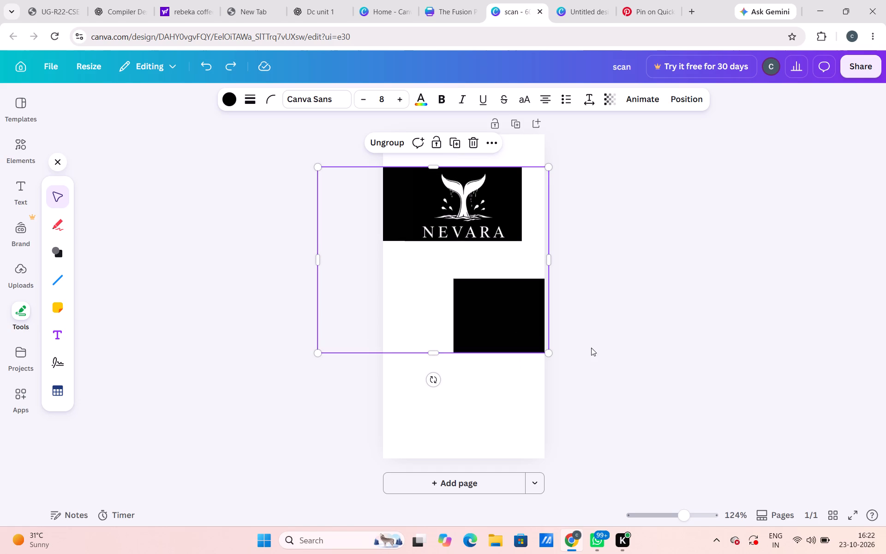
# Ungroup the logo and rectangles, and move the duplicate black rectangle down to the lower part of the page.
pyautogui.click(506, 316)
pyautogui.click(390, 147)
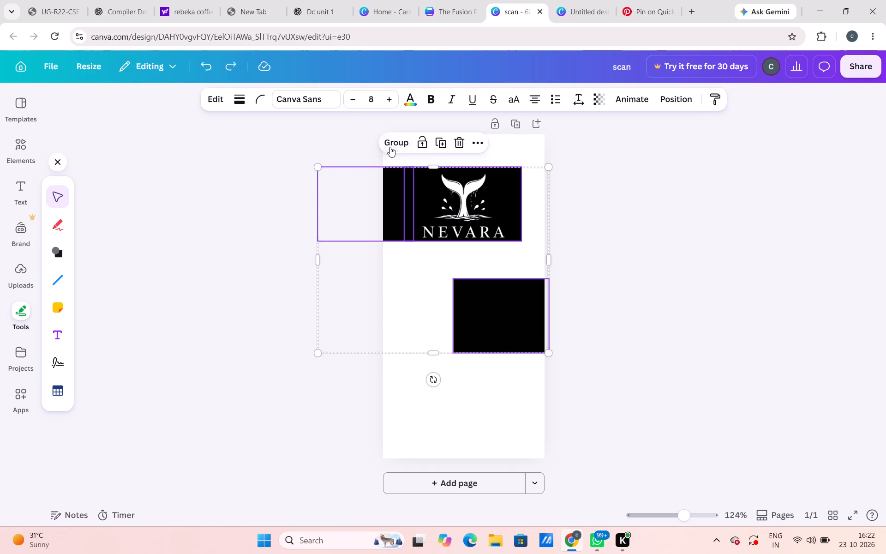
pyautogui.click(674, 258)
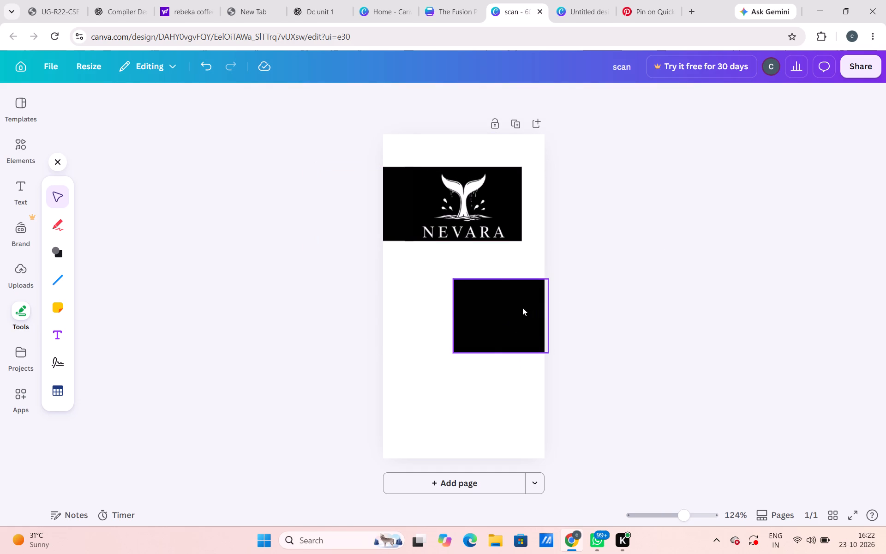
pyautogui.moveTo(522, 307); pyautogui.dragTo(508, 383)
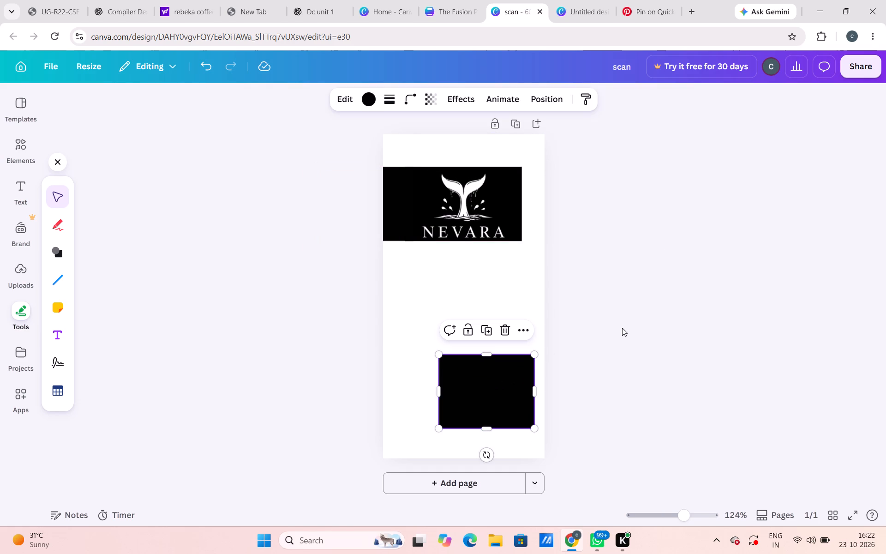
# Group the NEVARA logo with only the black rectangle on its left side.
pyautogui.click(622, 328)
pyautogui.moveTo(349, 216); pyautogui.dragTo(350, 216)
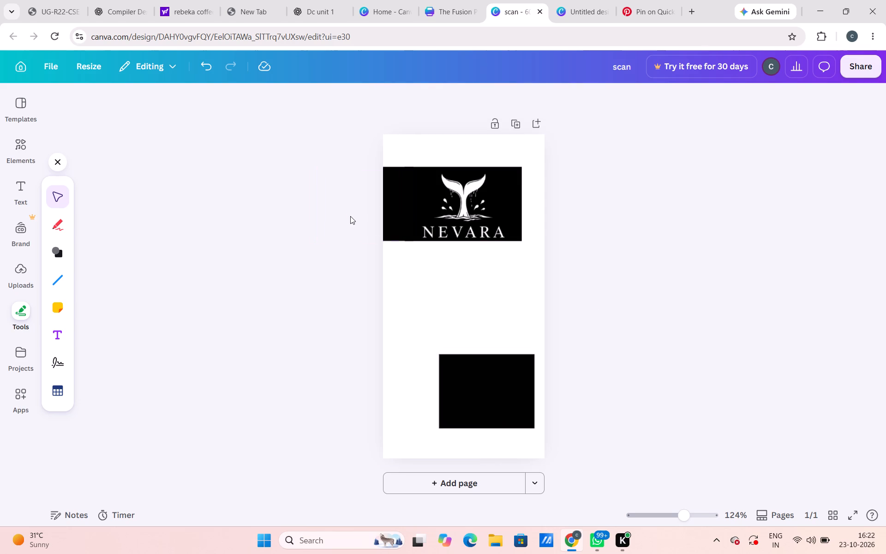
pyautogui.moveTo(350, 216); pyautogui.dragTo(515, 232)
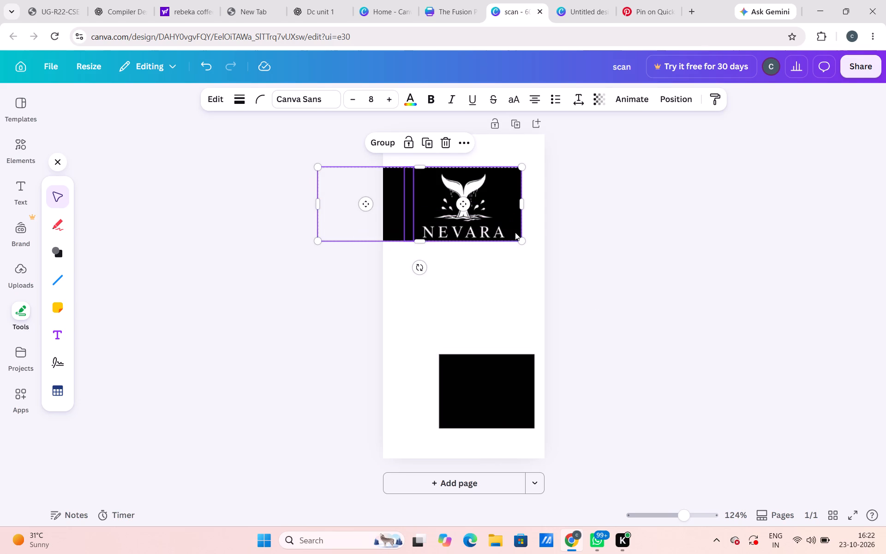
pyautogui.hotkey('ctrl', 'g')
# Move the duplicate black rectangle against the logo's right edge, level with it, to extend the band past the page's right edge.
pyautogui.moveTo(506, 372); pyautogui.dragTo(547, 297)
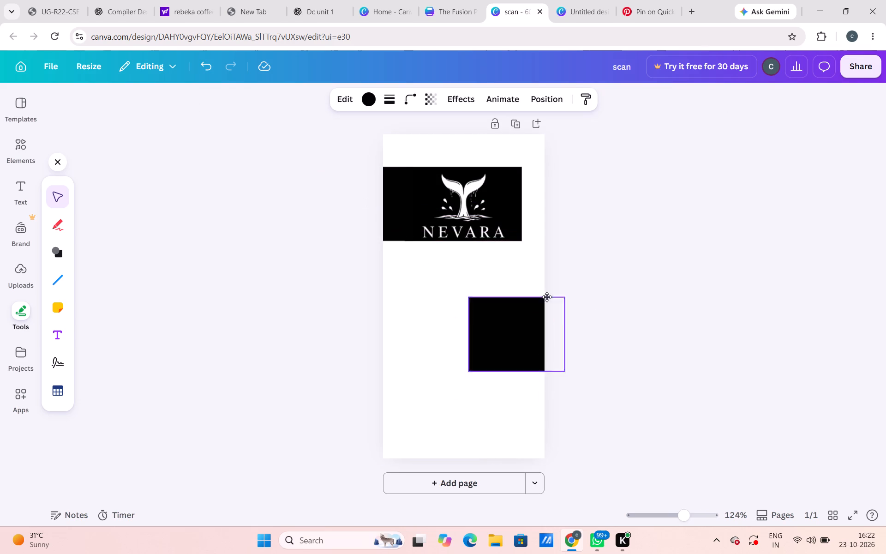
pyautogui.moveTo(547, 297); pyautogui.dragTo(577, 187)
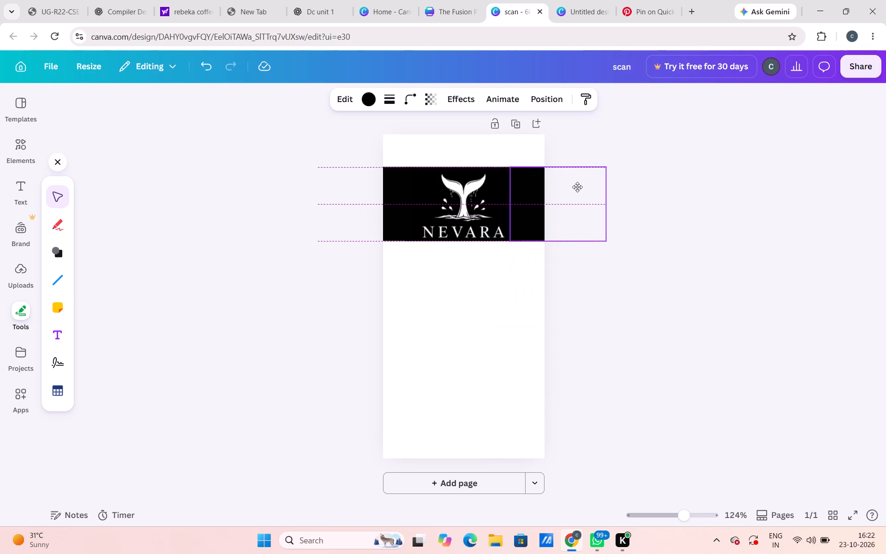
pyautogui.moveTo(577, 187); pyautogui.dragTo(588, 187)
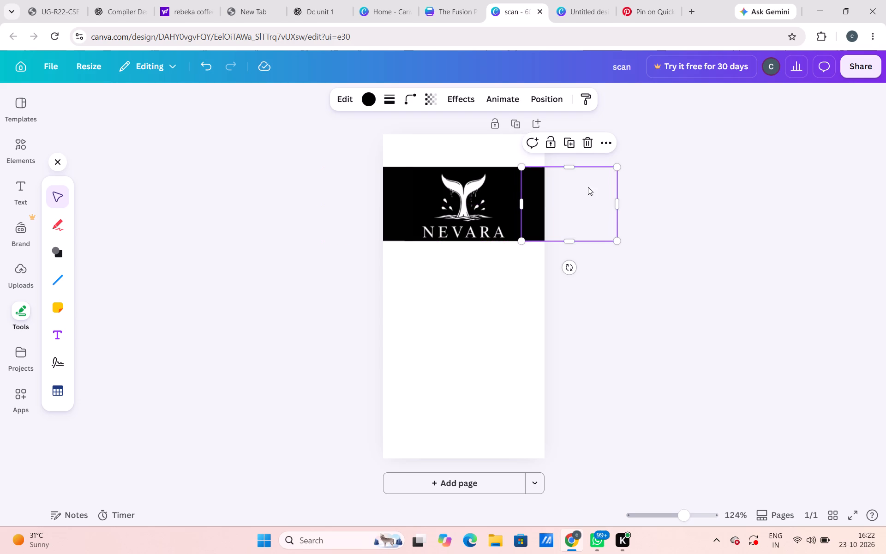
pyautogui.click(657, 277)
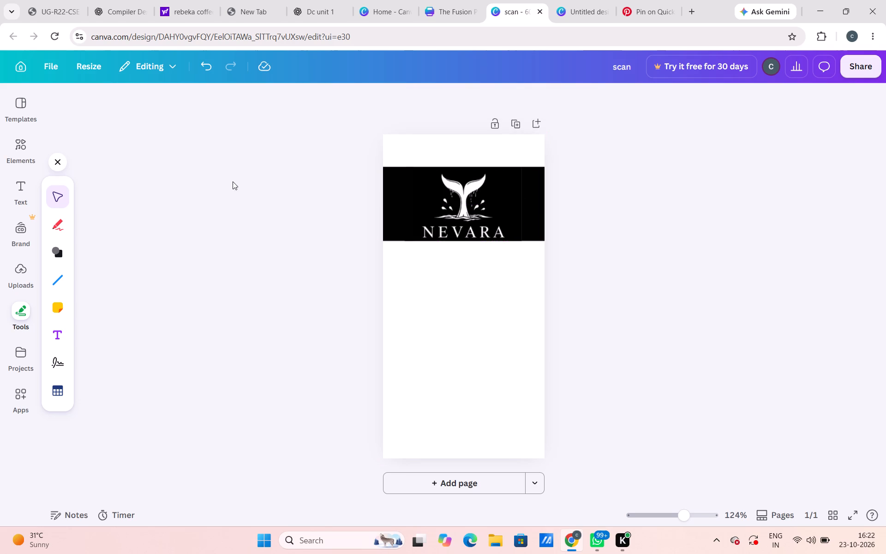
# Group the right-hand black rectangle with the logo group to form a single header.
pyautogui.moveTo(239, 181); pyautogui.dragTo(573, 220)
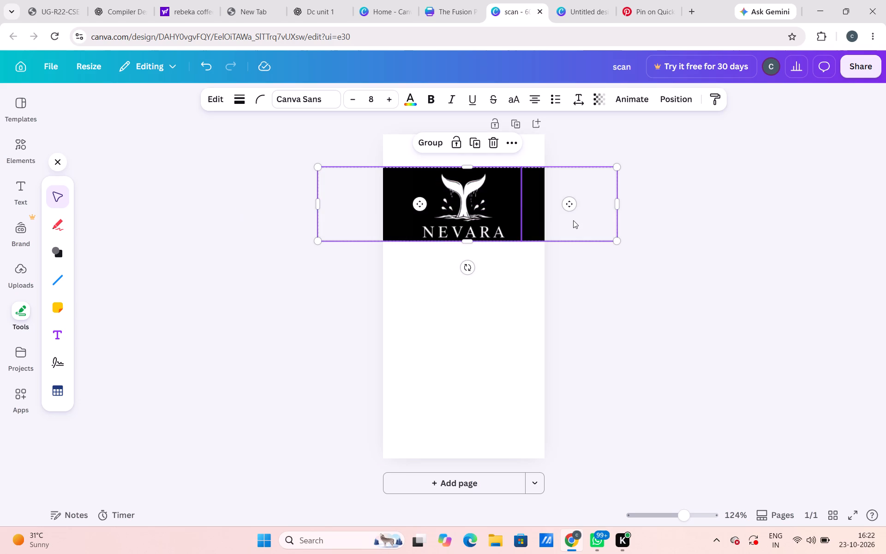
pyautogui.hotkey('ctrl', 'g')
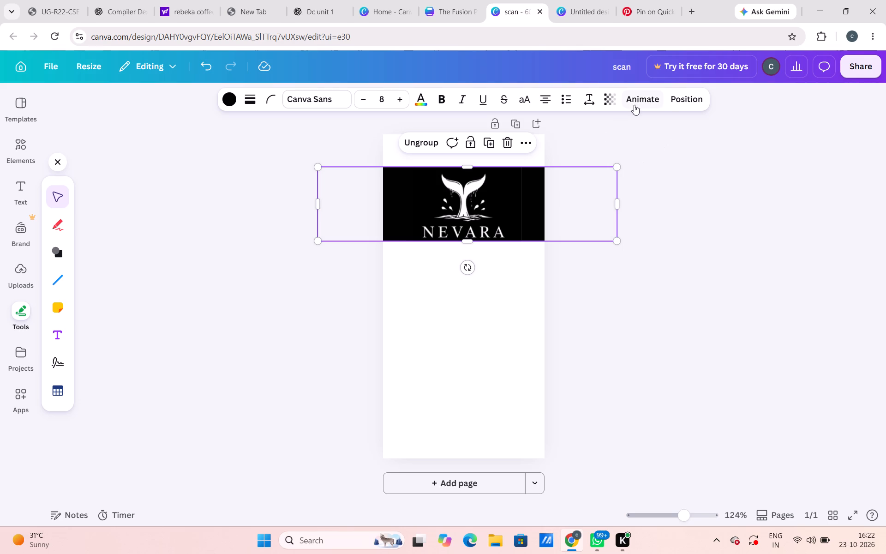
# Align the header group to the page's horizontal centre and top edge.
pyautogui.click(676, 102)
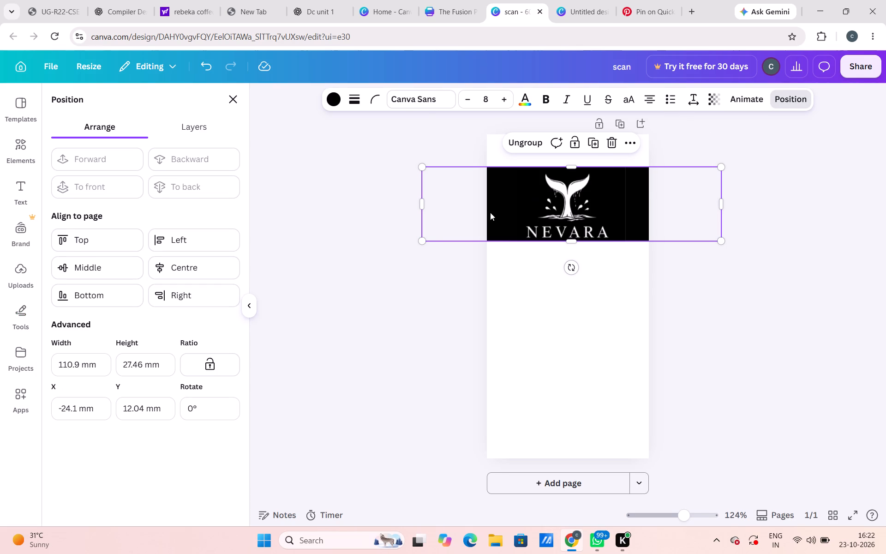
pyautogui.click(180, 267)
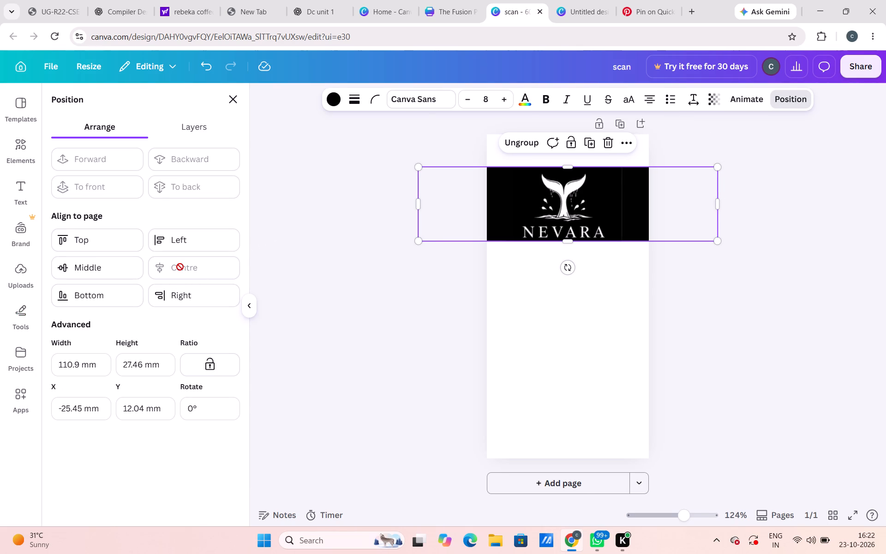
pyautogui.click(118, 243)
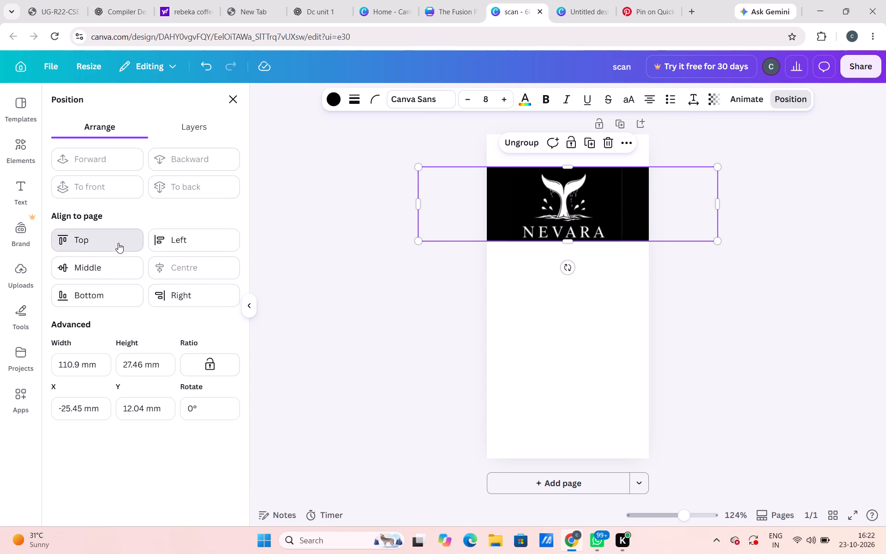
pyautogui.click(753, 305)
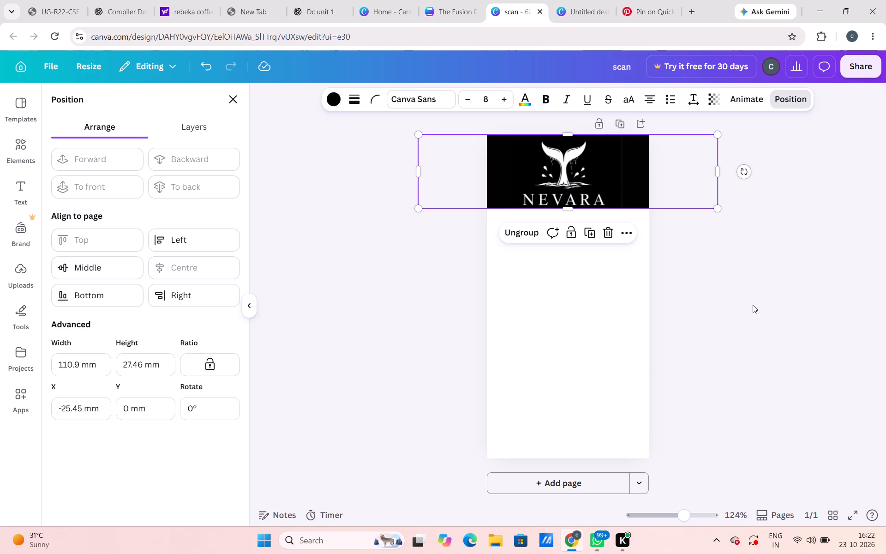
pyautogui.click(753, 305)
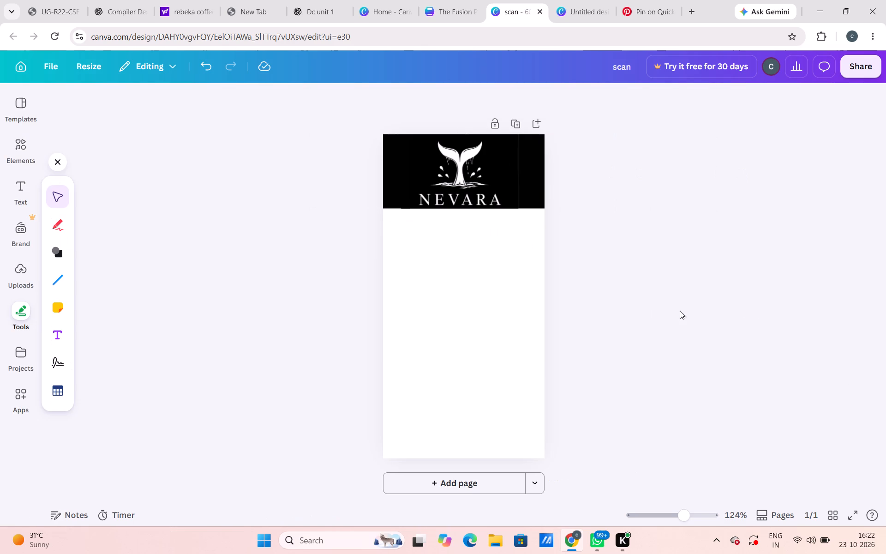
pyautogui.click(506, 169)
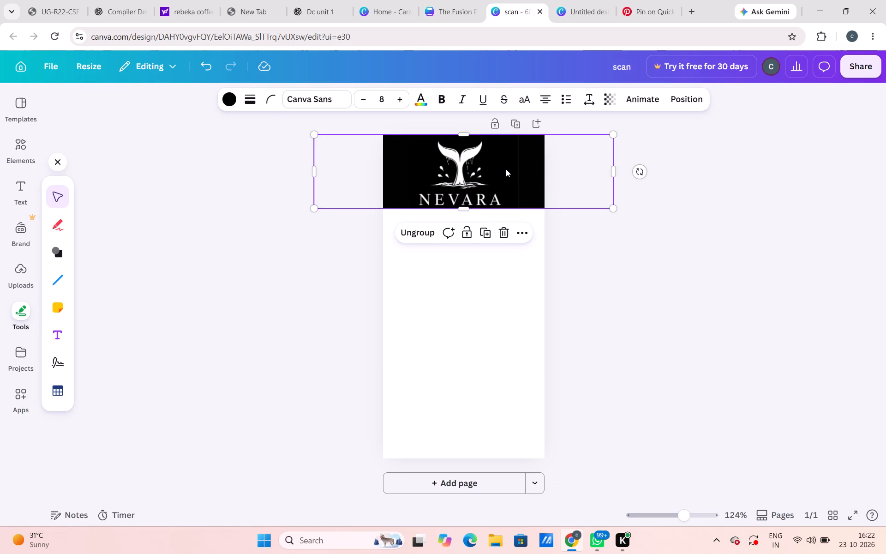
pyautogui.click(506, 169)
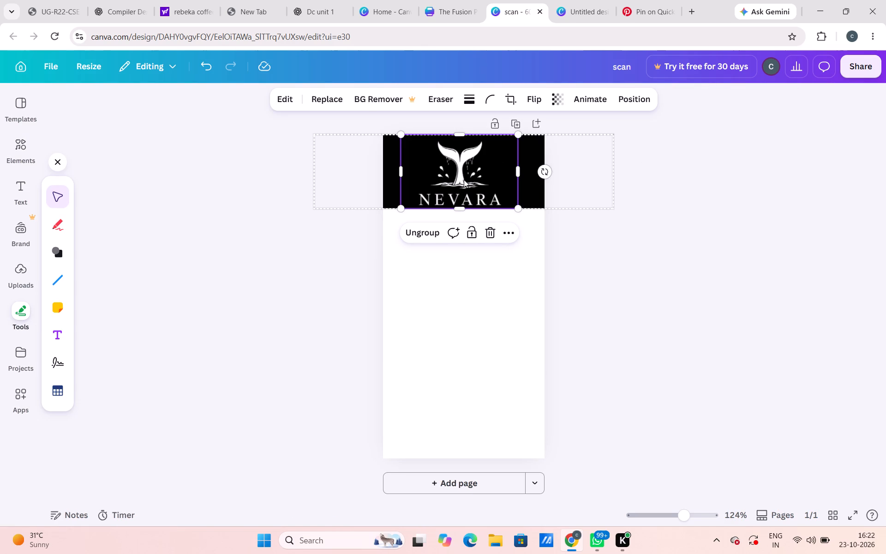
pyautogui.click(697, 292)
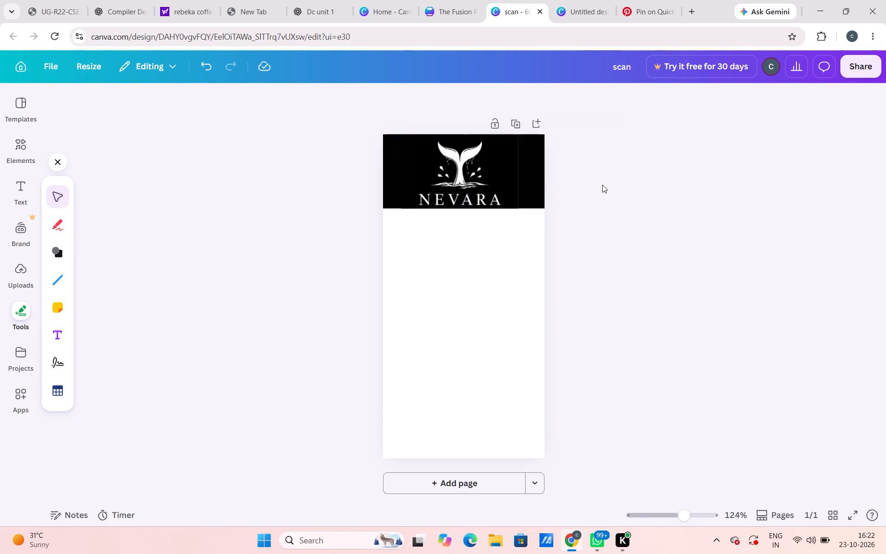
# Delete the grouped NEVARA logo header from the page.
pyautogui.click(507, 185)
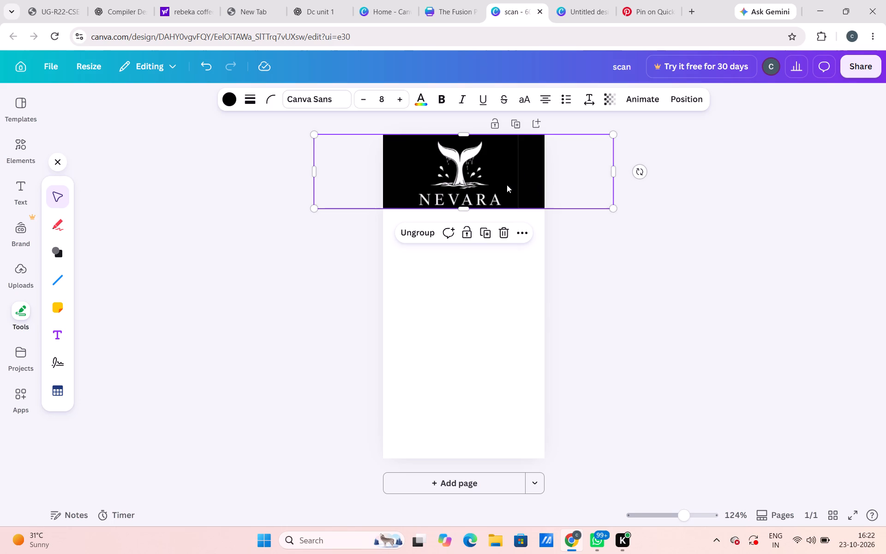
pyautogui.press('BackSpace')
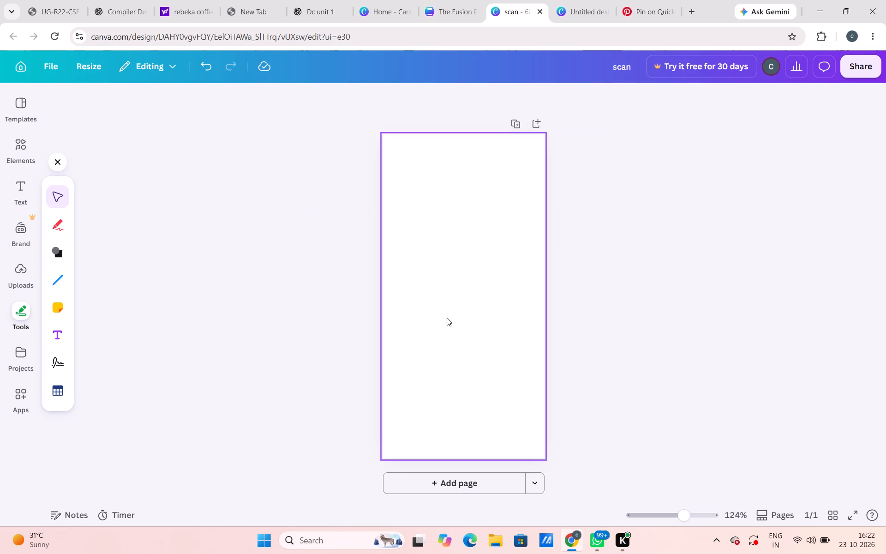
# Draw a square-cornered rectangle about 65 mm wide and 30.6 mm high across the upper part of the page.
pyautogui.click(55, 245)
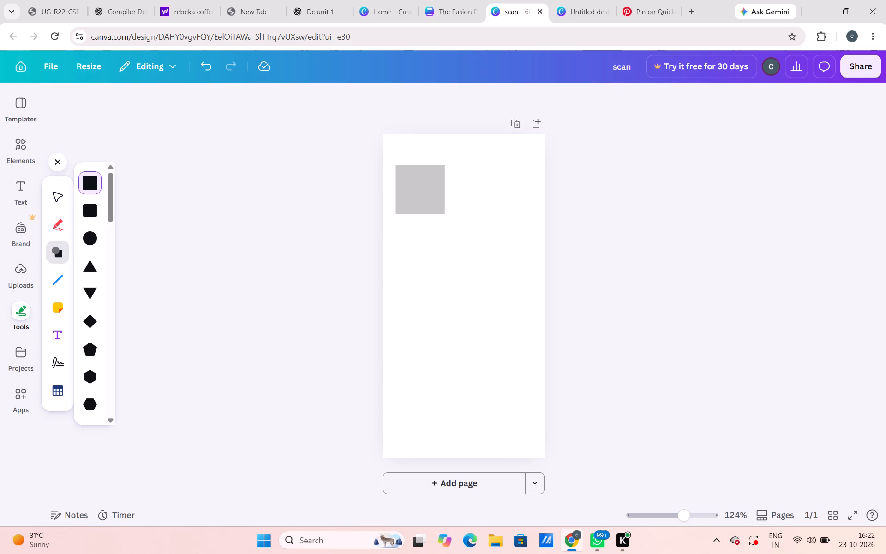
pyautogui.moveTo(383, 143); pyautogui.dragTo(519, 215)
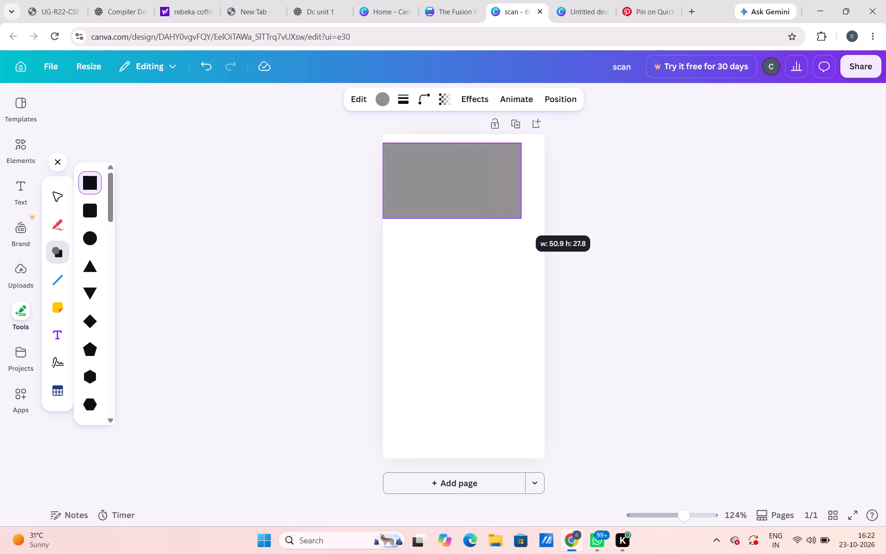
pyautogui.moveTo(519, 215); pyautogui.dragTo(555, 211)
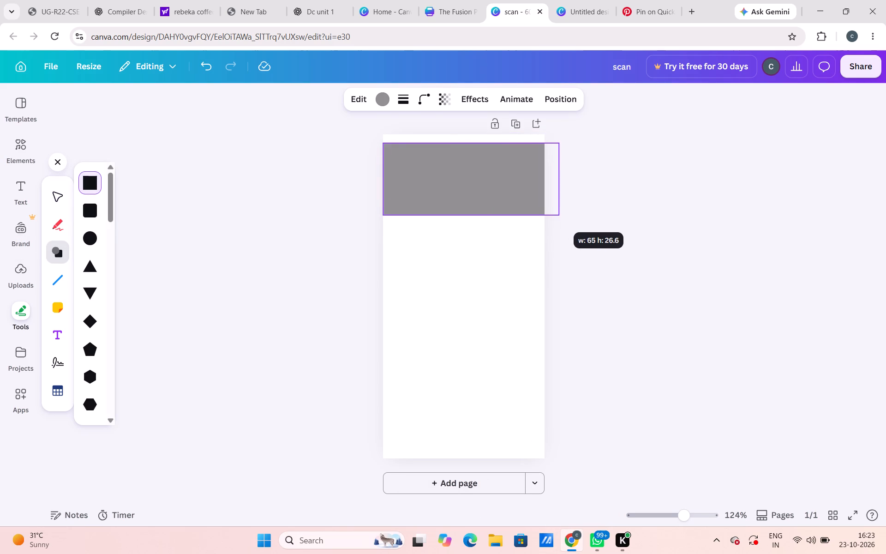
pyautogui.moveTo(555, 211); pyautogui.dragTo(555, 219)
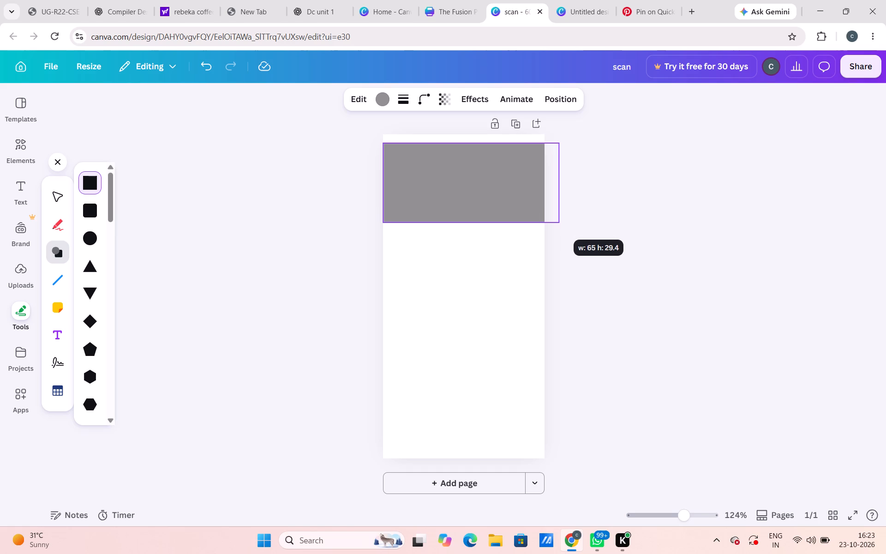
pyautogui.moveTo(555, 219); pyautogui.dragTo(555, 222)
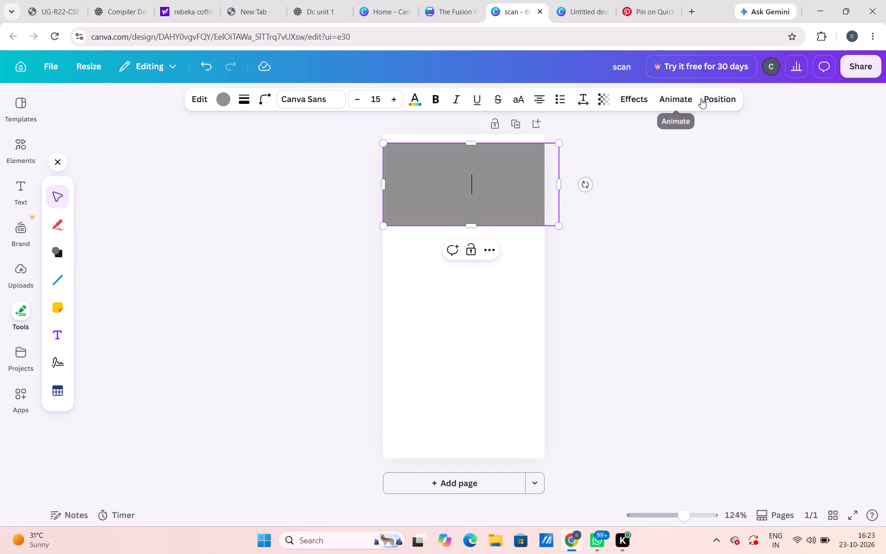
# Align the rectangle to the page's top edge and horizontal centre.
pyautogui.click(701, 98)
pyautogui.click(107, 245)
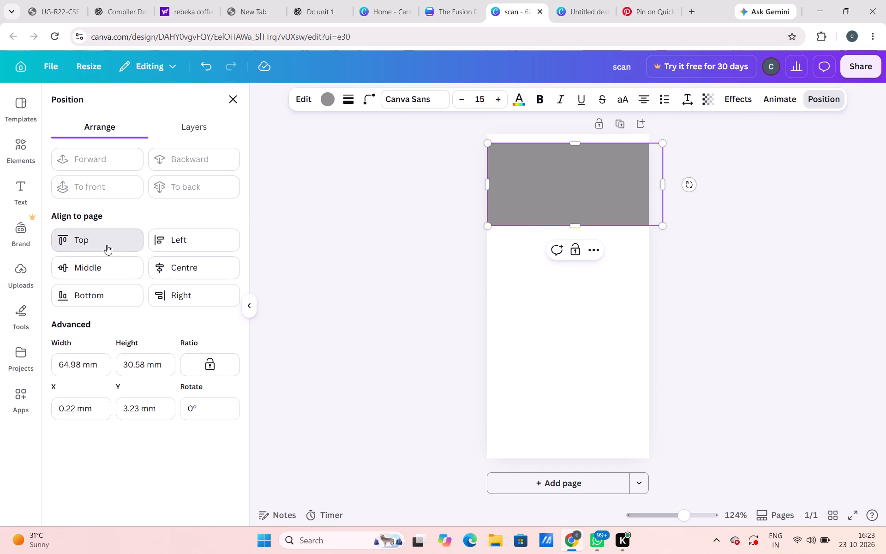
pyautogui.click(174, 271)
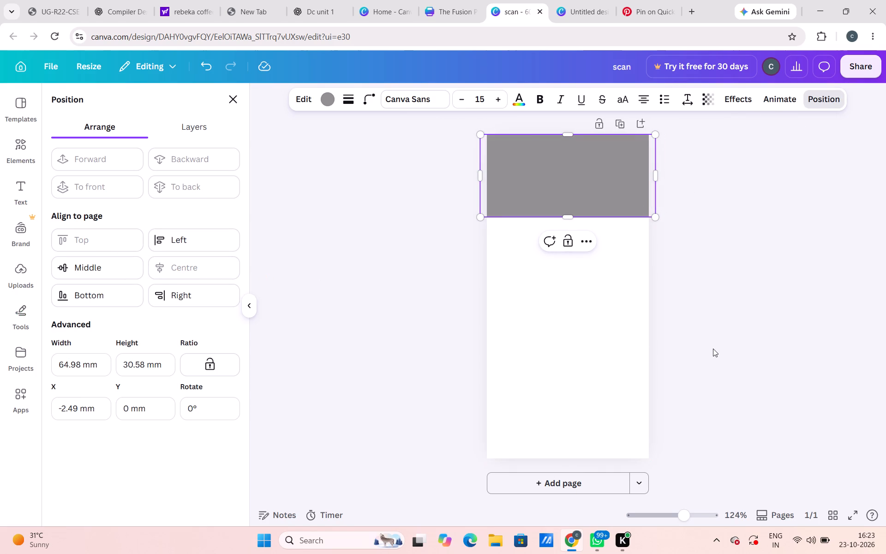
pyautogui.click(713, 349)
# Fill the header rectangle with black #000000 and deselect it.
pyautogui.click(222, 96)
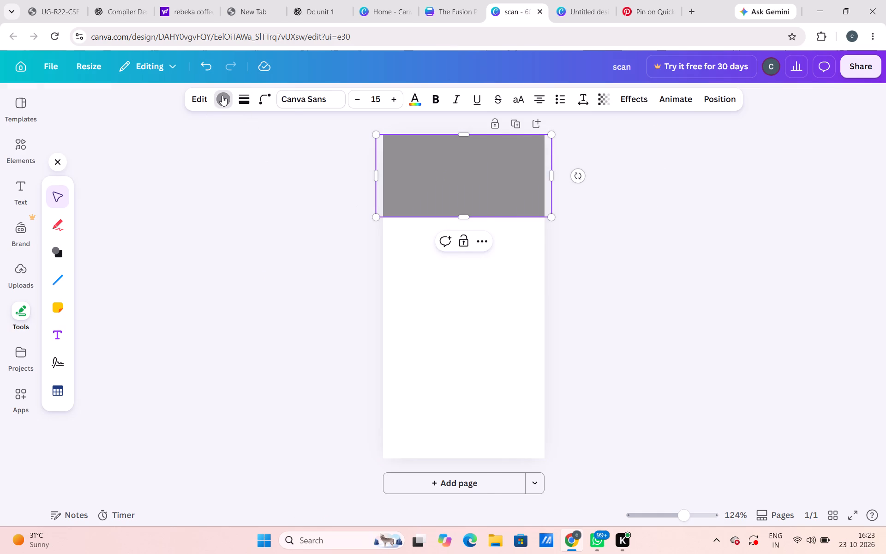
pyautogui.click(90, 219)
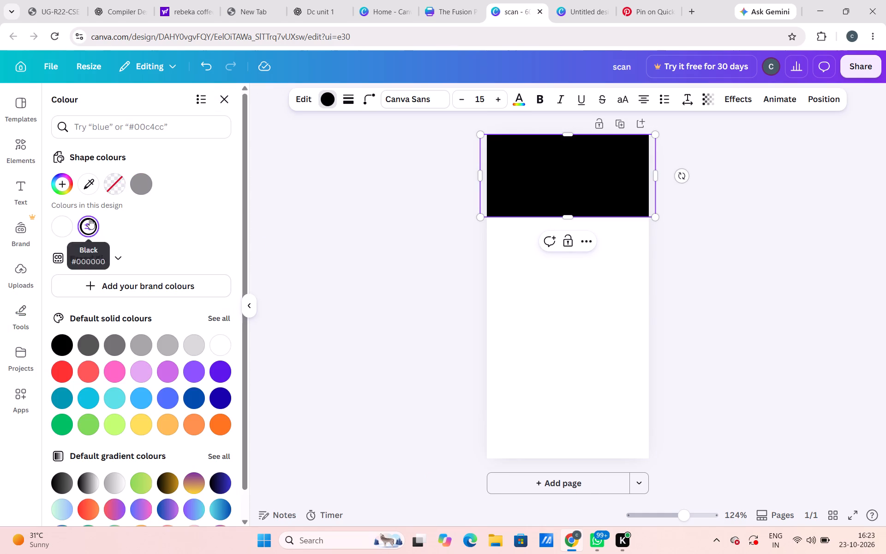
pyautogui.click(752, 288)
pyautogui.click(752, 288)
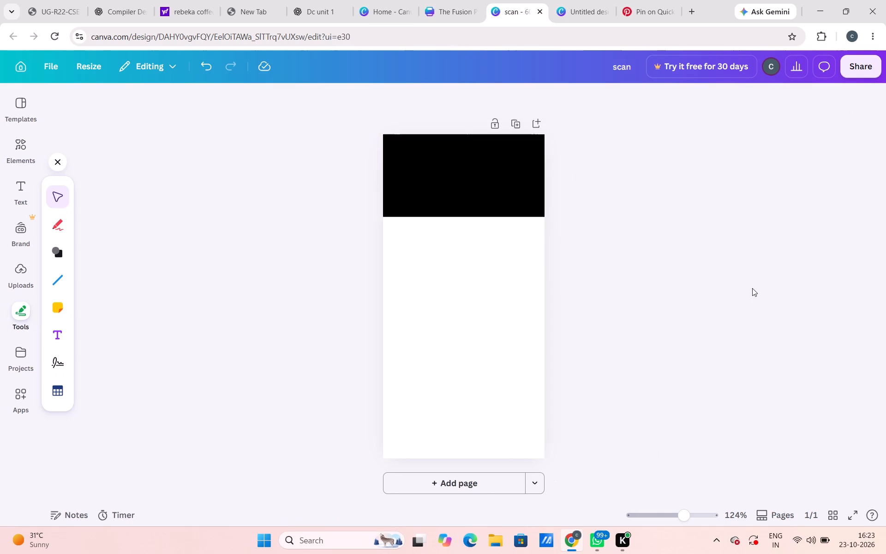
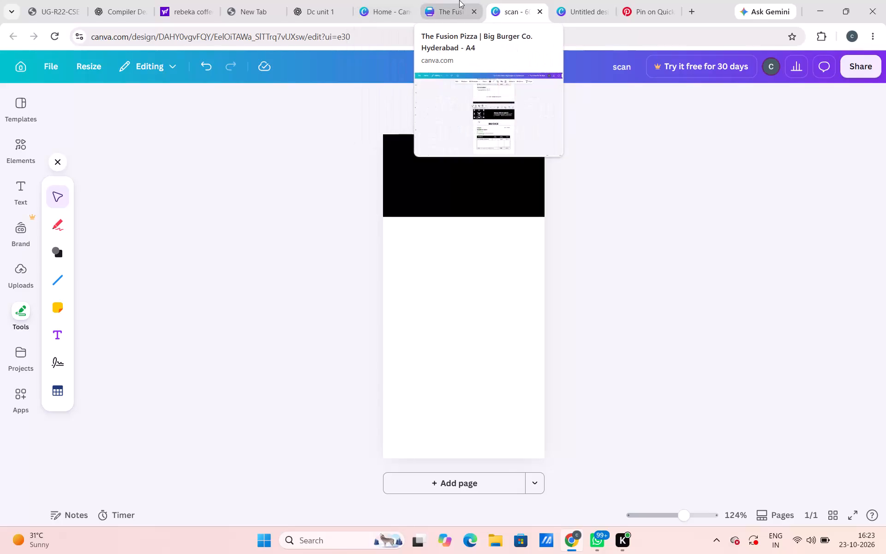
# Copy the NEVARA logo image from page 2 of the Fusion Pizza invoice design and paste it into the scan design.
pyautogui.click(459, 0)
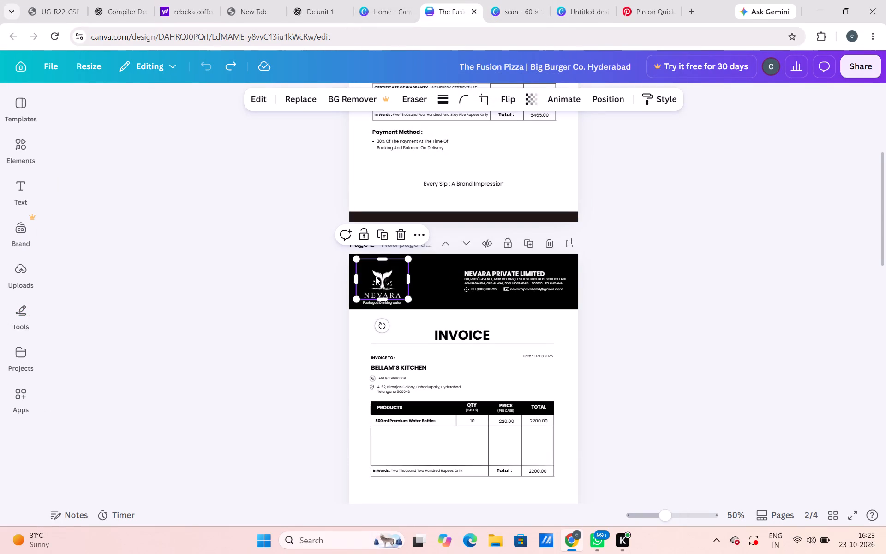
pyautogui.click(263, 292)
pyautogui.click(389, 273)
pyautogui.hotkey('ctrl', 'c')
pyautogui.click(591, 0)
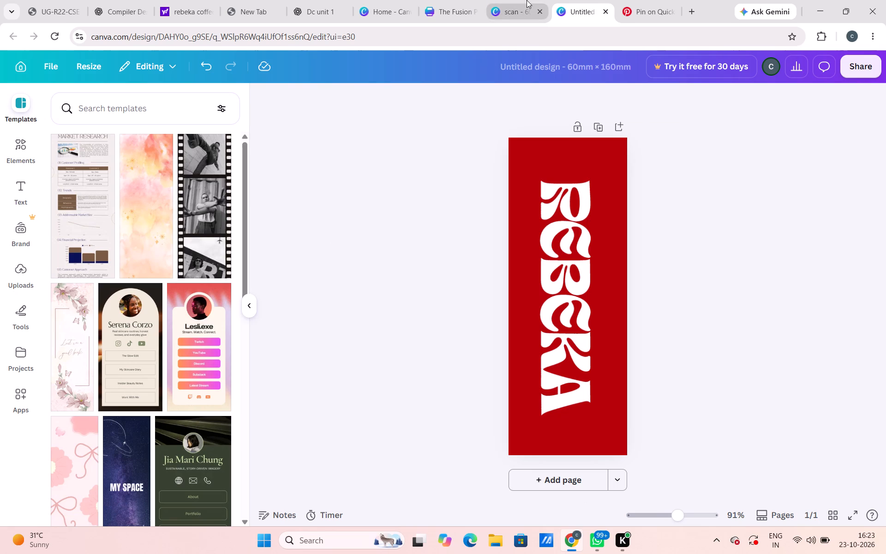
pyautogui.click(527, 0)
pyautogui.click(473, 160)
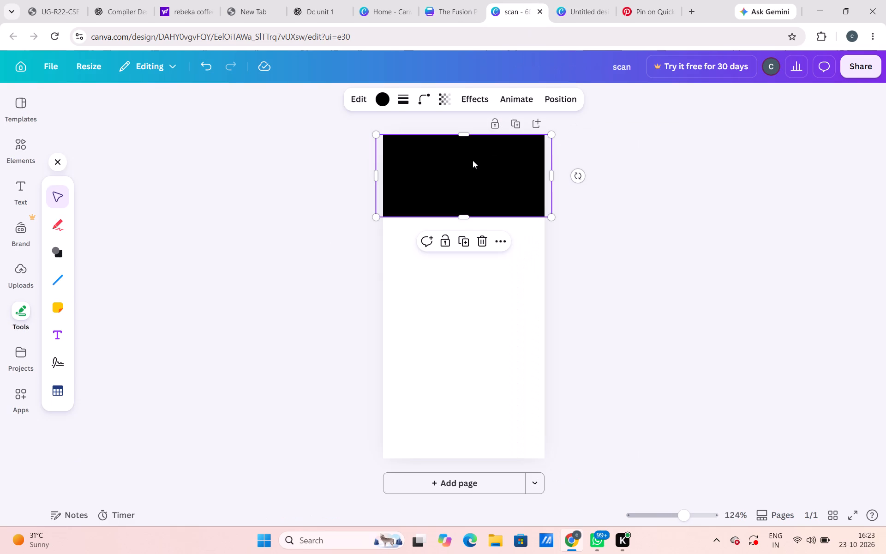
pyautogui.hotkey('ctrl', 'v')
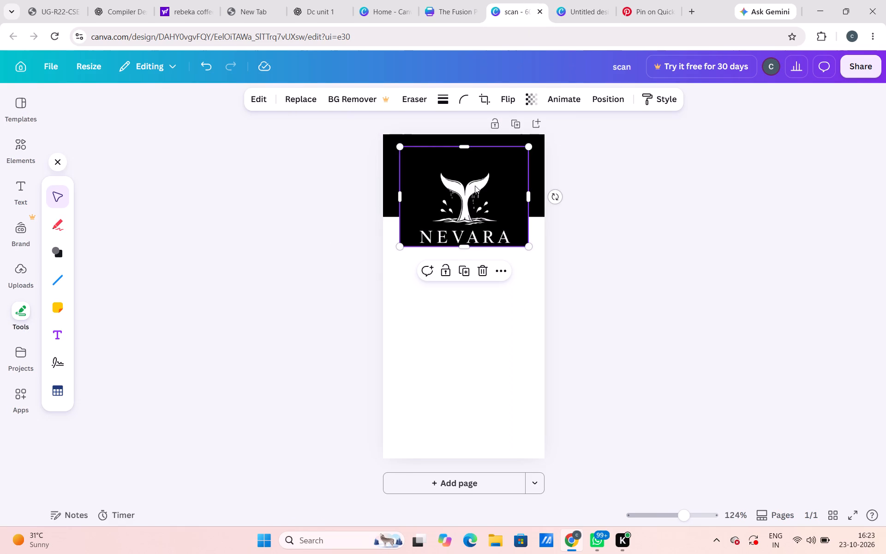
# Scale down the NEVARA logo, crop its top and sides to about 32.4 × 26.2 mm, and place it inside the black header.
pyautogui.moveTo(401, 148); pyautogui.dragTo(414, 159)
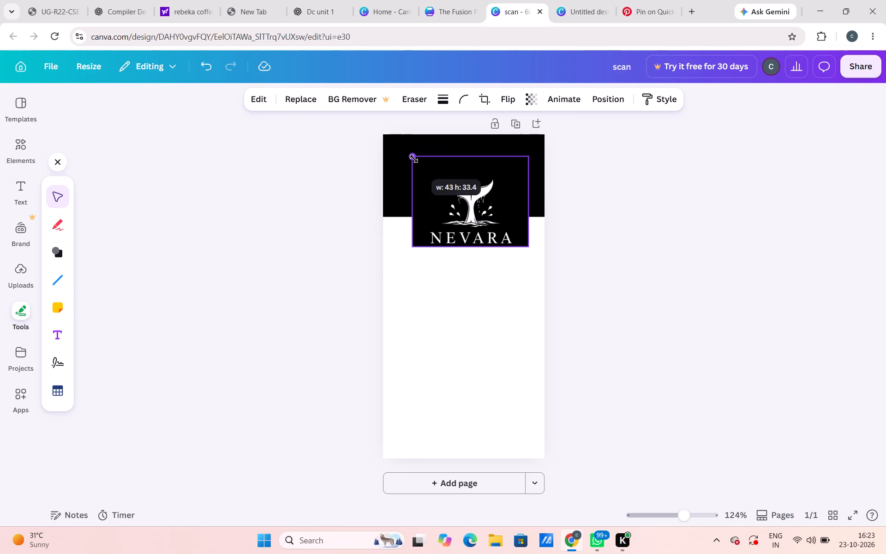
pyautogui.moveTo(414, 159); pyautogui.dragTo(415, 161)
pyautogui.moveTo(475, 159); pyautogui.dragTo(477, 176)
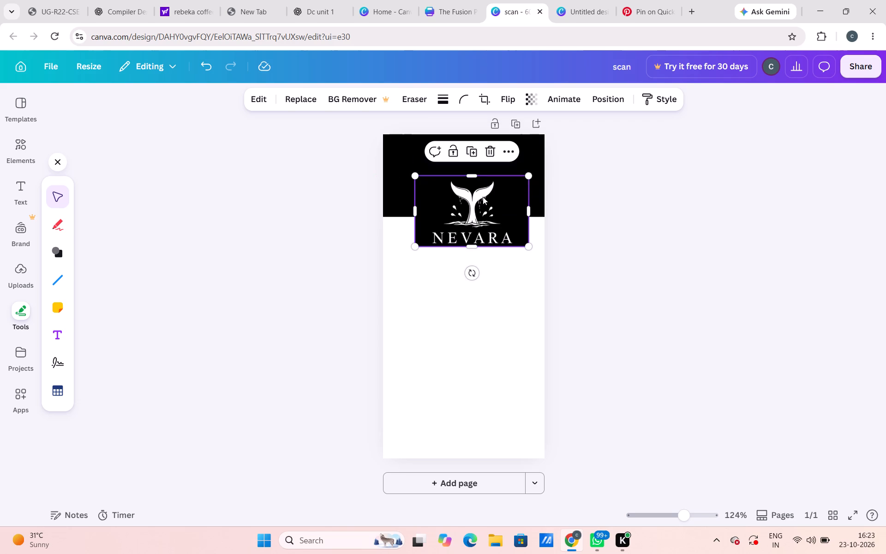
pyautogui.moveTo(483, 197); pyautogui.dragTo(467, 157)
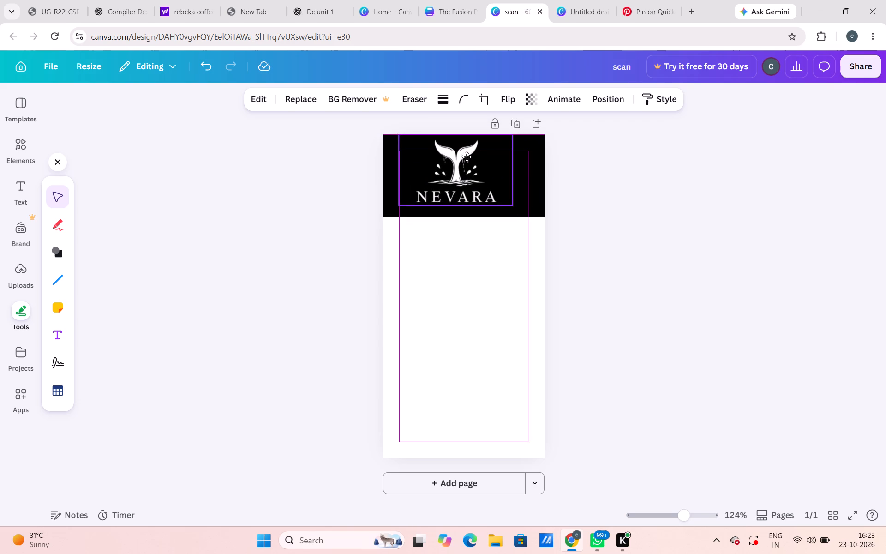
pyautogui.moveTo(467, 157); pyautogui.dragTo(468, 159)
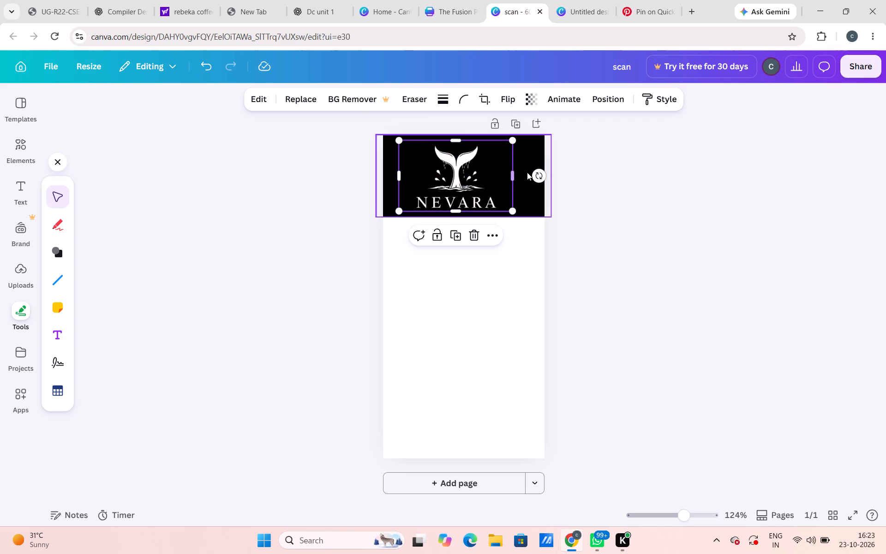
pyautogui.moveTo(513, 173); pyautogui.dragTo(506, 173)
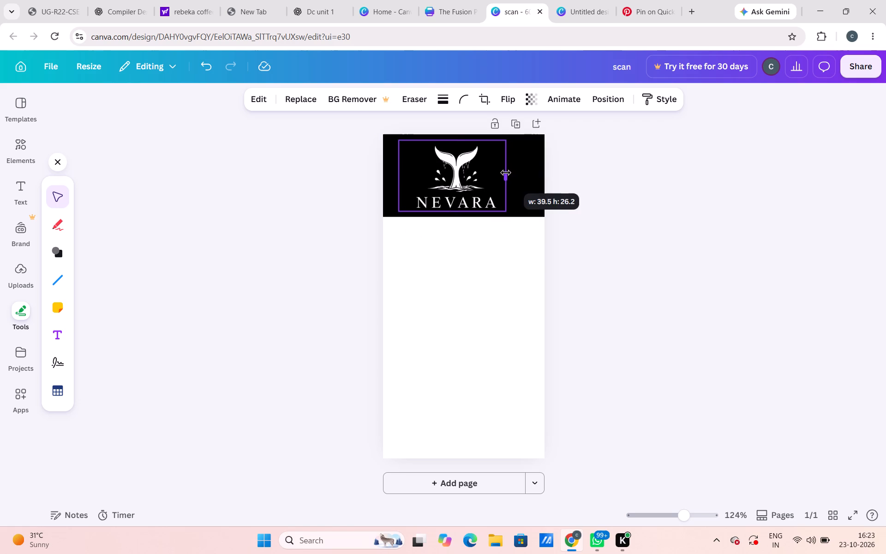
pyautogui.moveTo(506, 173); pyautogui.dragTo(500, 173)
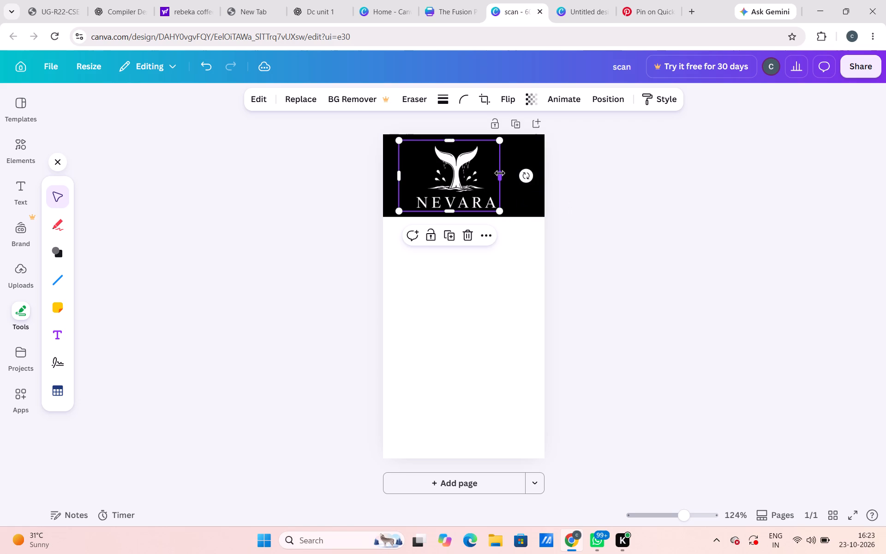
pyautogui.moveTo(400, 176); pyautogui.dragTo(407, 175)
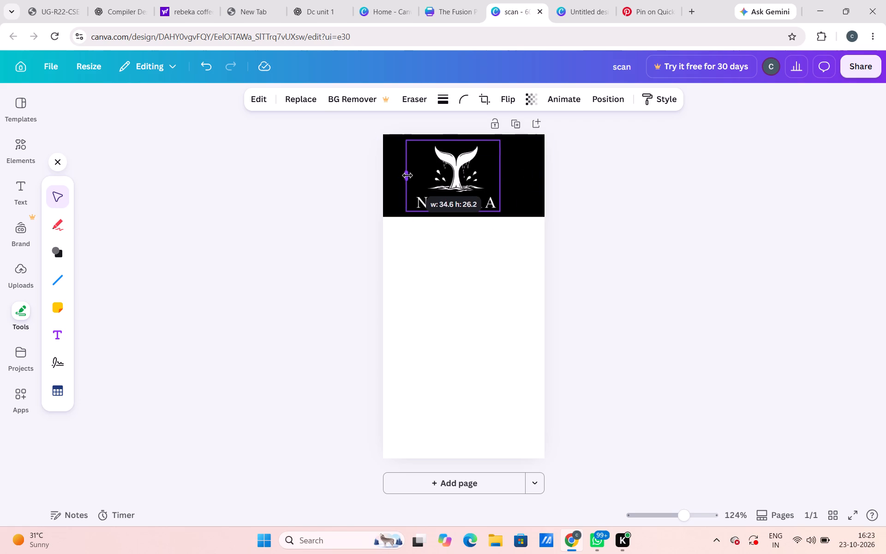
pyautogui.moveTo(407, 175); pyautogui.dragTo(413, 175)
pyautogui.click(677, 236)
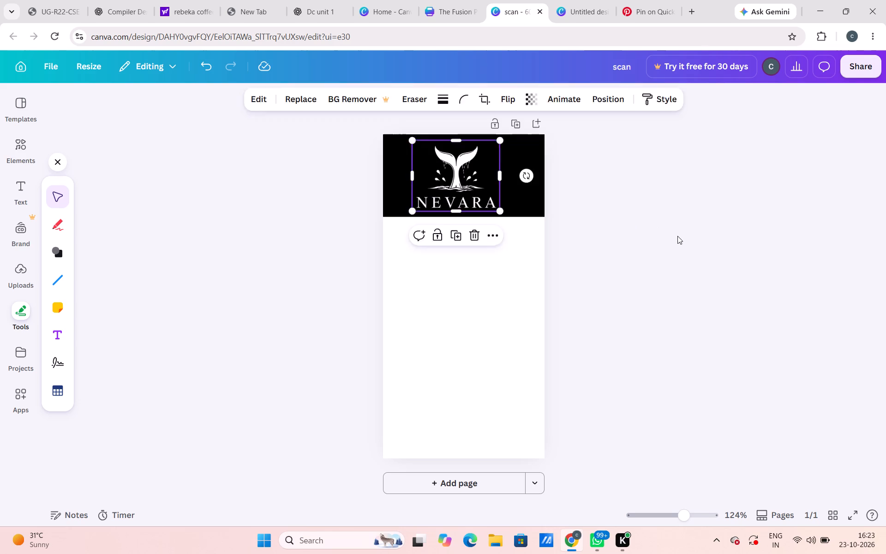
# Align the NEVARA logo to the page's horizontal centre and top edge, then deselect it.
pyautogui.click(480, 160)
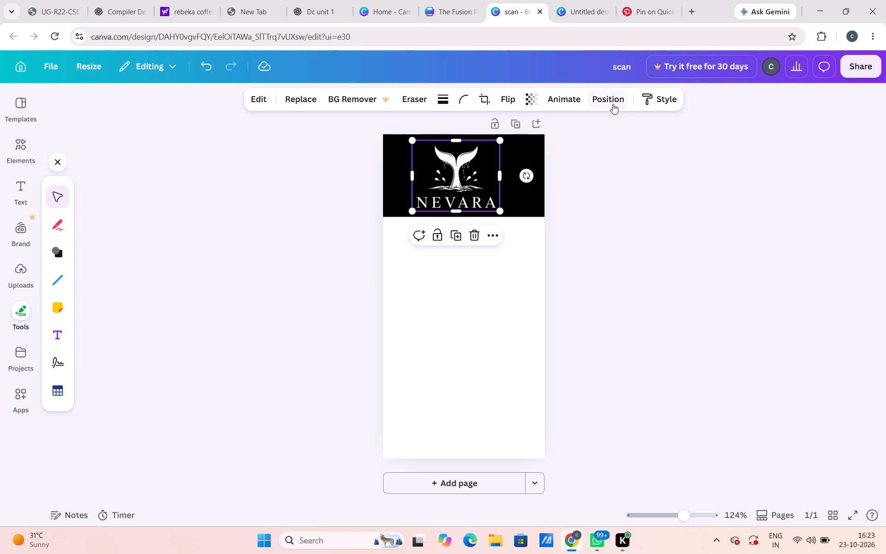
pyautogui.click(611, 99)
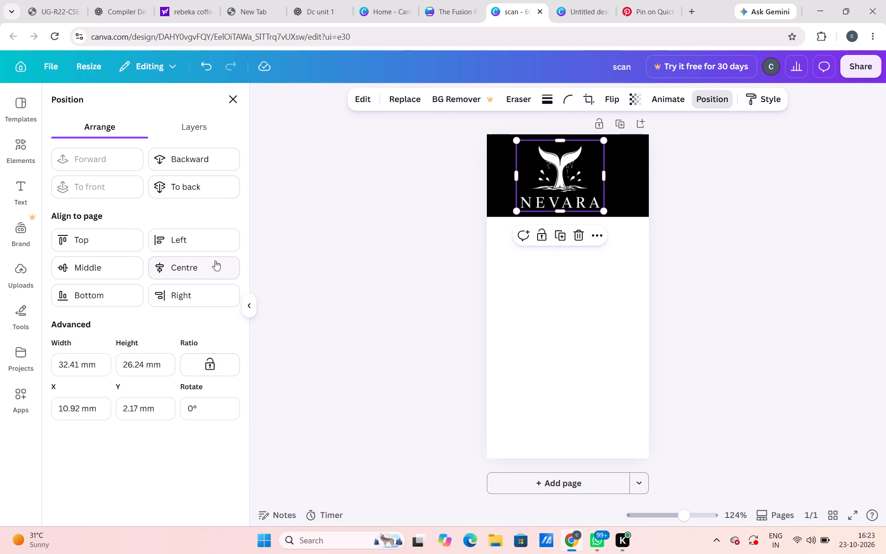
pyautogui.click(215, 260)
pyautogui.click(108, 235)
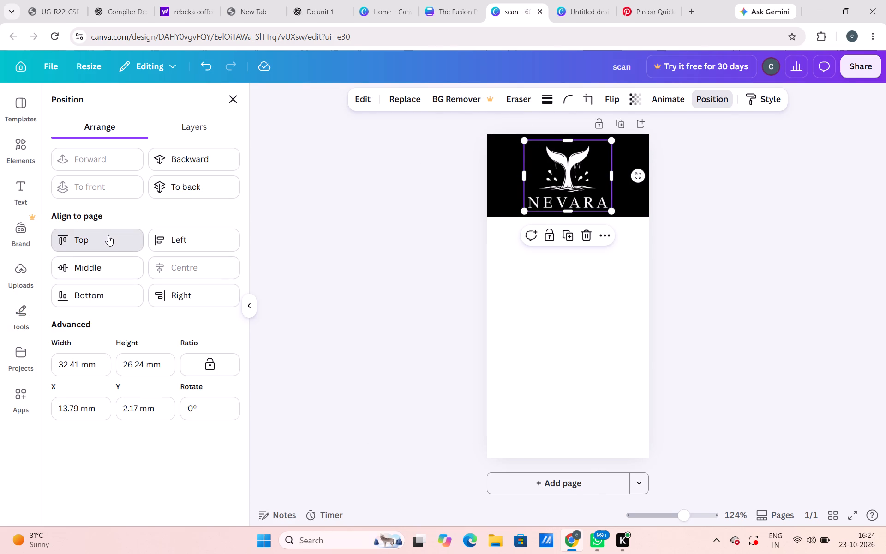
pyautogui.click(709, 323)
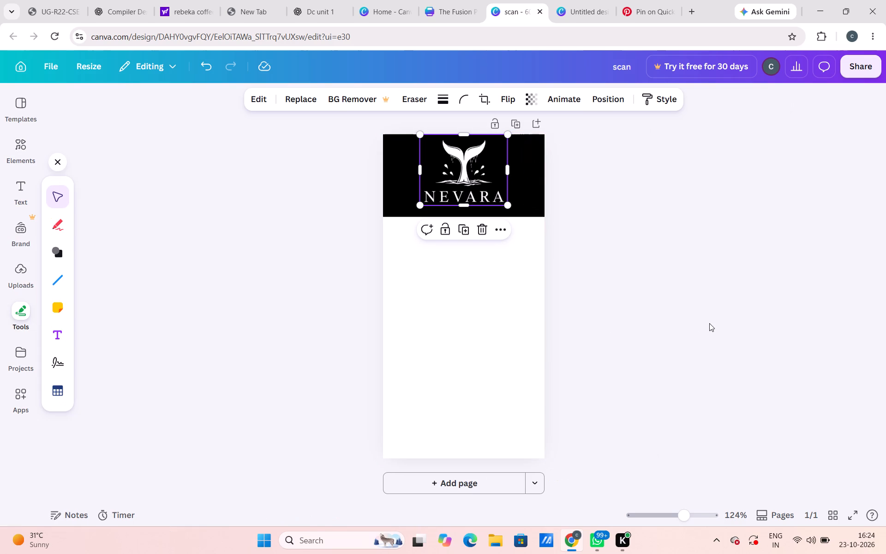
pyautogui.click(709, 323)
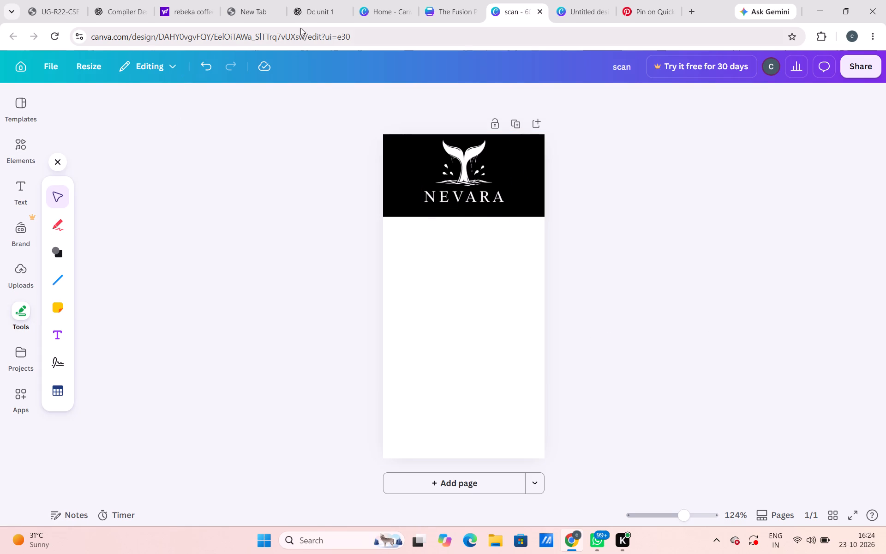
# Copy the "Packaged Drinking water" text from the invoice header and paste it into the scan design.
pyautogui.click(430, 0)
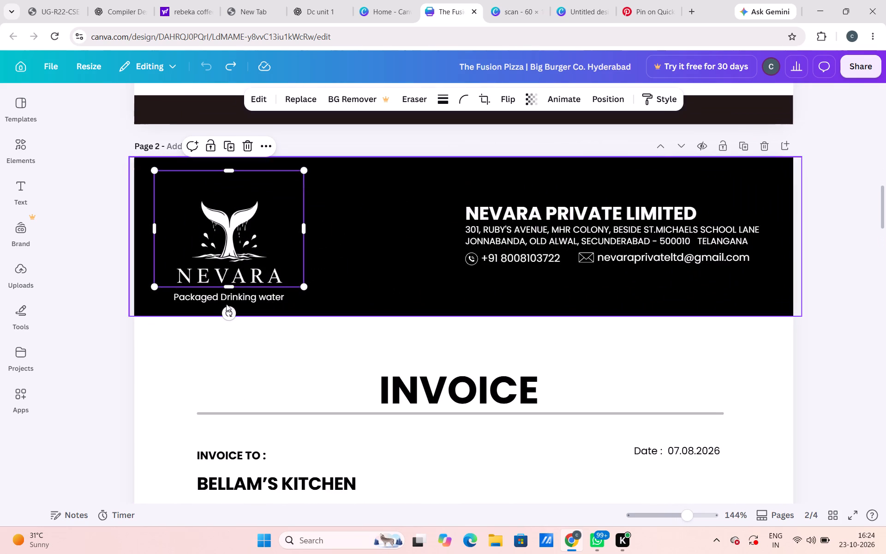
pyautogui.click(239, 300)
pyautogui.hotkey('ctrl', 'c')
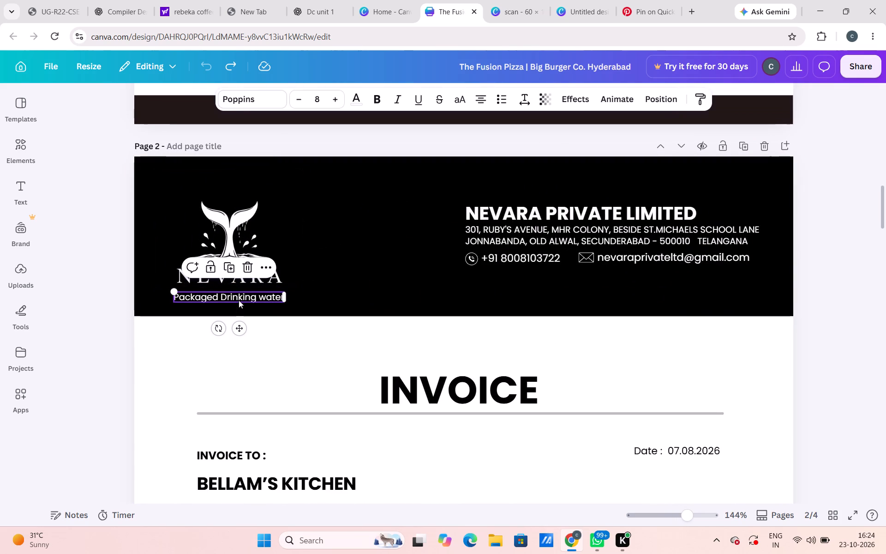
pyautogui.click(491, 0)
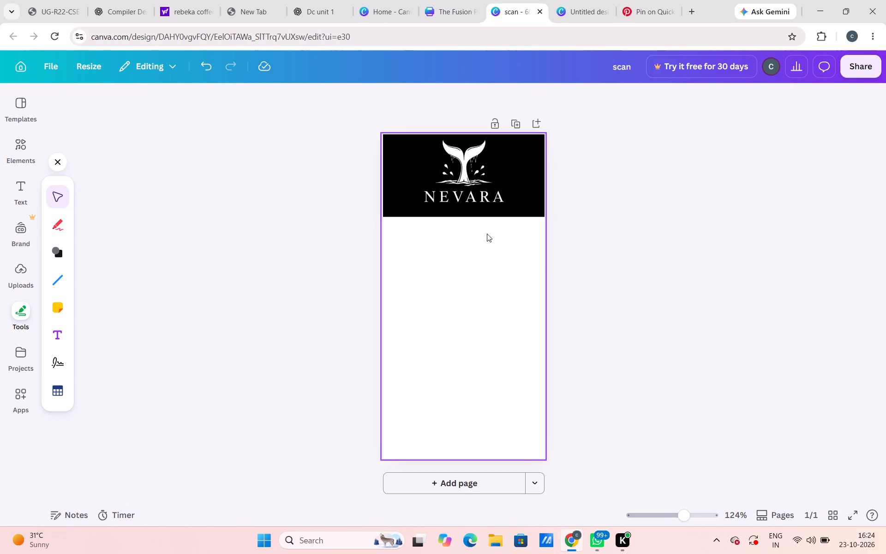
pyautogui.click(522, 199)
pyautogui.hotkey('ctrl', 'v')
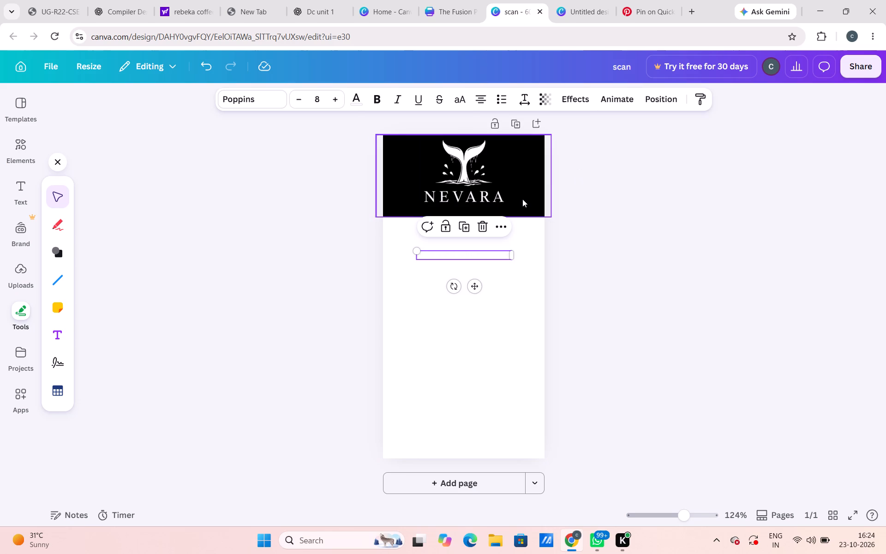
# Move the "Packaged Drinking water" tagline up into the black header, directly beneath the NEVARA name.
pyautogui.press('Up')
pyautogui.press('Up')
pyautogui.press('Up')
pyautogui.press('Up')
pyautogui.press('Up')
pyautogui.press('Up')
pyautogui.press('Up')
pyautogui.press('Up')
pyautogui.press('Up')
pyautogui.press('Up')
pyautogui.press('Up')
pyautogui.press('Up')
pyautogui.press('Up')
pyautogui.press('Up')
pyautogui.press('Up')
pyautogui.press('Up')
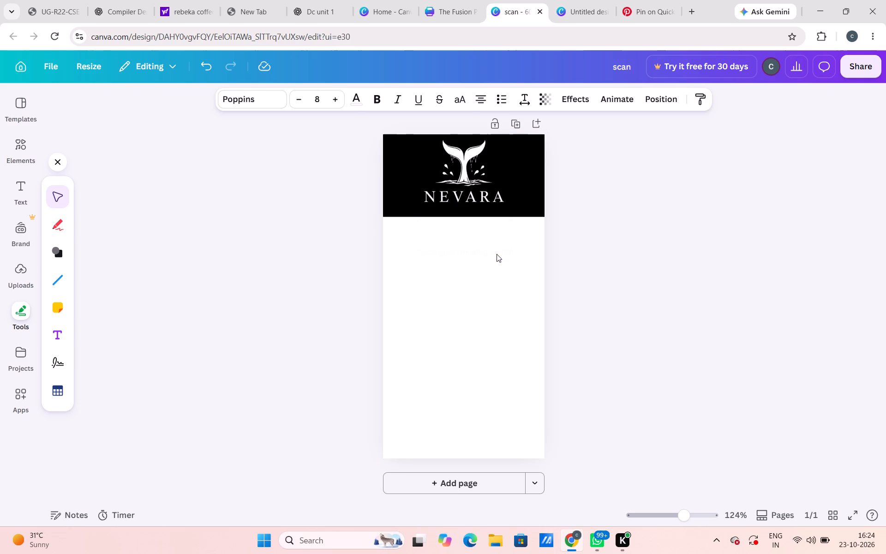
pyautogui.press('Up')
pyautogui.press('Up')
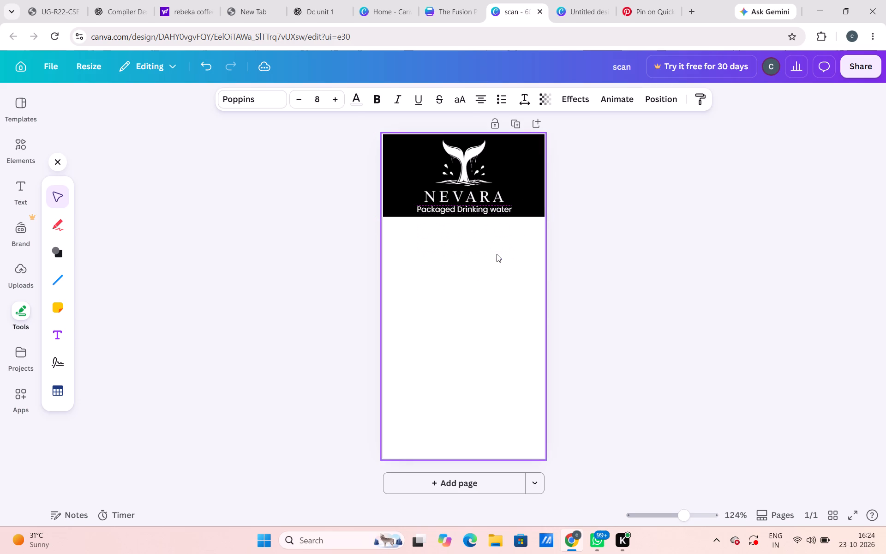
pyautogui.click(590, 281)
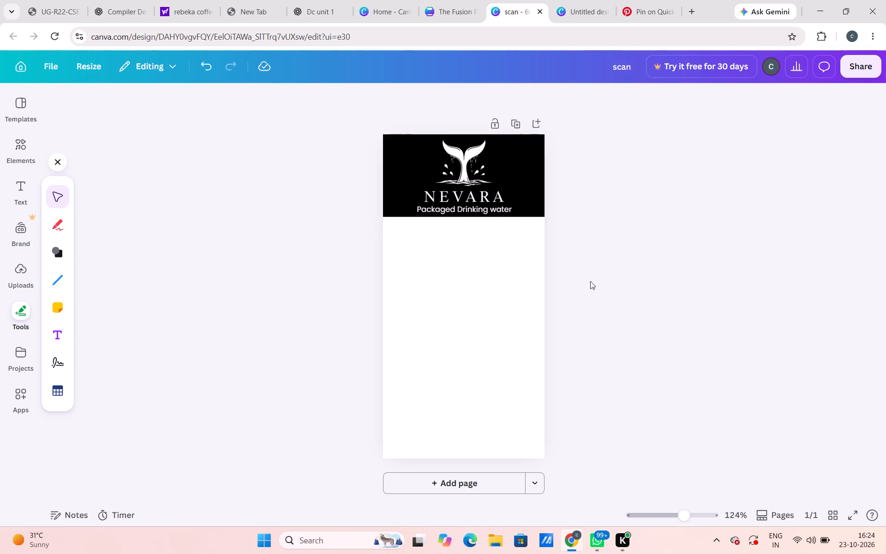
# Extend the black header rectangle's bottom edge slightly below the tagline.
pyautogui.click(533, 209)
pyautogui.moveTo(466, 220); pyautogui.dragTo(461, 222)
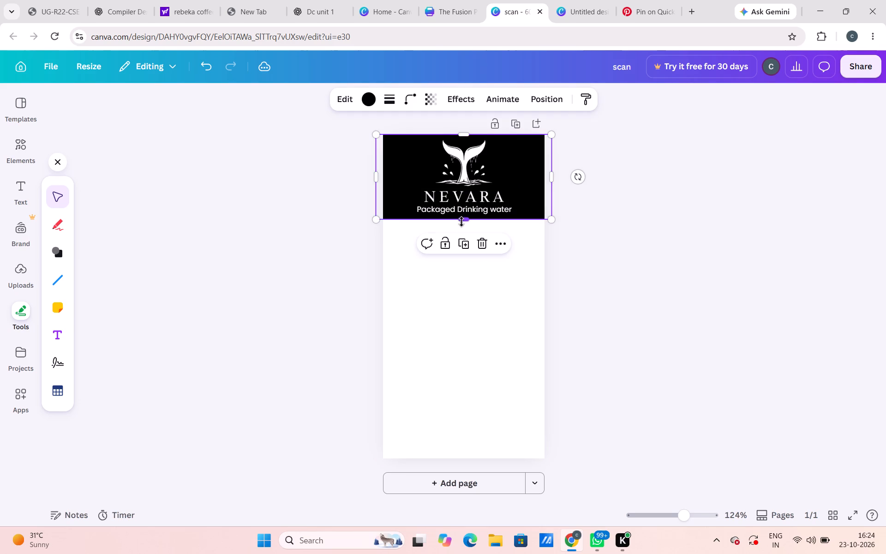
pyautogui.click(700, 301)
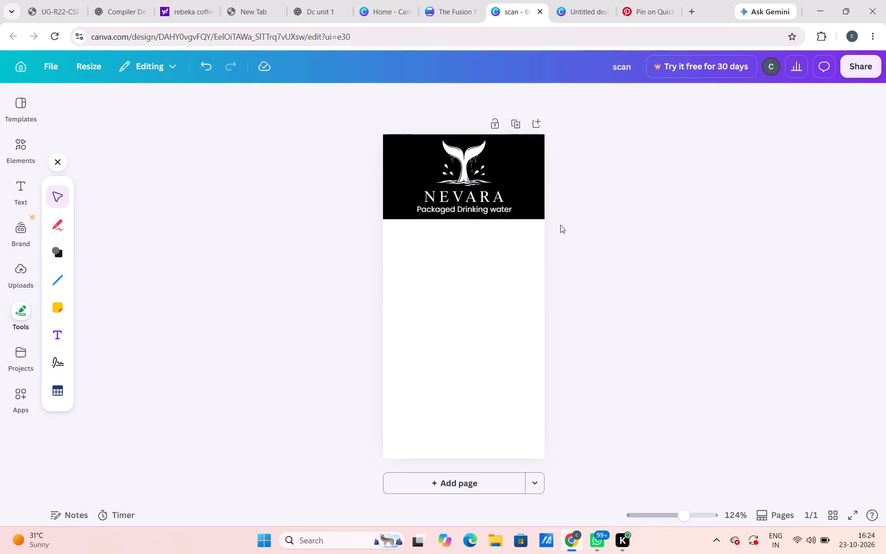
# Shrink the NEVARA logo to about 28.8 × 23.3 mm and realign it to the page's horizontal centre and top edge.
pyautogui.click(479, 182)
pyautogui.moveTo(421, 137); pyautogui.dragTo(430, 146)
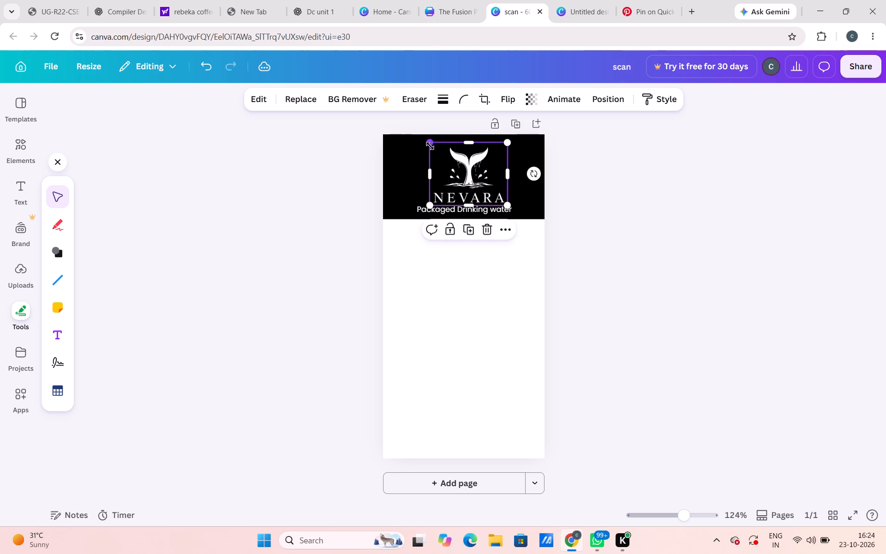
pyautogui.click(616, 94)
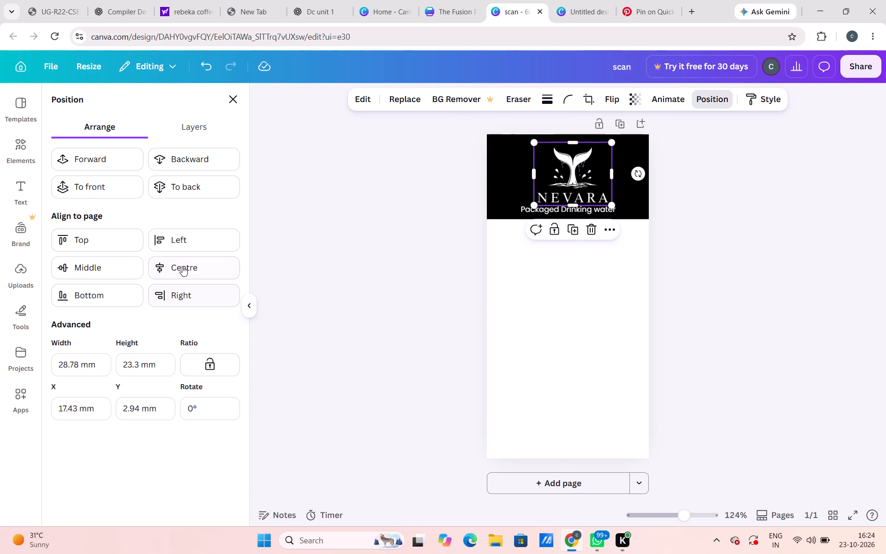
pyautogui.click(184, 265)
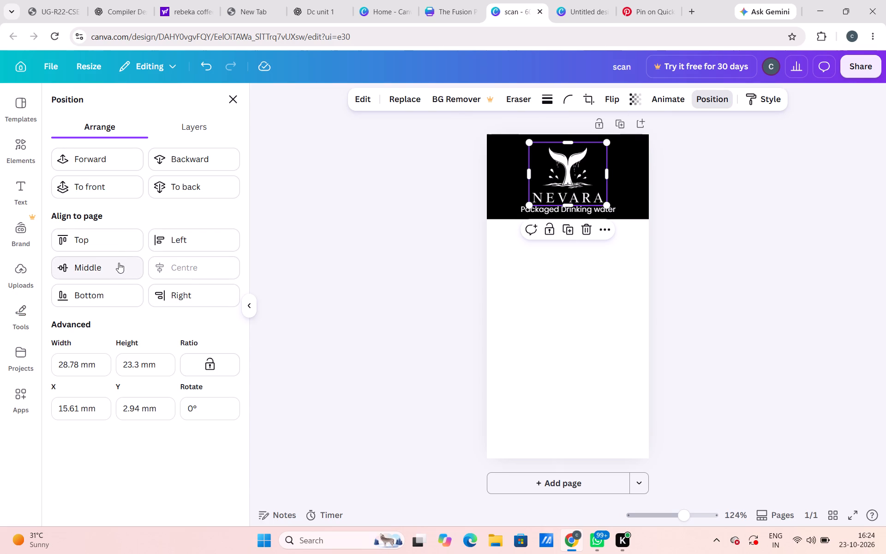
pyautogui.click(120, 247)
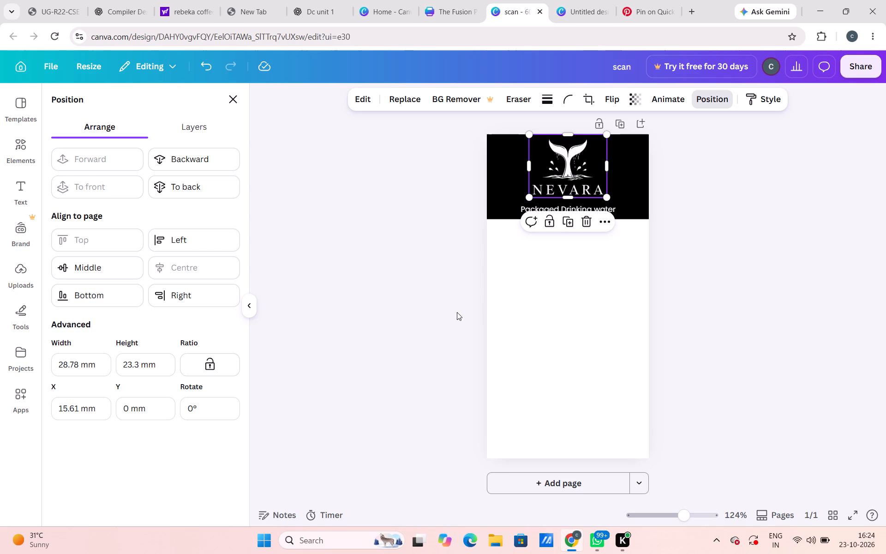
pyautogui.click(692, 248)
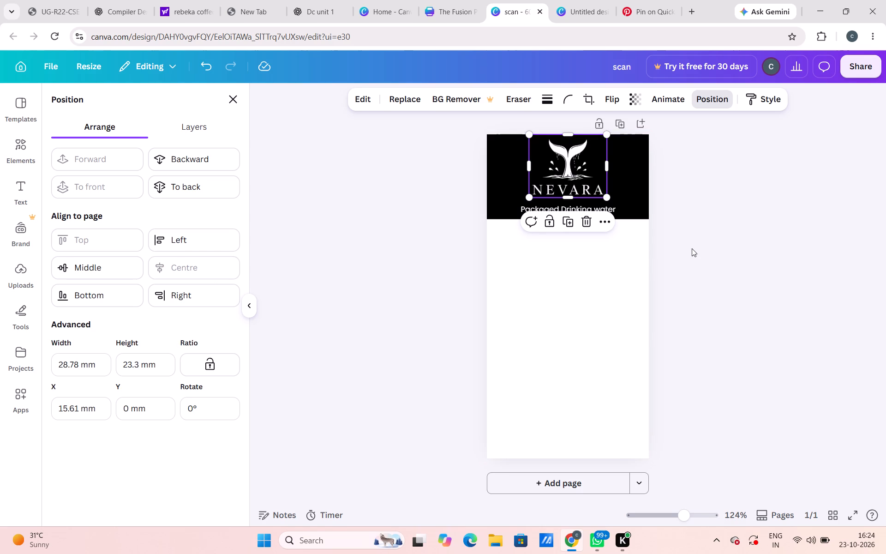
pyautogui.click(692, 248)
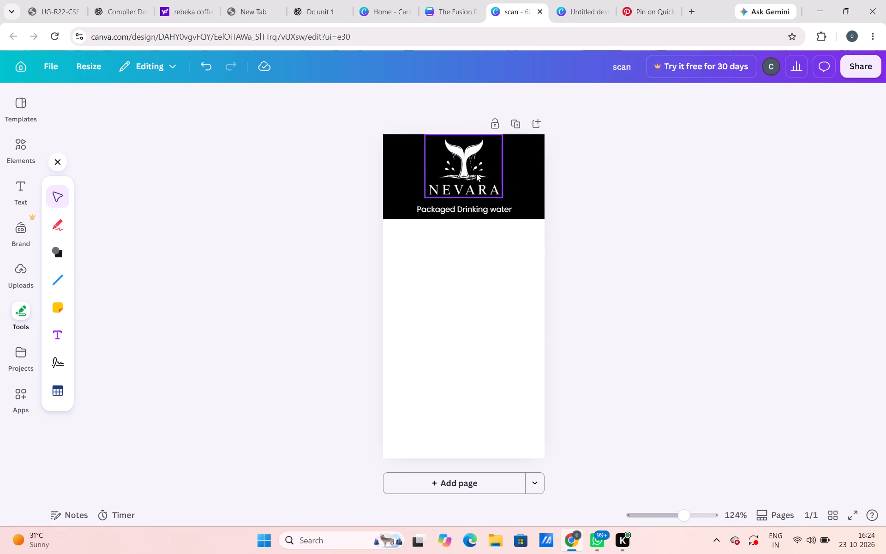
# Nudge the NEVARA logo slightly down from the page's top edge, closer to the tagline.
pyautogui.click(476, 174)
pyautogui.press('Down')
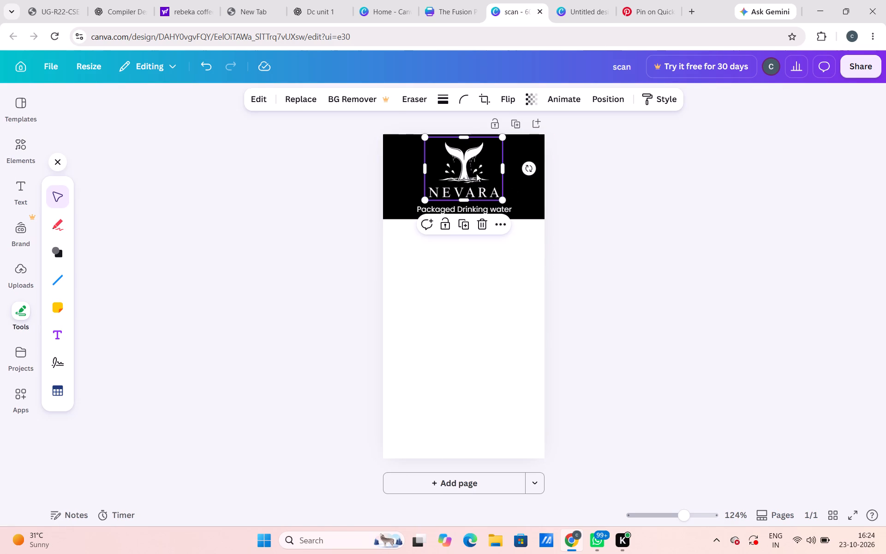
# Nudge the "Packaged Drinking water" tagline slightly up towards the NEVARA name and set its font size to 7.
pyautogui.click(593, 228)
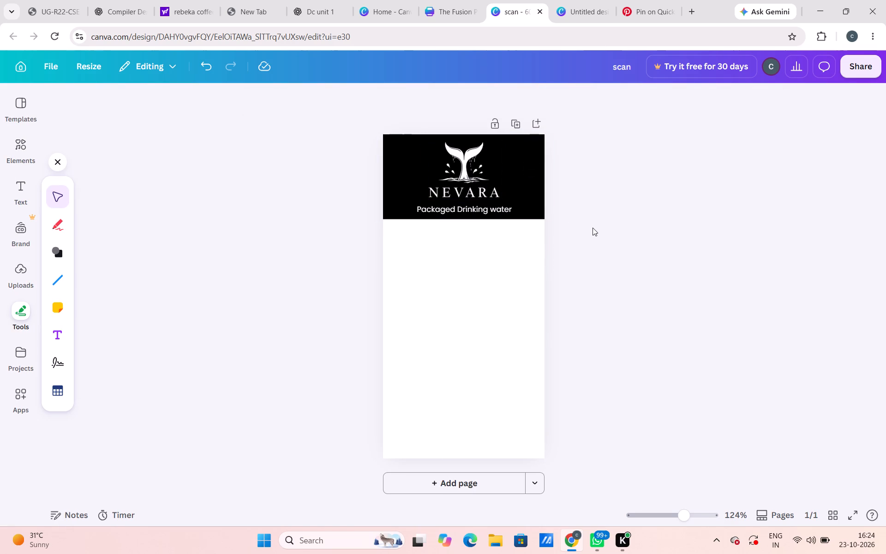
pyautogui.click(499, 205)
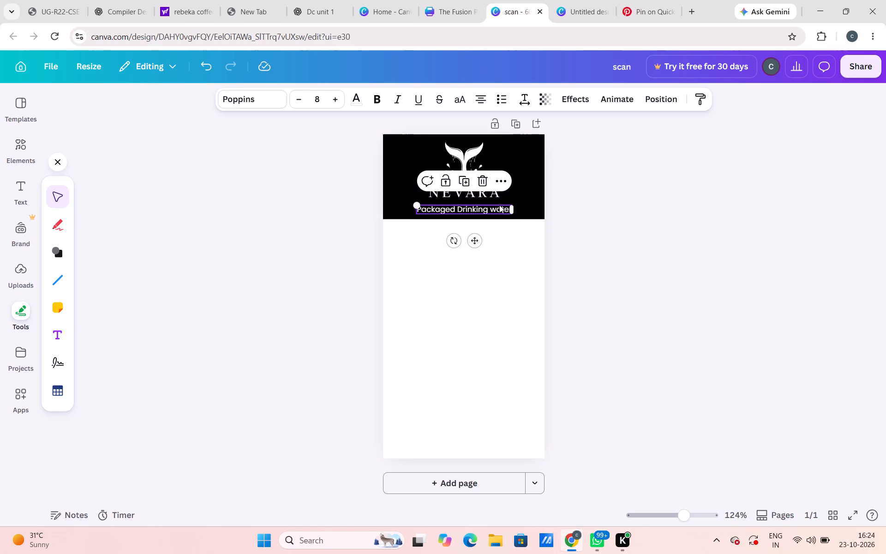
pyautogui.press('Up')
pyautogui.click(499, 205)
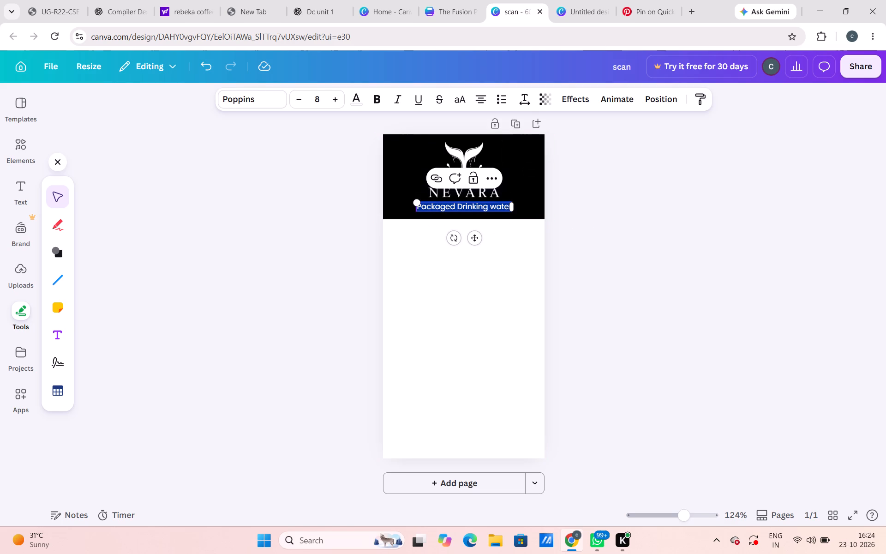
pyautogui.click(302, 102)
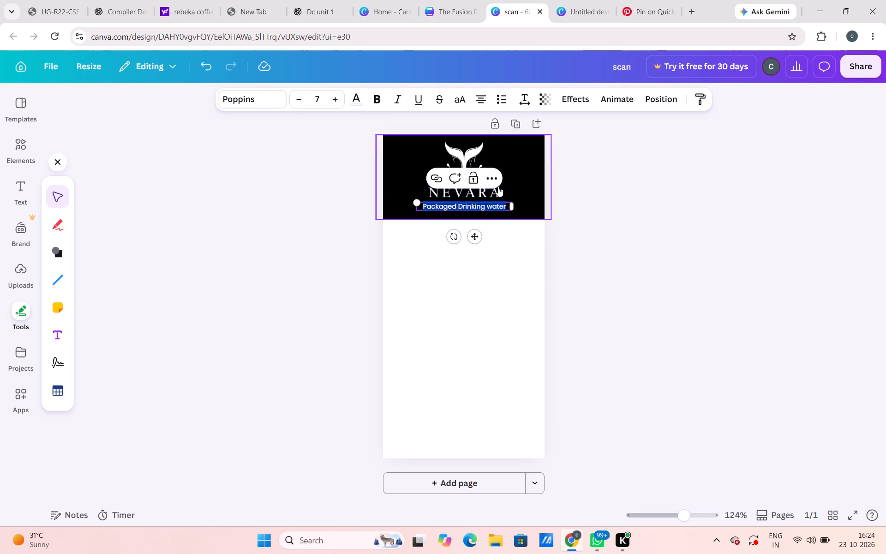
pyautogui.click(714, 283)
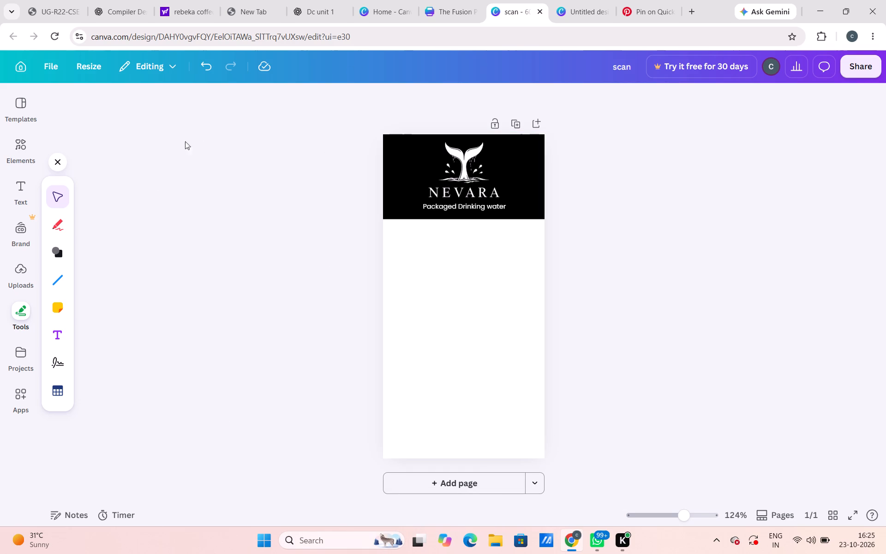
# Find the NEVARA 500ML design among the recent designs on the Canva home page and open it.
pyautogui.click(370, 0)
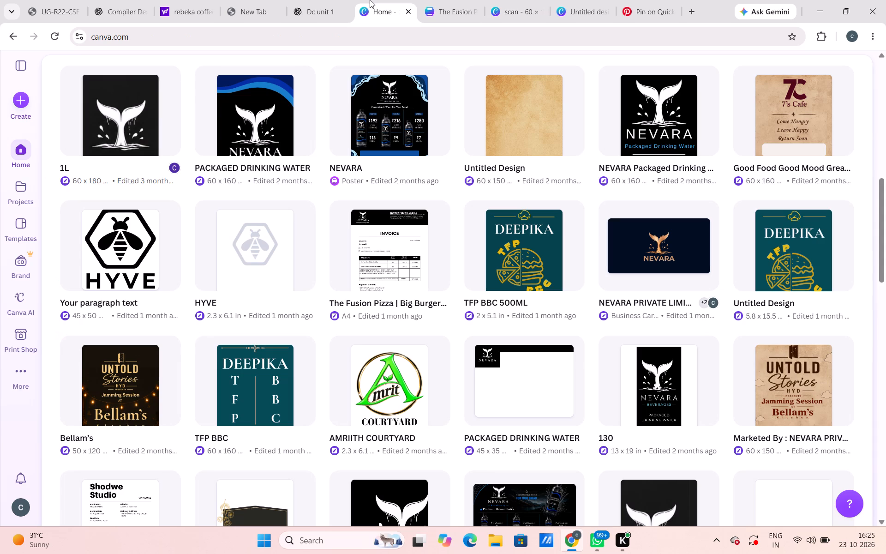
pyautogui.scroll(-2, 505, 330)
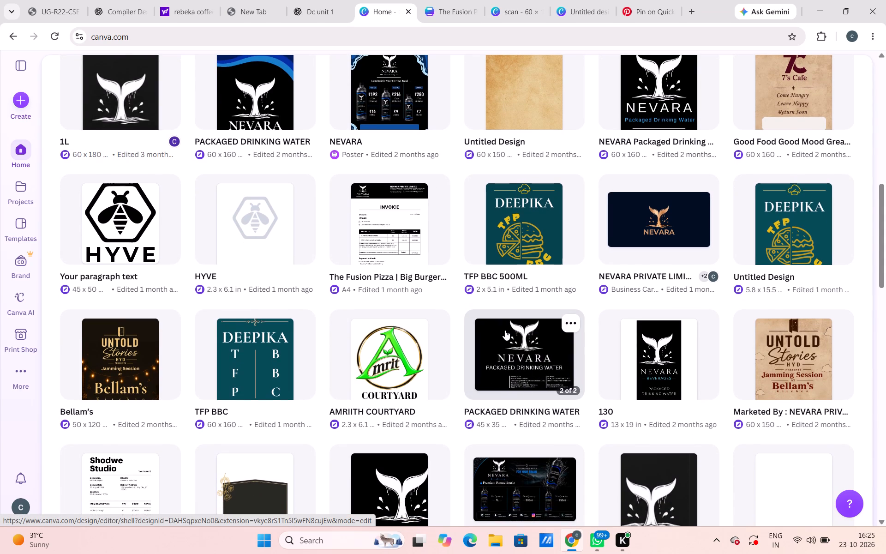
pyautogui.scroll(8, 505, 330)
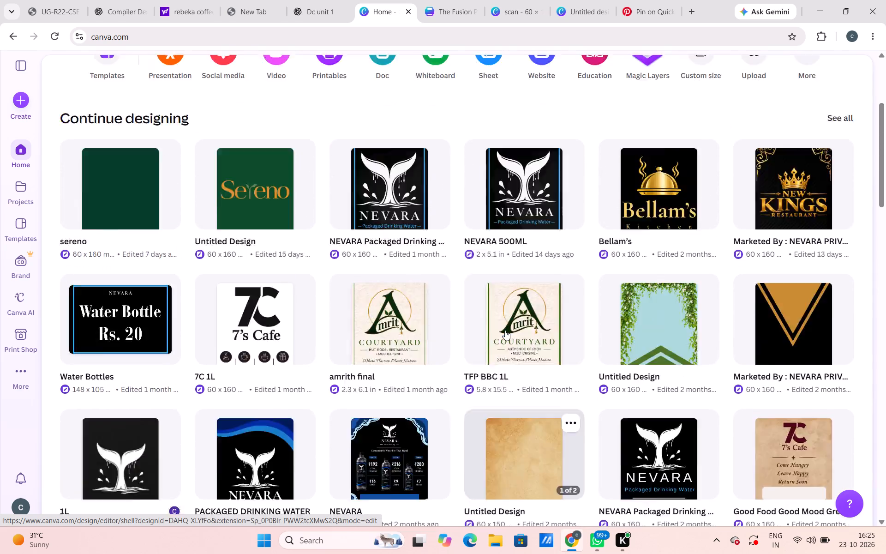
pyautogui.scroll(2, 505, 330)
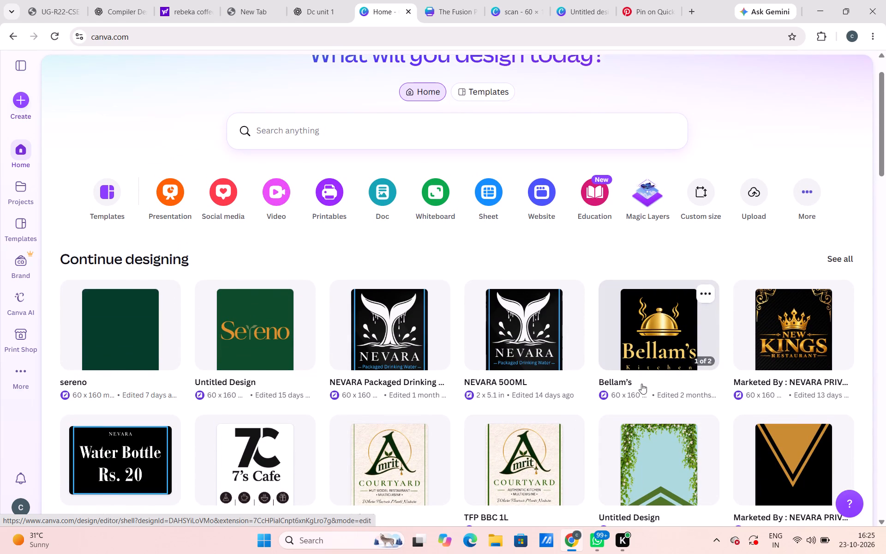
pyautogui.click(519, 354)
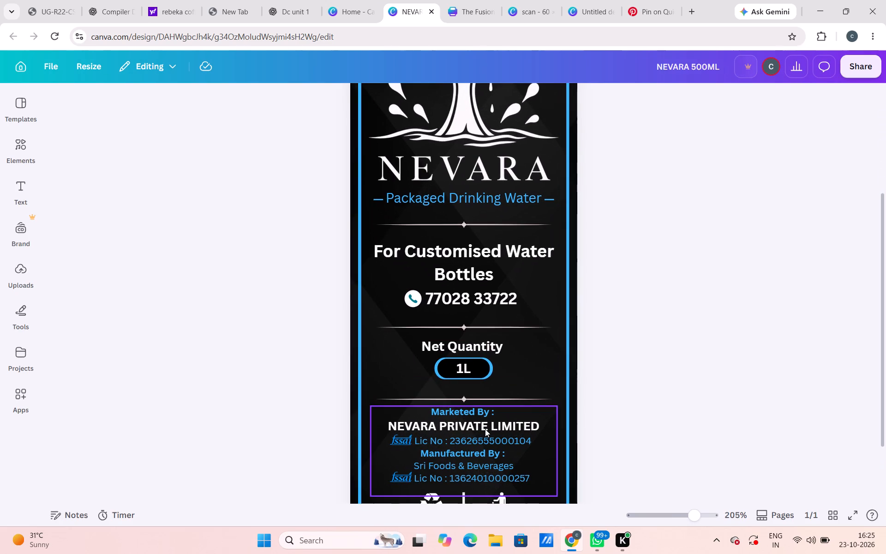
# Copy the "Marketed By / Manufactured By" text block from the NEVARA 500ML label and paste it into the scan design.
pyautogui.click(485, 429)
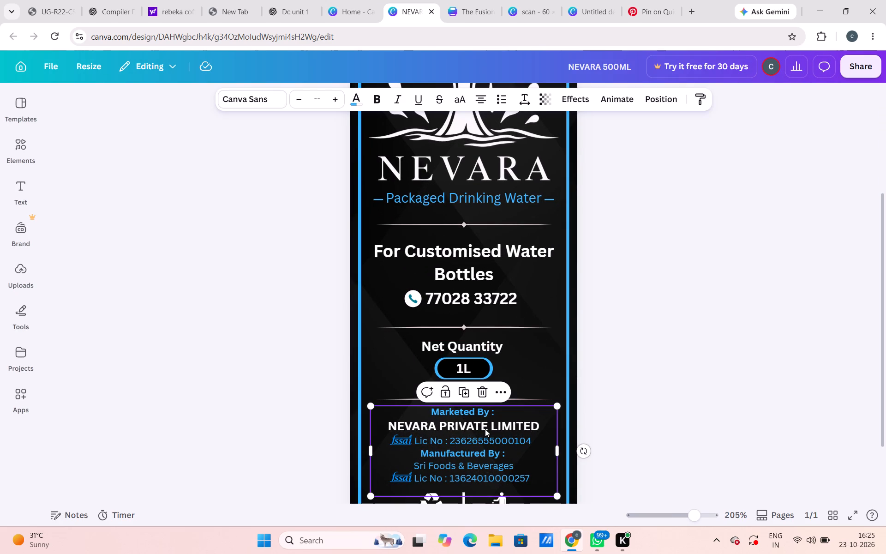
pyautogui.hotkey('ctrl', 'c')
pyautogui.scroll(-3, 485, 429)
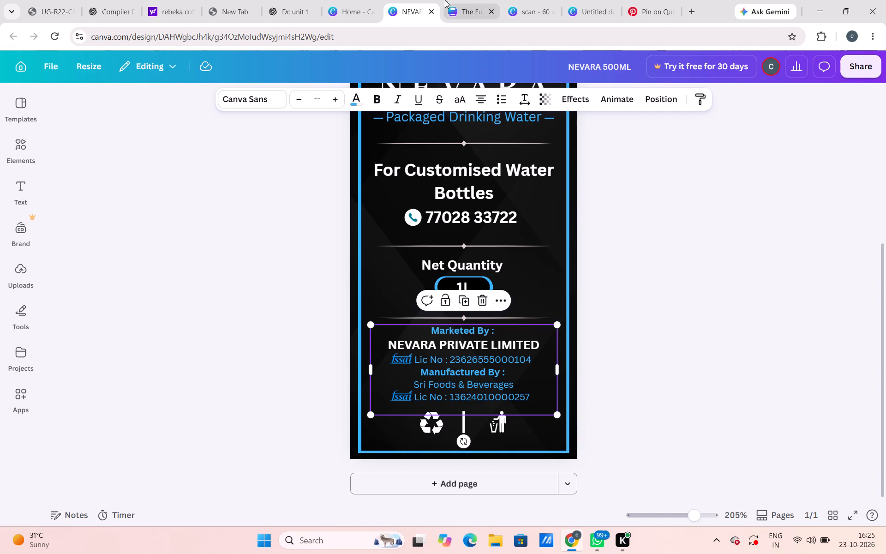
pyautogui.click(533, 0)
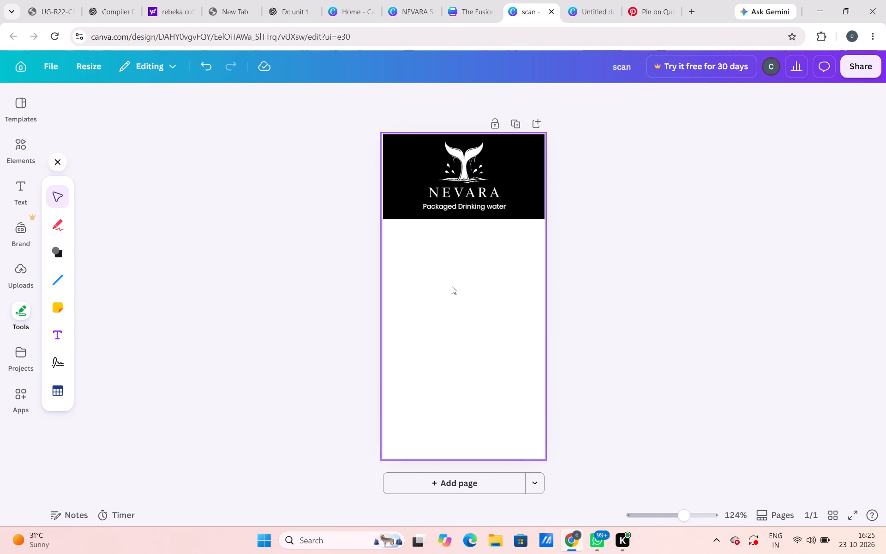
pyautogui.click(452, 287)
pyautogui.hotkey('ctrl', 'v')
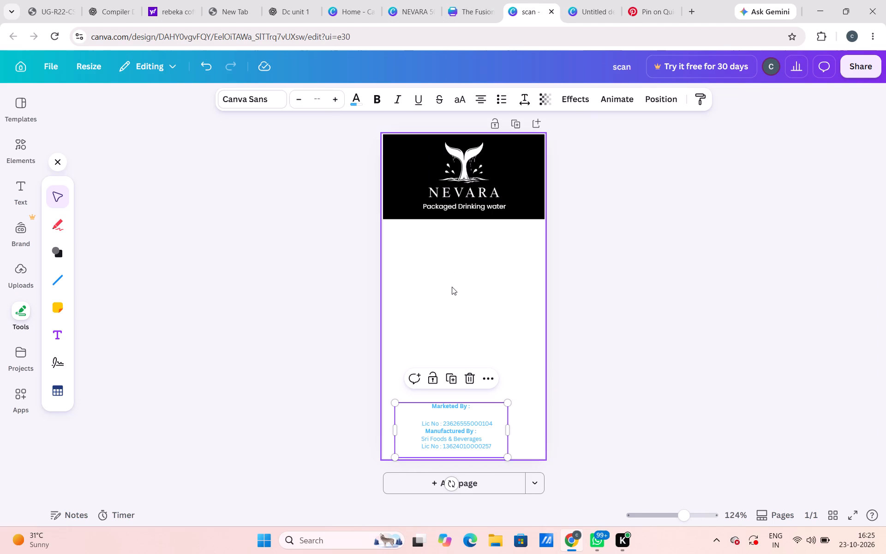
# Move the pasted company-details text block just below the black header and enlarge it to the full page width.
pyautogui.moveTo(462, 415); pyautogui.dragTo(476, 253)
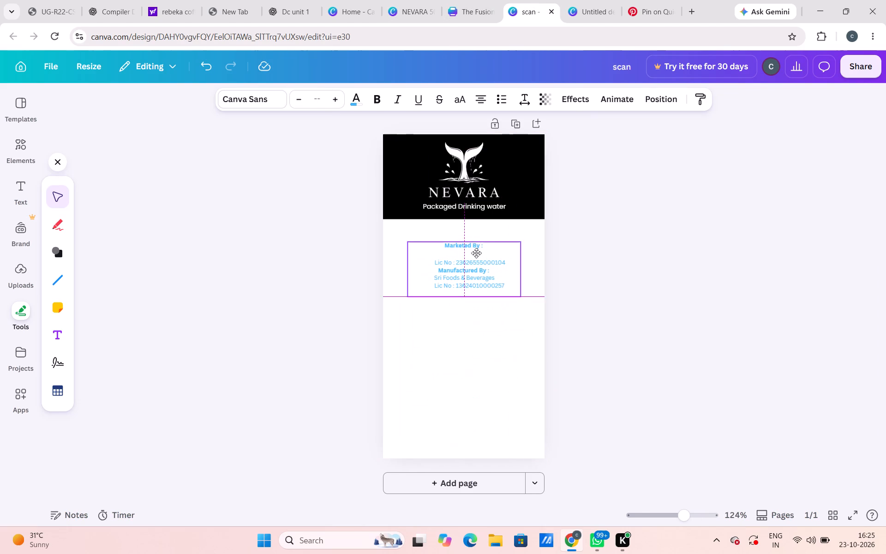
pyautogui.moveTo(476, 253); pyautogui.dragTo(475, 250)
pyautogui.moveTo(407, 289); pyautogui.dragTo(390, 313)
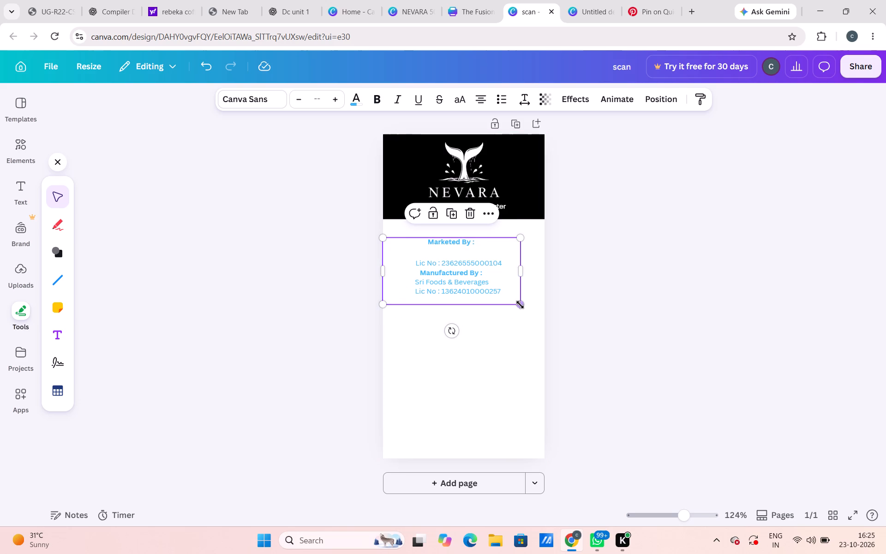
pyautogui.moveTo(521, 304); pyautogui.dragTo(542, 319)
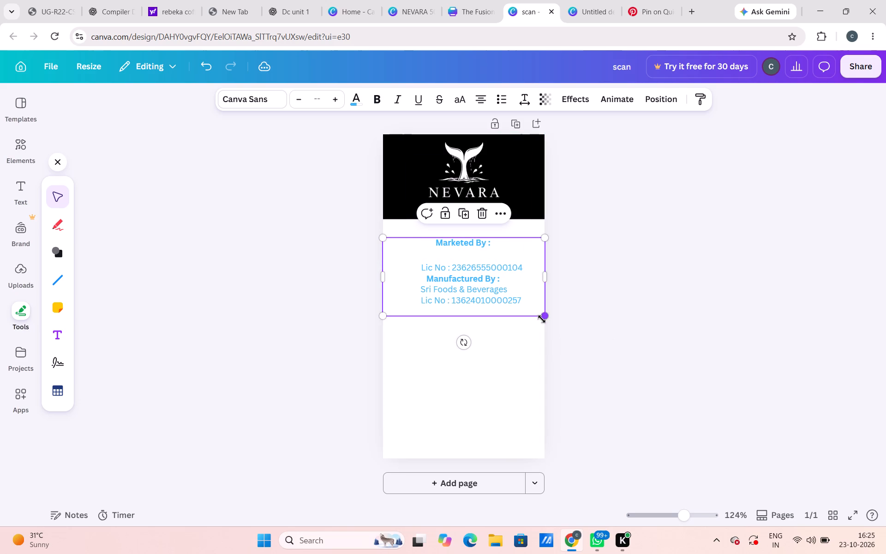
# Set all the text in the company-details block to black (#000000).
pyautogui.click(471, 290)
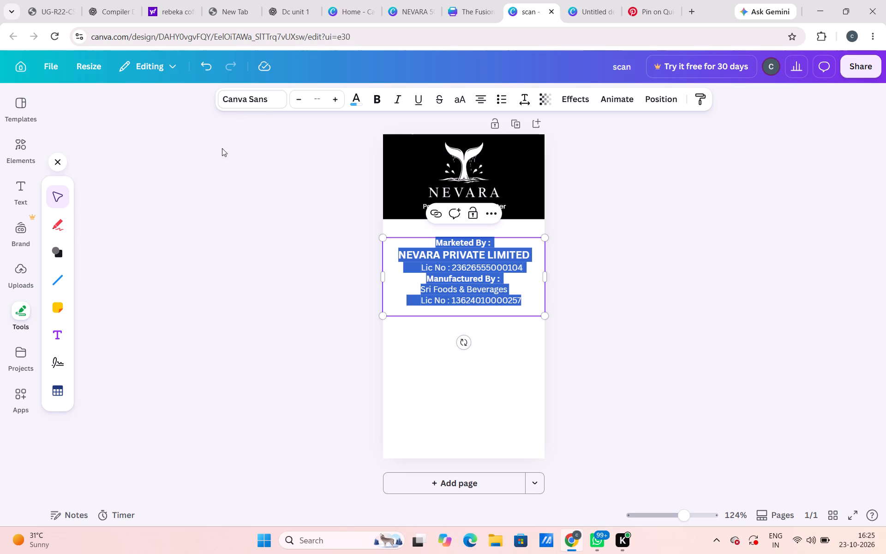
pyautogui.click(347, 99)
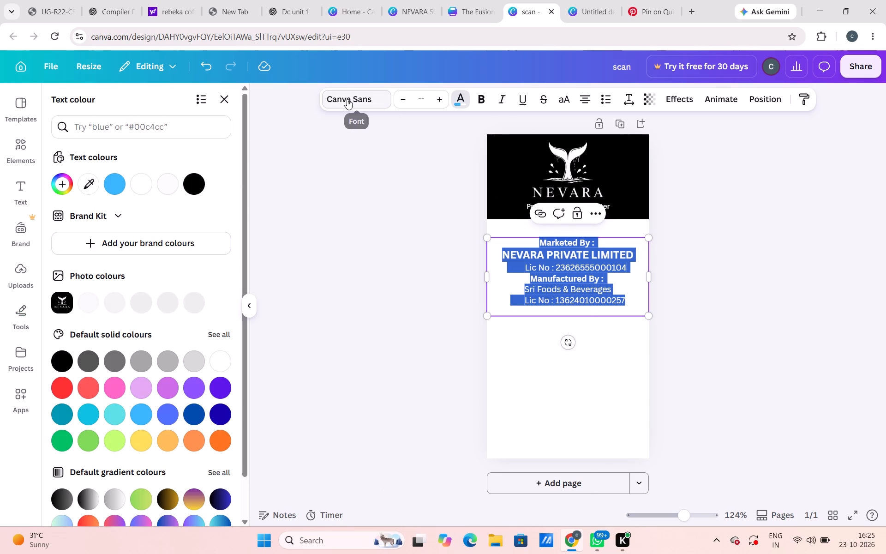
pyautogui.click(196, 176)
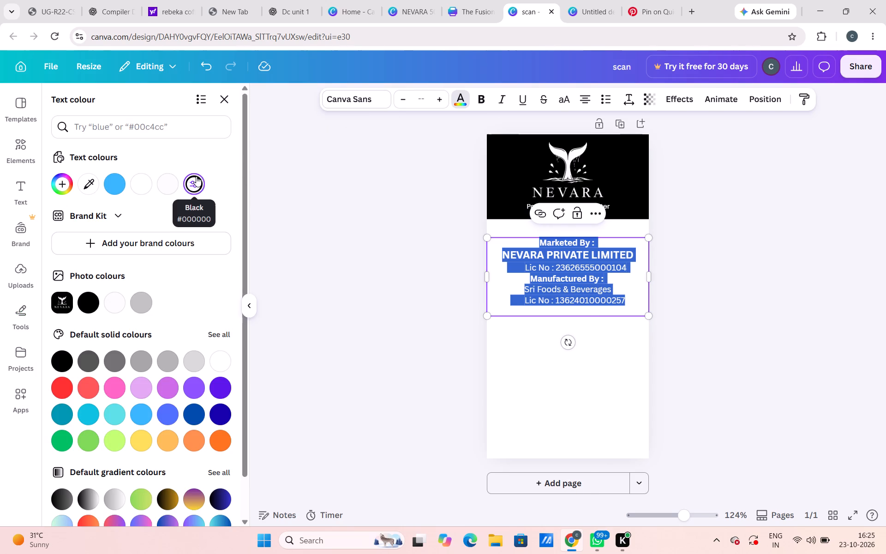
pyautogui.click(703, 305)
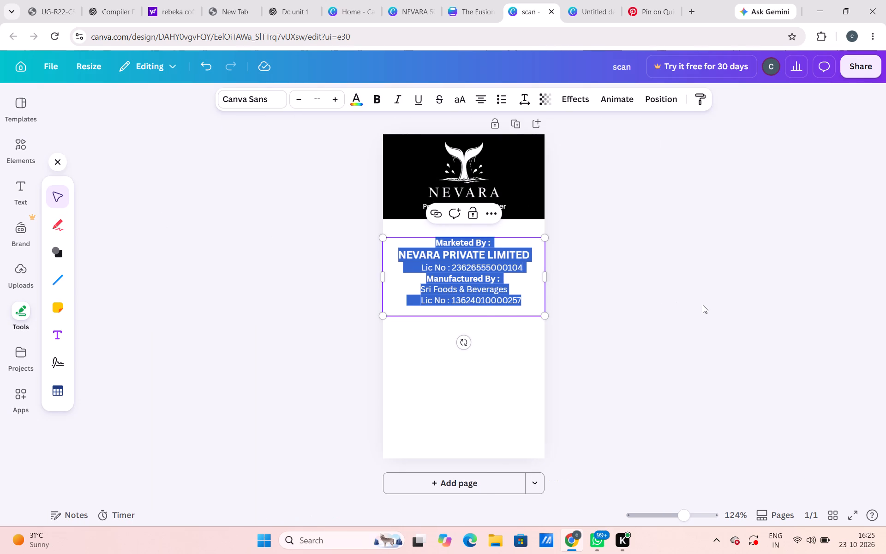
pyautogui.click(703, 305)
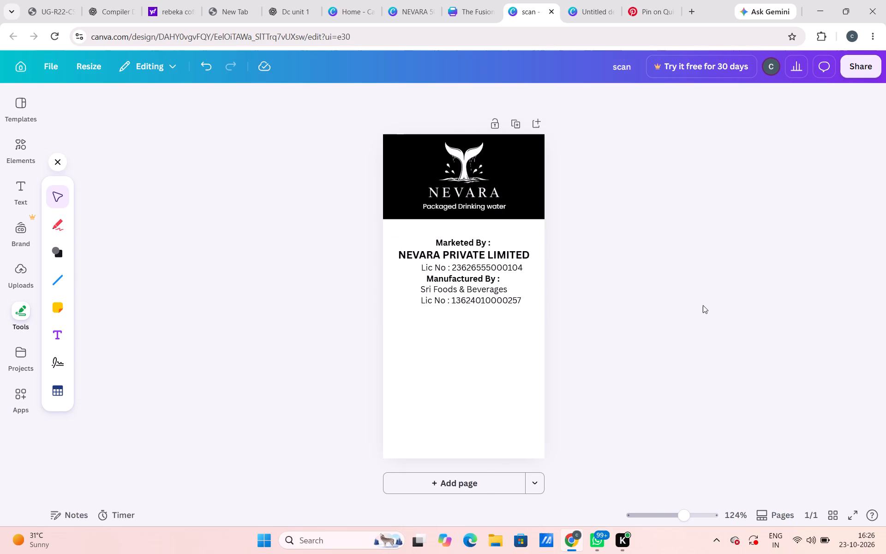
# Enlarge the company-details text block to about 66 mm wide and align it to the page's horizontal centre.
pyautogui.click(461, 299)
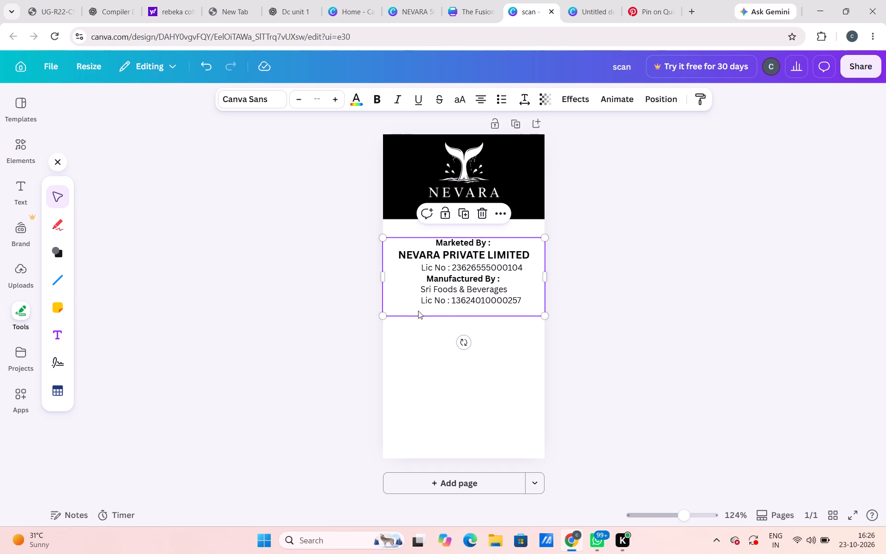
pyautogui.moveTo(384, 315); pyautogui.dragTo(375, 325)
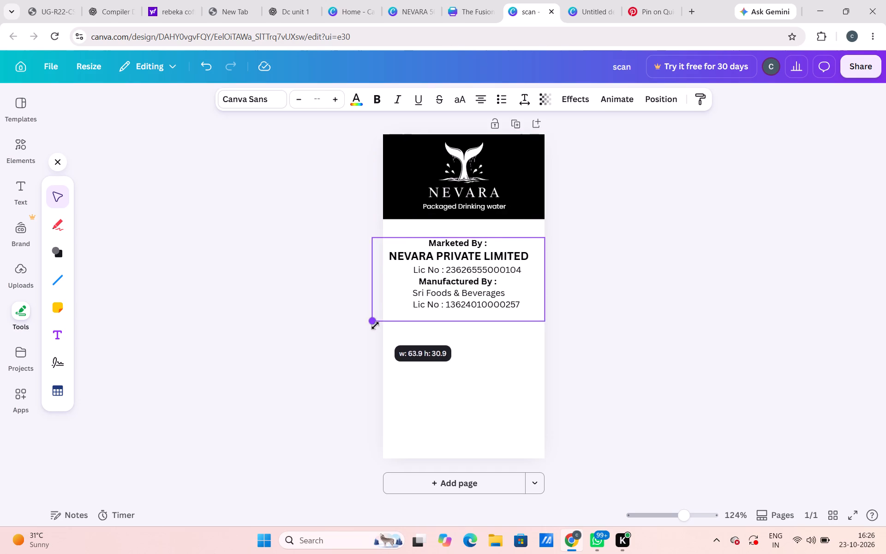
pyautogui.moveTo(375, 325); pyautogui.dragTo(371, 330)
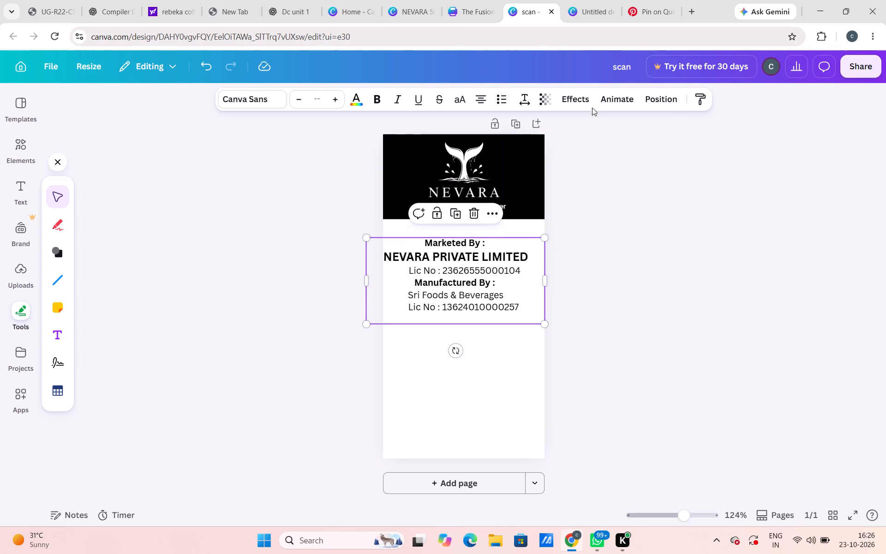
pyautogui.click(648, 96)
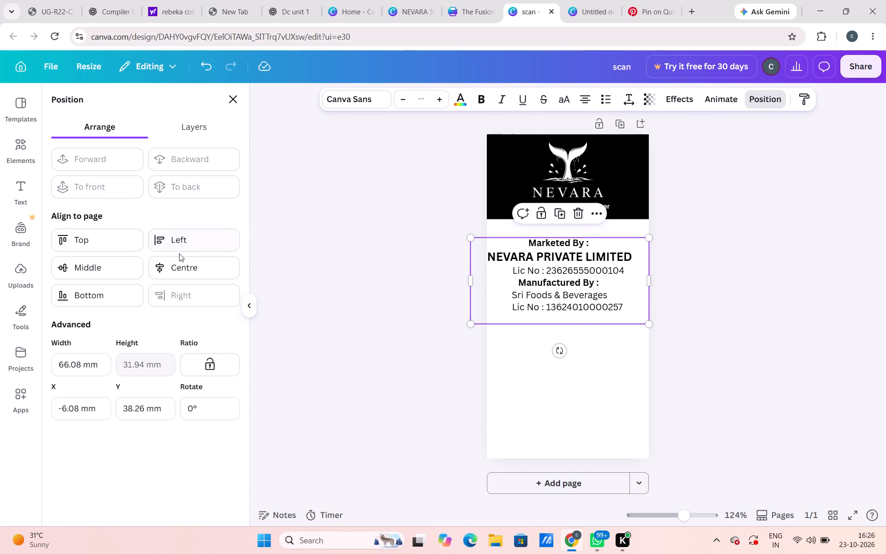
pyautogui.click(175, 260)
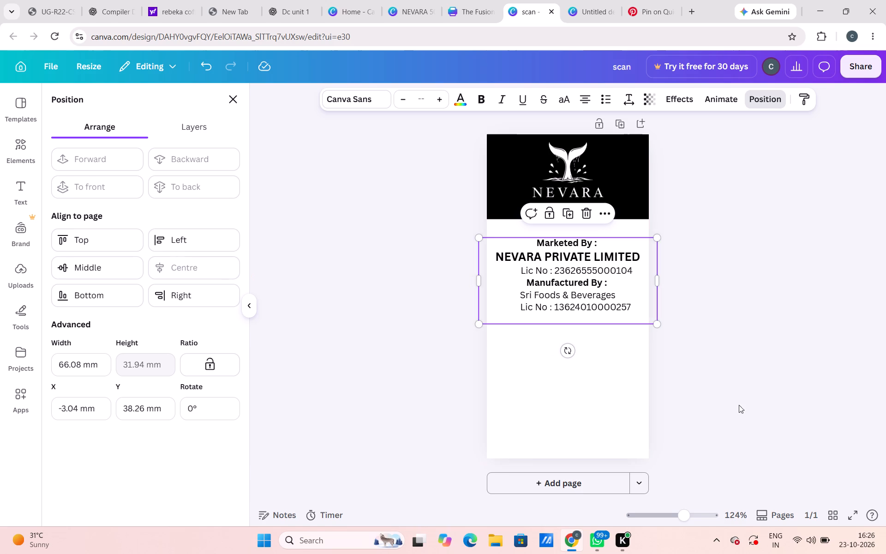
pyautogui.click(748, 406)
pyautogui.click(748, 406)
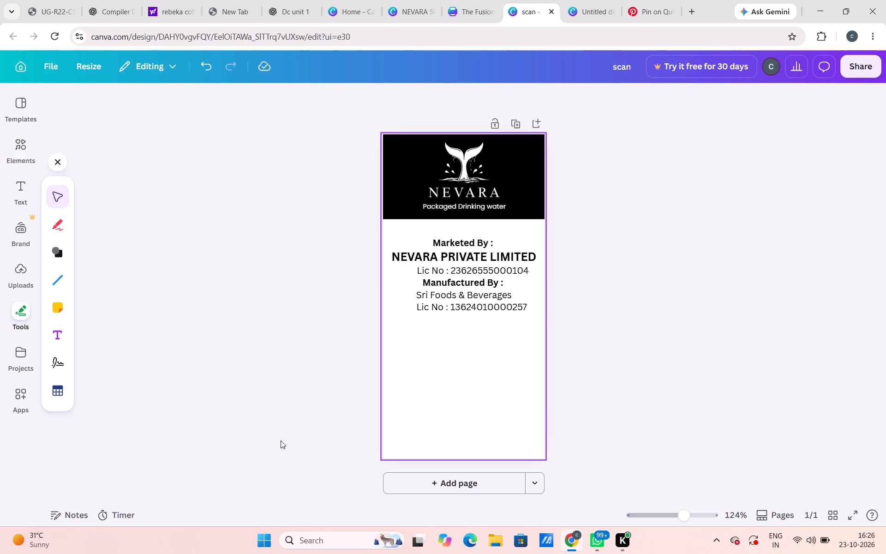
# Change the text colour of the blank space before the first "Lic No" line to dark red #8C1D1D.
pyautogui.click(413, 270)
pyautogui.click(413, 270)
pyautogui.click(413, 270)
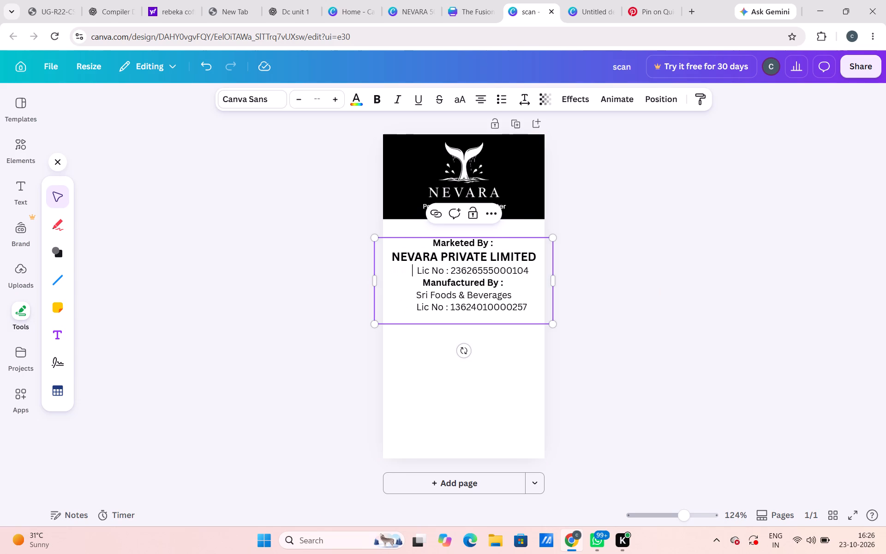
pyautogui.click(413, 270)
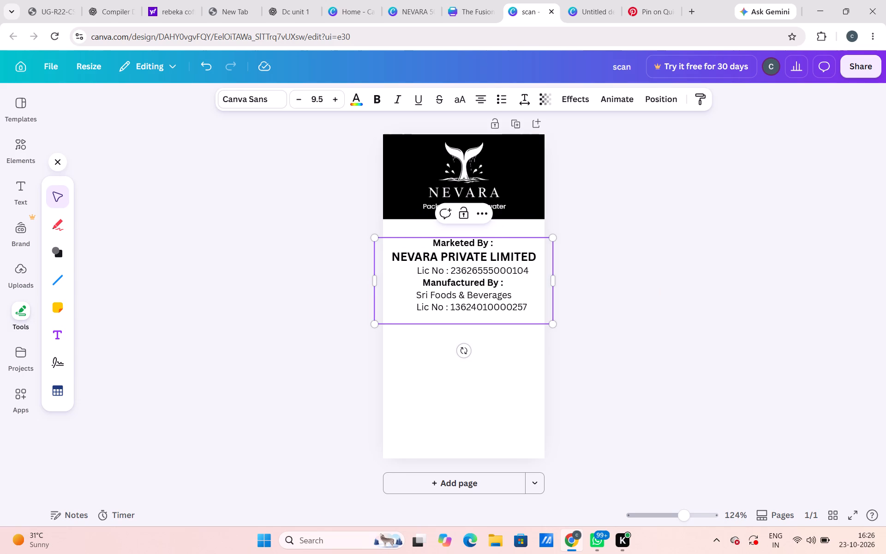
pyautogui.hotkey('ctrl', 'shift', 'Left')
pyautogui.click(357, 104)
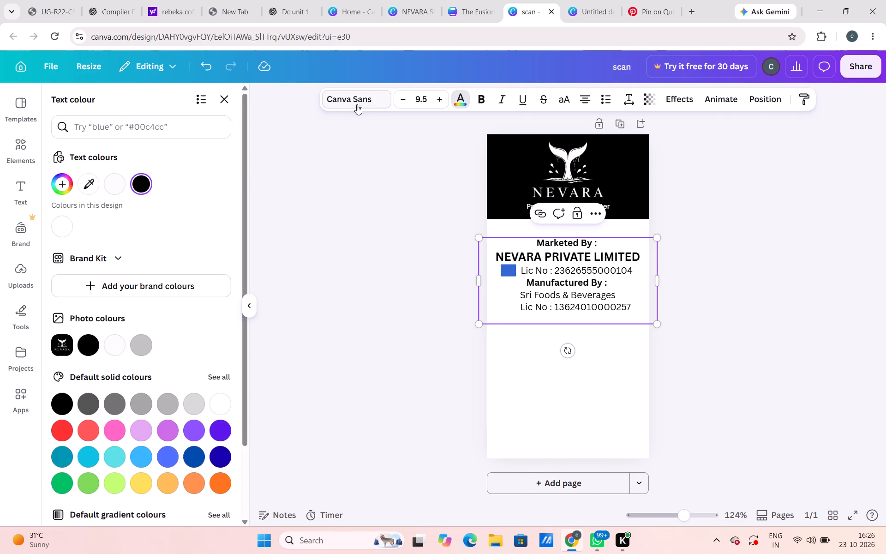
pyautogui.click(139, 187)
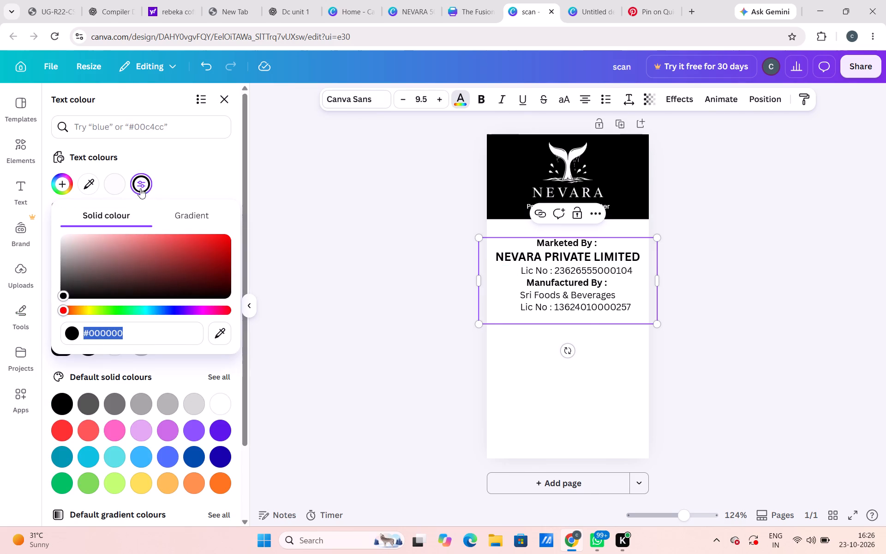
pyautogui.click(196, 263)
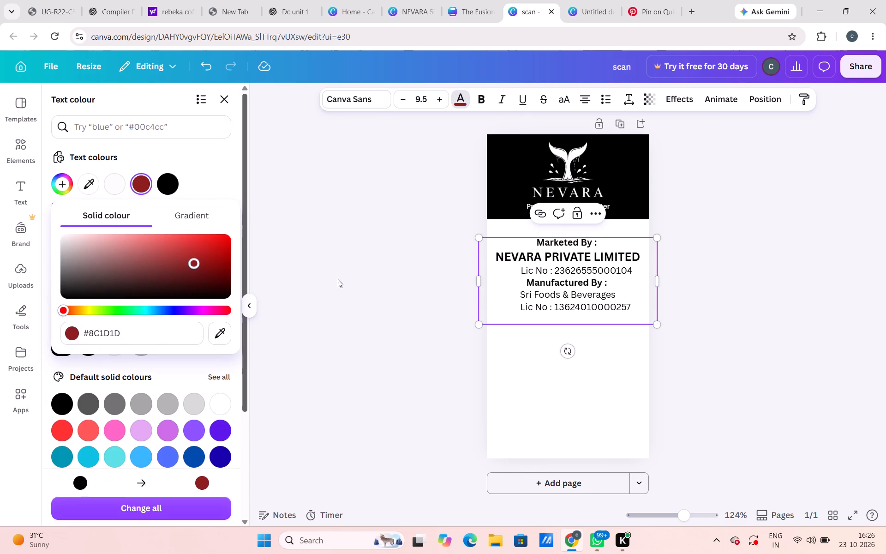
pyautogui.click(338, 279)
pyautogui.click(338, 279)
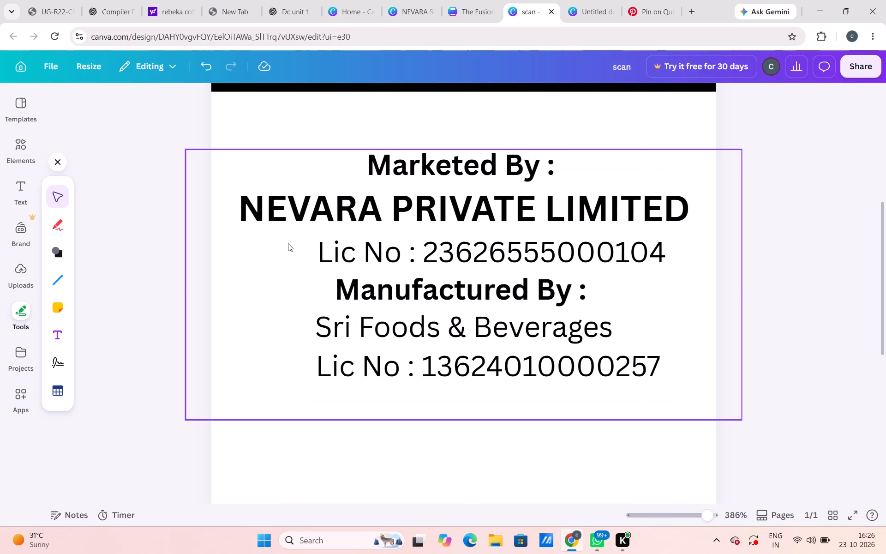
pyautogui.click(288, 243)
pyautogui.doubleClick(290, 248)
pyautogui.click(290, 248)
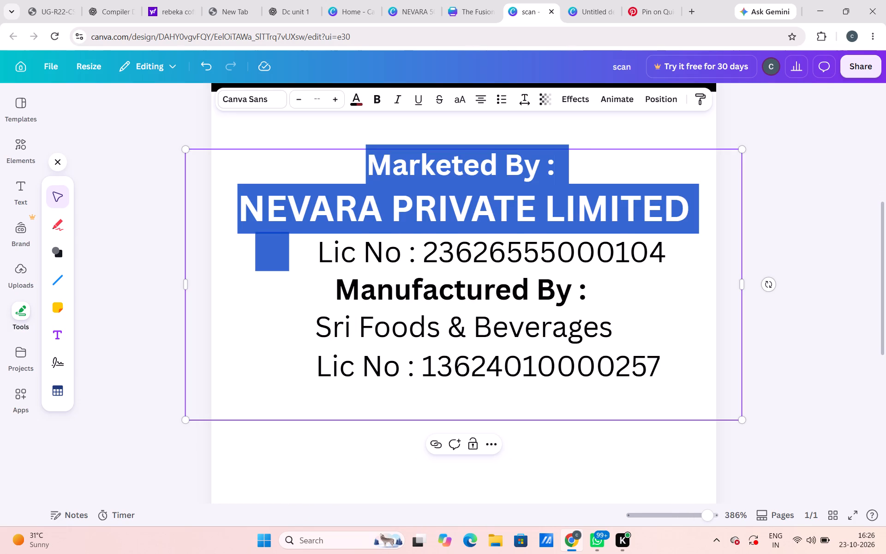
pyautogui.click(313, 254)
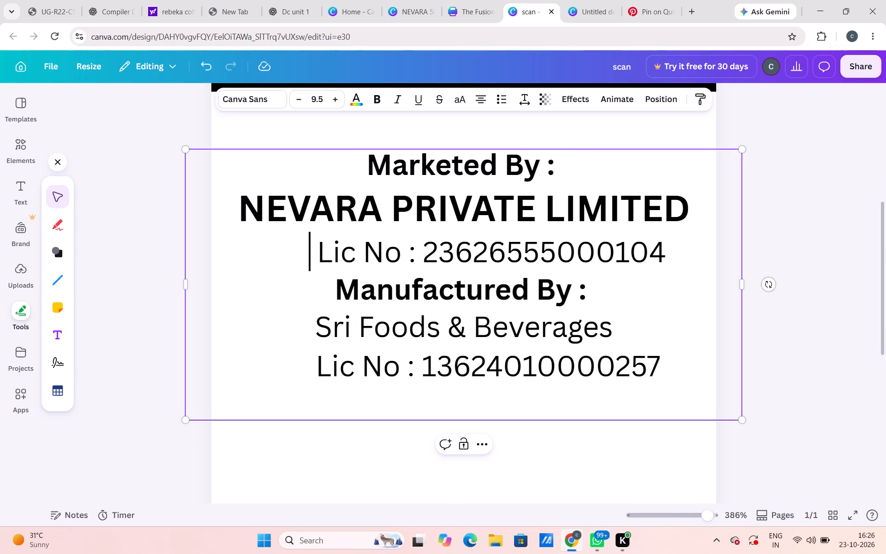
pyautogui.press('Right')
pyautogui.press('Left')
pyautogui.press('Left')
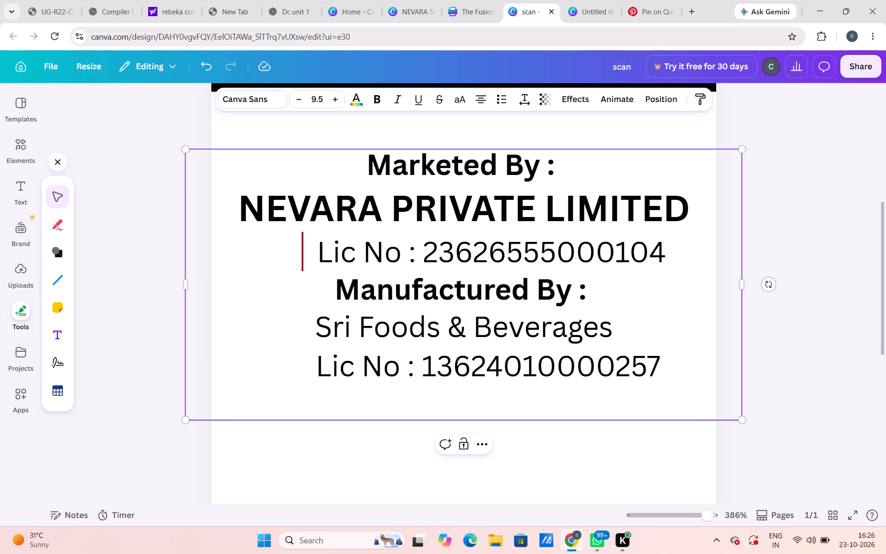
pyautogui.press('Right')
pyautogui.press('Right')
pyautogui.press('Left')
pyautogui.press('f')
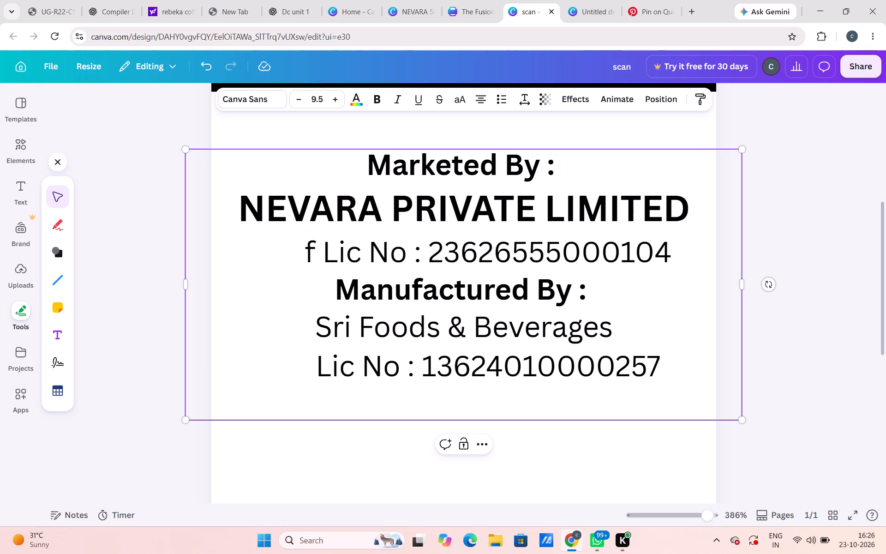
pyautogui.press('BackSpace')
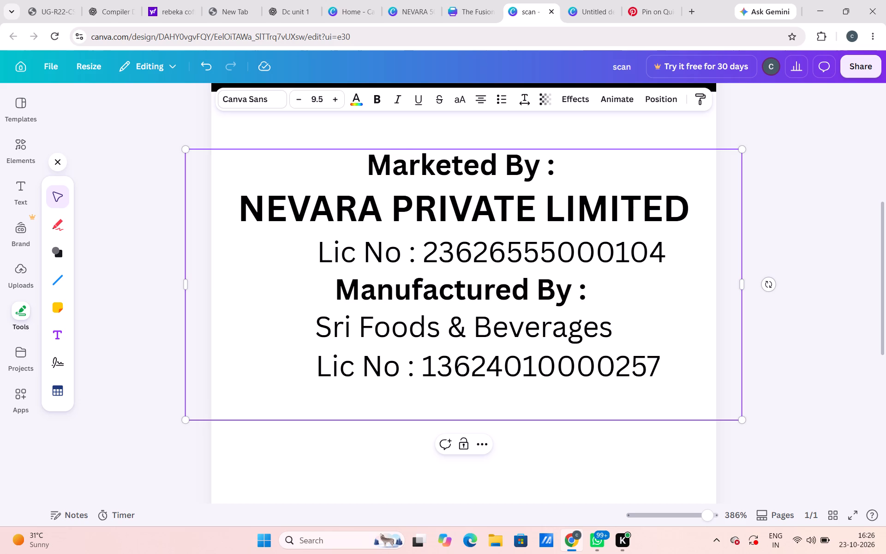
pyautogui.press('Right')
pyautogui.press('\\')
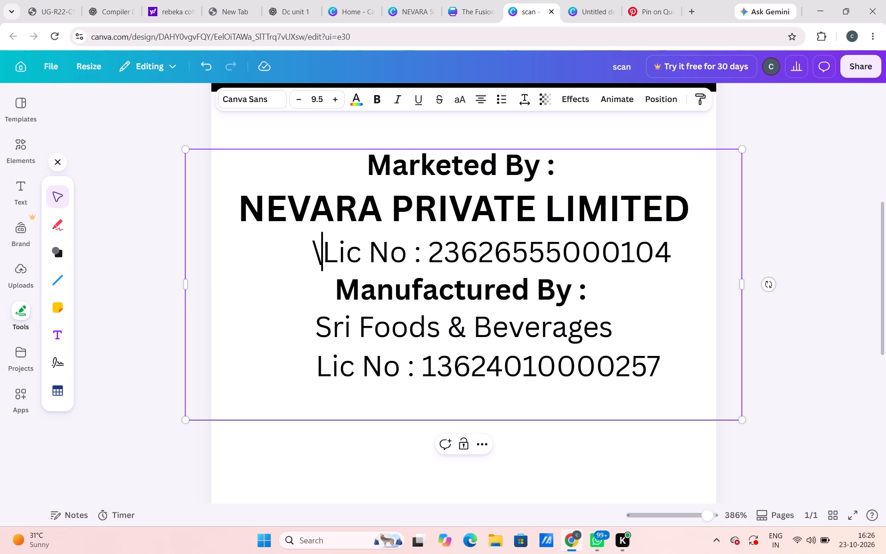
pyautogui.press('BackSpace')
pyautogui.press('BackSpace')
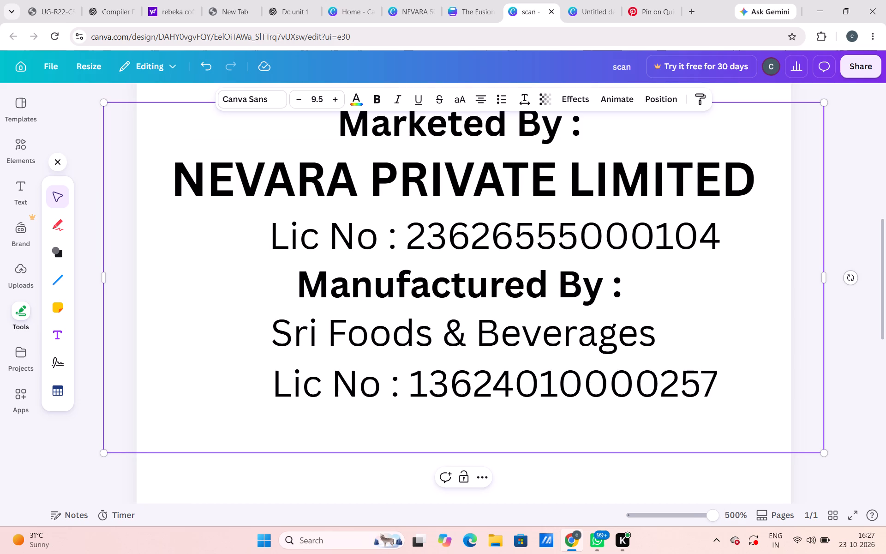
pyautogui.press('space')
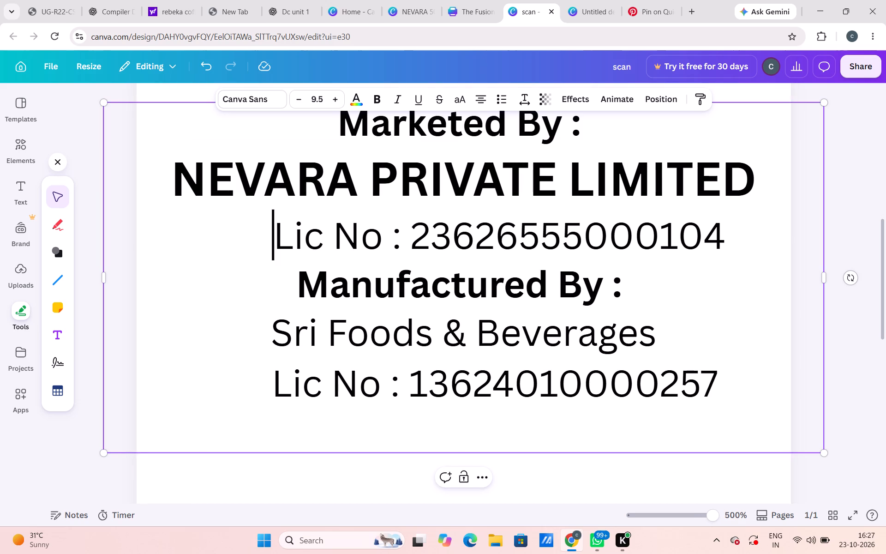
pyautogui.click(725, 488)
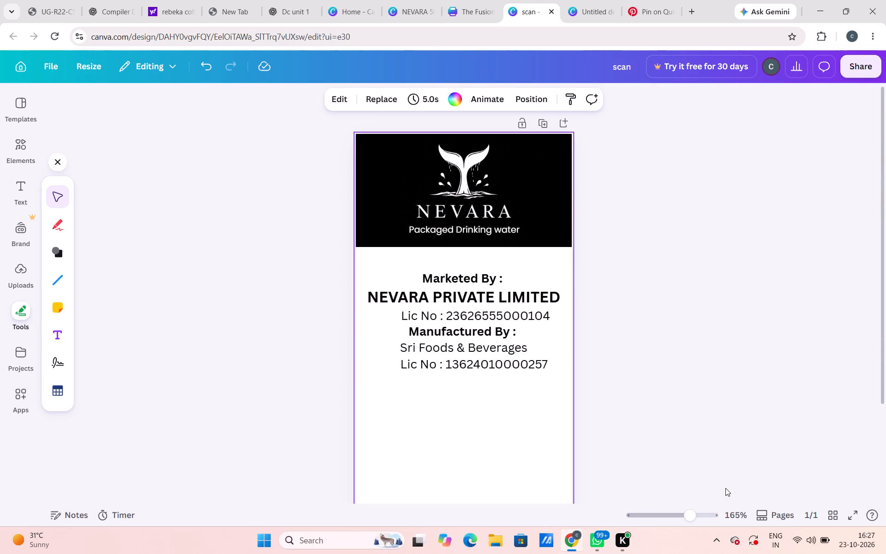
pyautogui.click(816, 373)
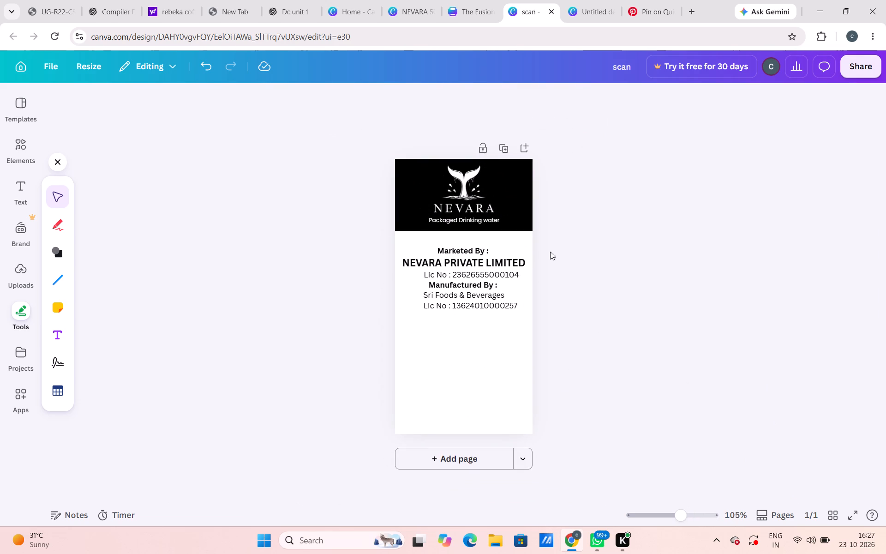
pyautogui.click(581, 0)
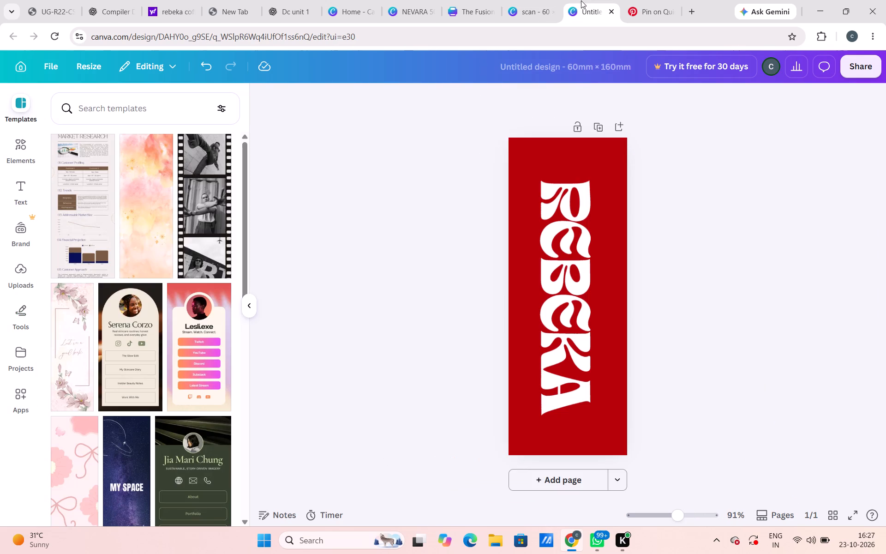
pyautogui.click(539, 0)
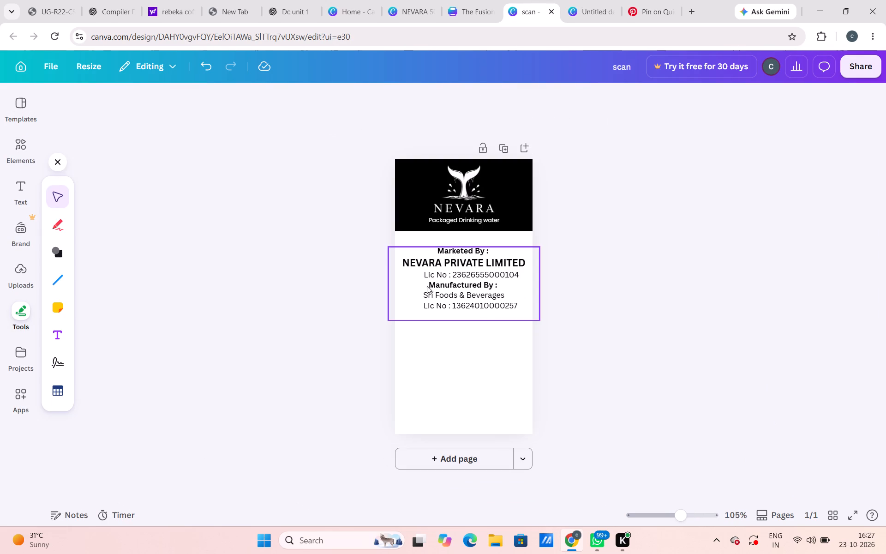
# Insert "FSSAI" in the dark red blank space before the first "Lic No" line, under NEVARA PRIVATE LIMITED.
pyautogui.doubleClick(423, 271)
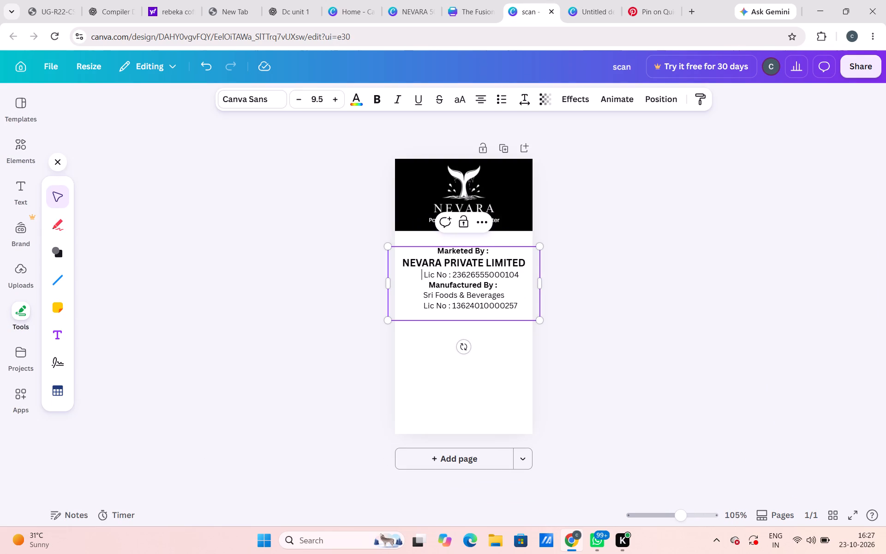
pyautogui.press('Right')
pyautogui.press('Left')
pyautogui.press('Left')
pyautogui.press('Left')
pyautogui.press('Left')
pyautogui.press('Left')
pyautogui.press('Left')
pyautogui.press('Left')
pyautogui.press('f')
pyautogui.write('SSA')
pyautogui.press('i')
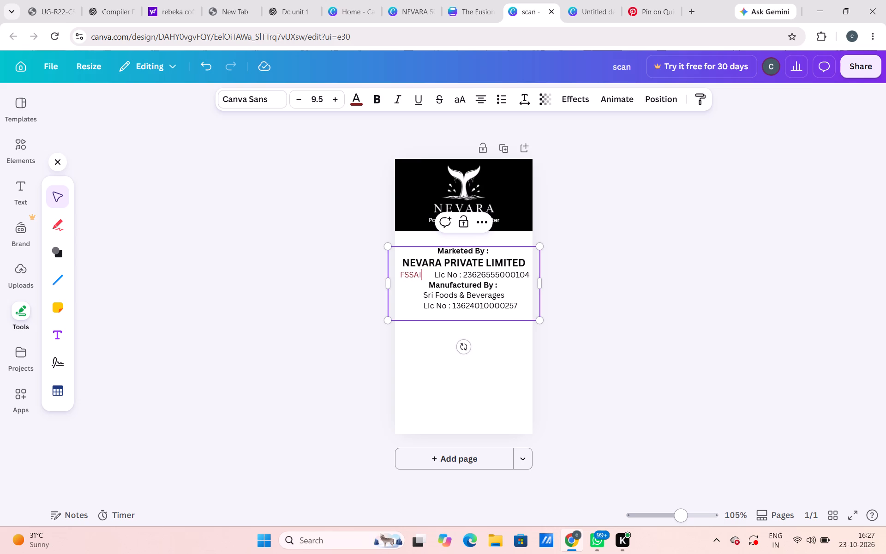
# Reduce the gap between "FSSAI" and "Lic No" in the first licence line to a single space.
pyautogui.press('Right')
pyautogui.press('Right')
pyautogui.press('Right')
pyautogui.press('Right')
pyautogui.press('Right')
pyautogui.press('Right')
pyautogui.press('Right')
pyautogui.press('BackSpace')
pyautogui.press('BackSpace')
pyautogui.press('BackSpace')
pyautogui.press('BackSpace')
pyautogui.press('BackSpace')
pyautogui.press('BackSpace')
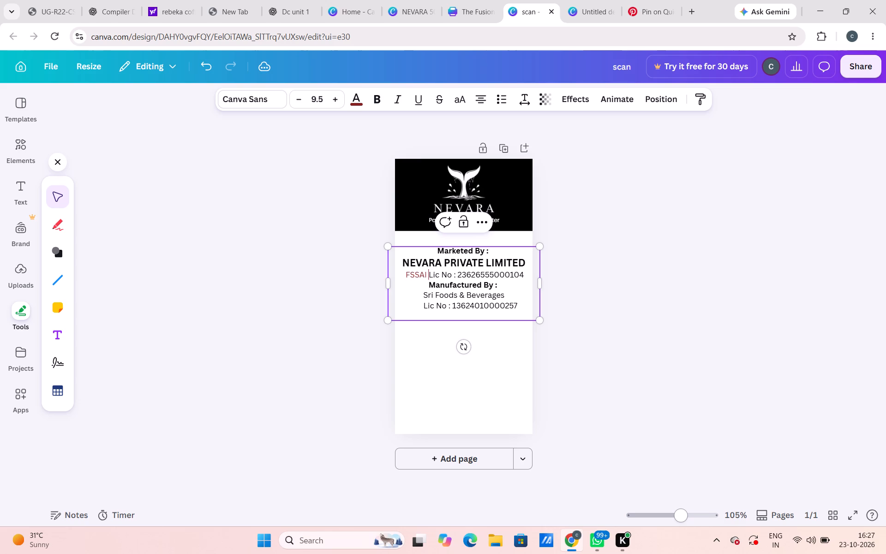
pyautogui.press('BackSpace')
pyautogui.press('space')
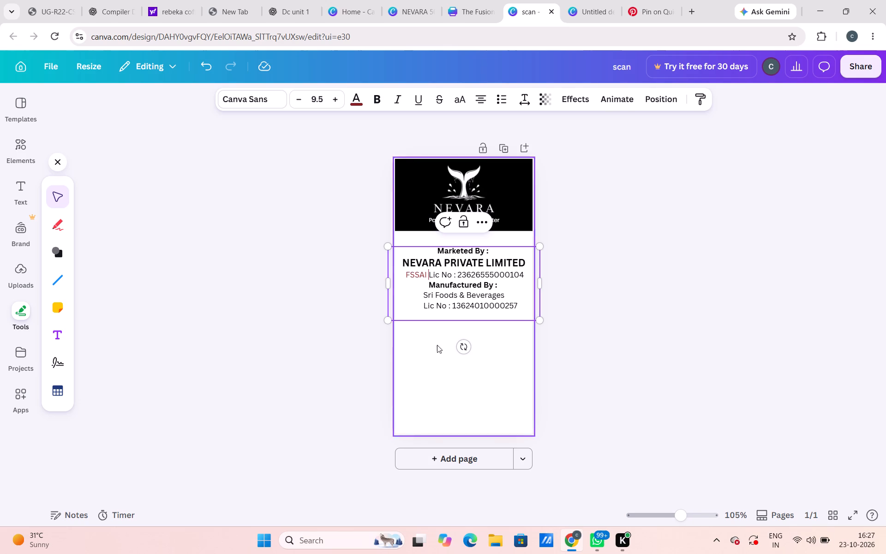
# Copy "FSSAI" from the first licence line and paste it before "Lic No" in the Sri Foods & Beverages licence line.
pyautogui.hotkey('ctrl', 'shift', 'Left')
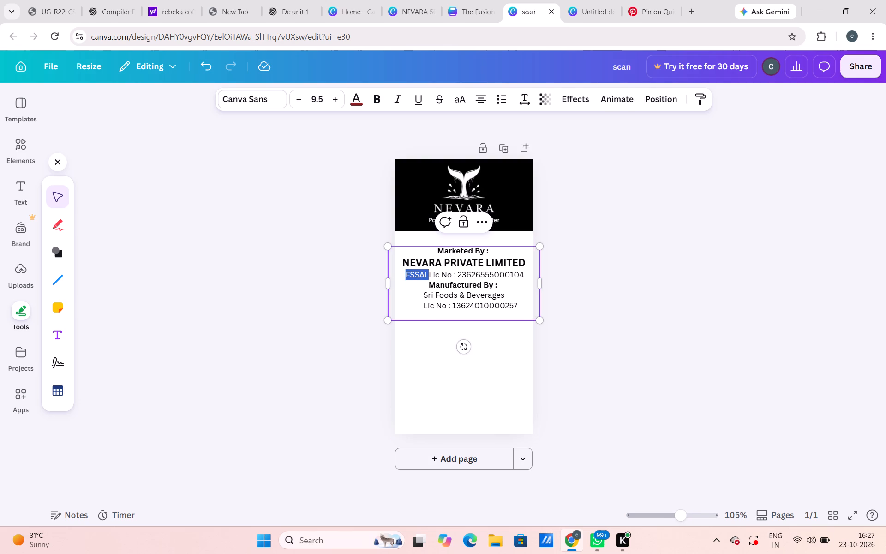
pyautogui.hotkey('ctrl', 'c')
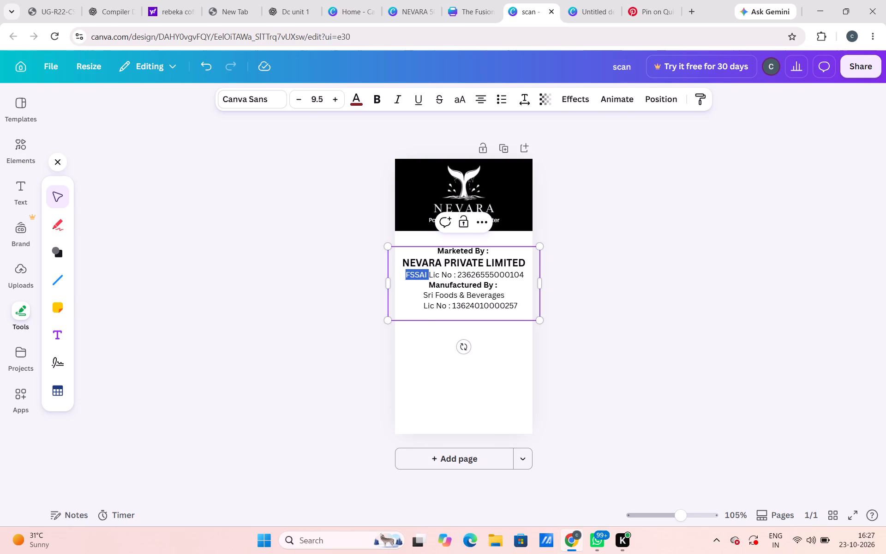
pyautogui.click(423, 304)
pyautogui.press('Down')
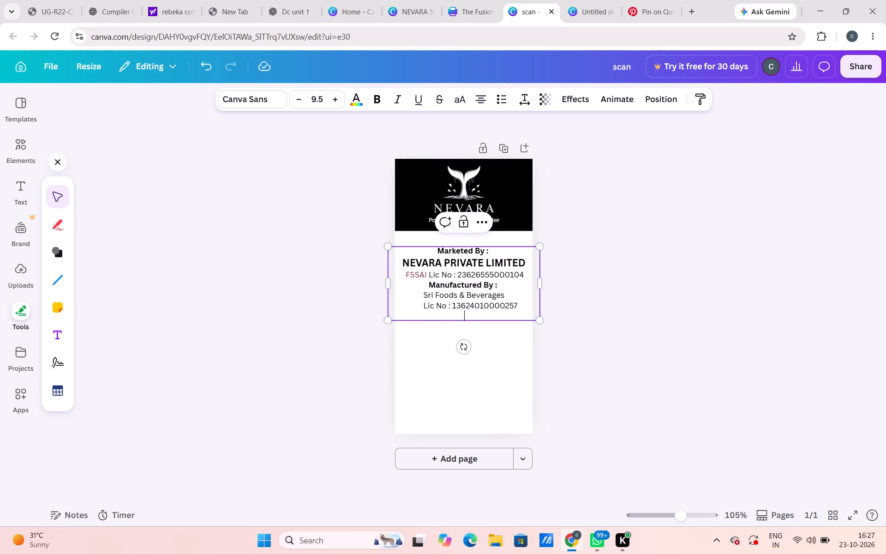
pyautogui.press('Up')
pyautogui.press('Left')
pyautogui.press('Left')
pyautogui.press('Left')
pyautogui.press('Left')
pyautogui.press('Left')
pyautogui.press('Left')
pyautogui.press('Left')
pyautogui.press('Left')
pyautogui.press('Left')
pyautogui.press('Left')
pyautogui.press('Left')
pyautogui.press('Left')
pyautogui.press('Left')
pyautogui.hotkey('ctrl', 'v')
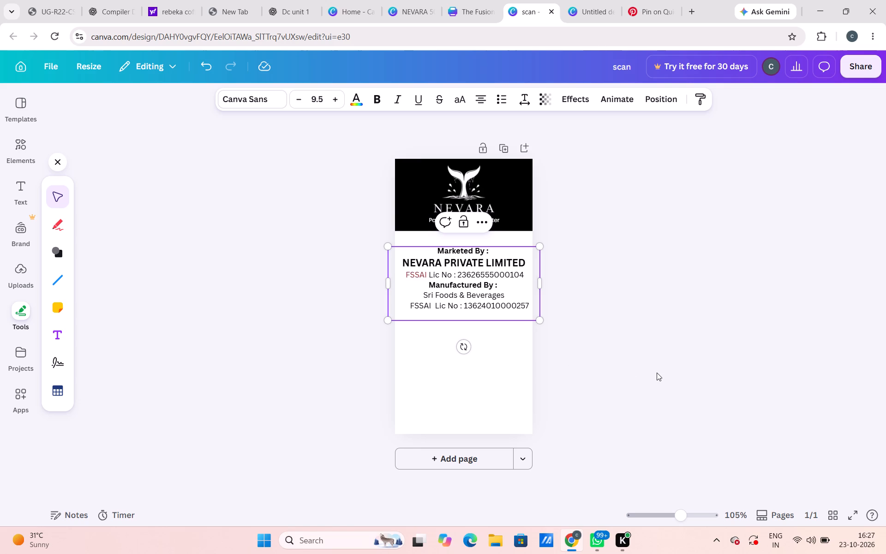
# Delete the surplus spaces before and after the pasted "FSSAI" in the second licence line, keeping one space before "Lic No".
pyautogui.press('Right')
pyautogui.press('BackSpace')
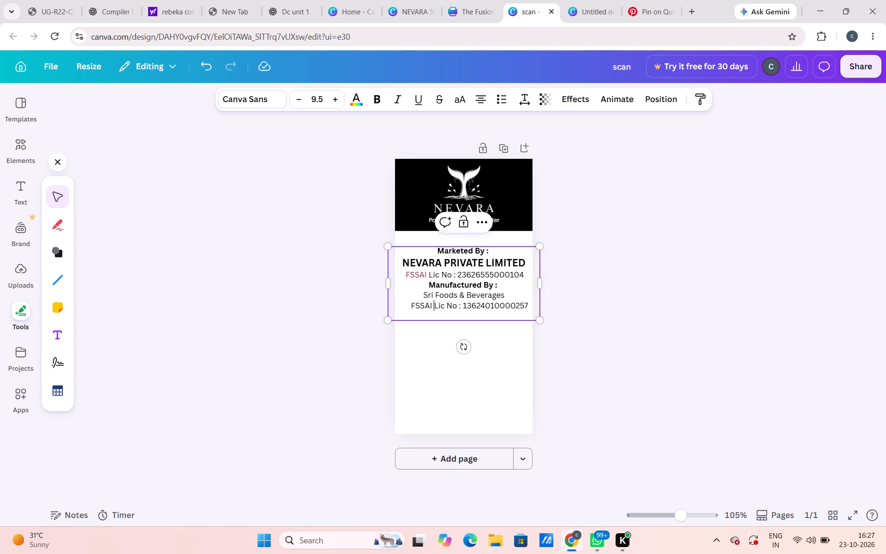
pyautogui.press('Left')
pyautogui.press('Left')
pyautogui.press('Left')
pyautogui.press('Left')
pyautogui.press('Left')
pyautogui.press('Left')
pyautogui.press('BackSpace')
pyautogui.press('BackSpace')
pyautogui.press('BackSpace')
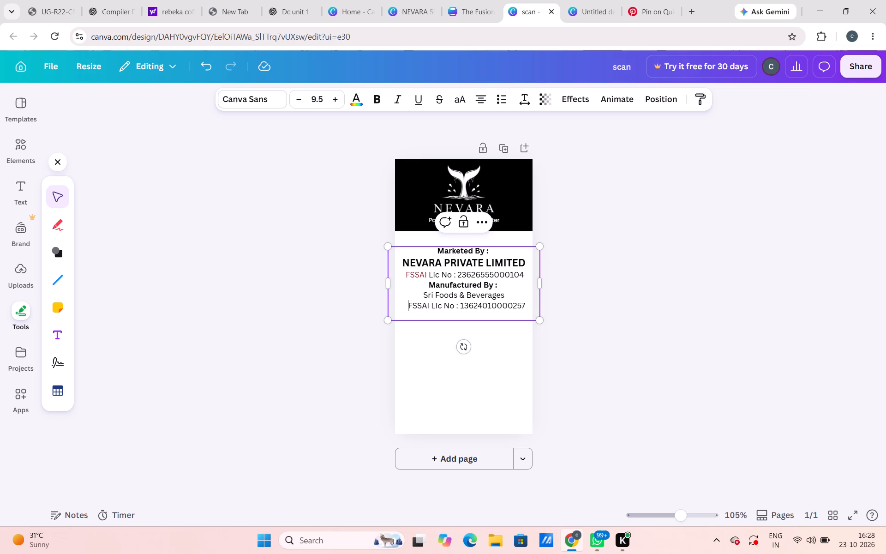
pyautogui.press('BackSpace')
pyautogui.press('BackSpace')
pyautogui.press('BackSpace')
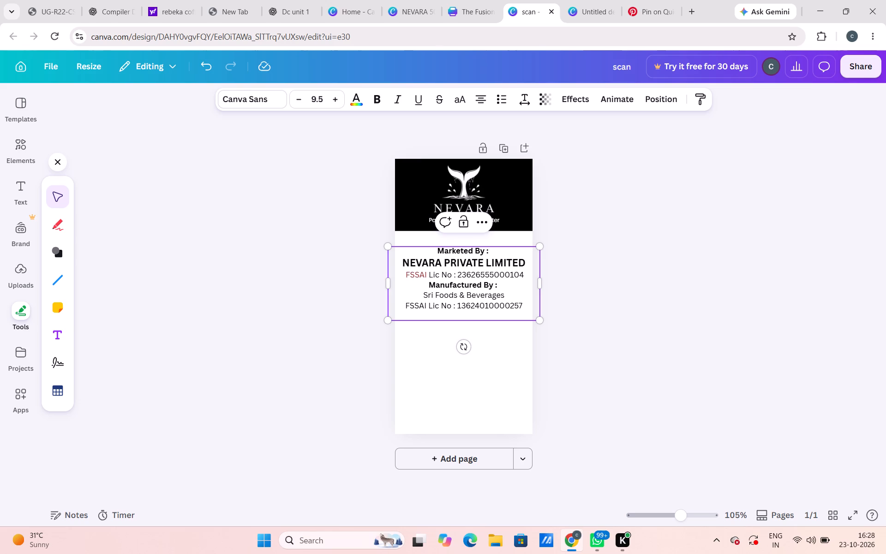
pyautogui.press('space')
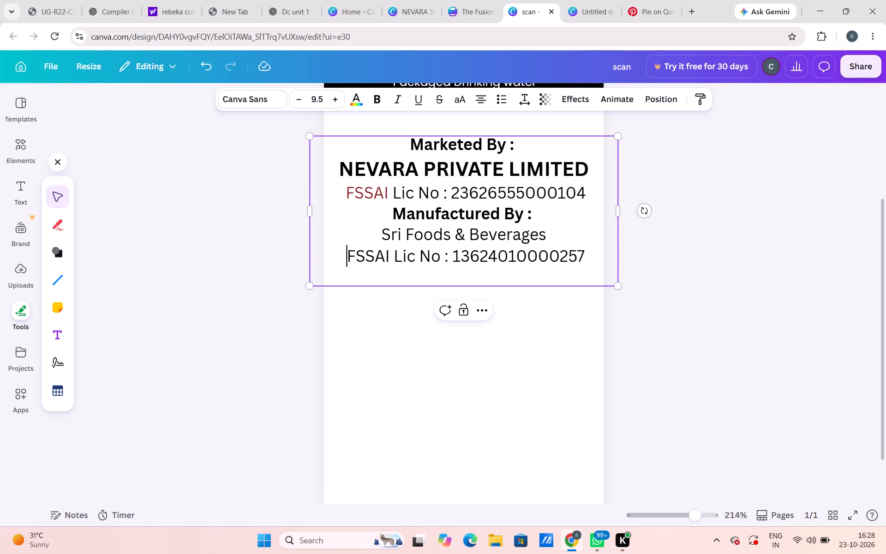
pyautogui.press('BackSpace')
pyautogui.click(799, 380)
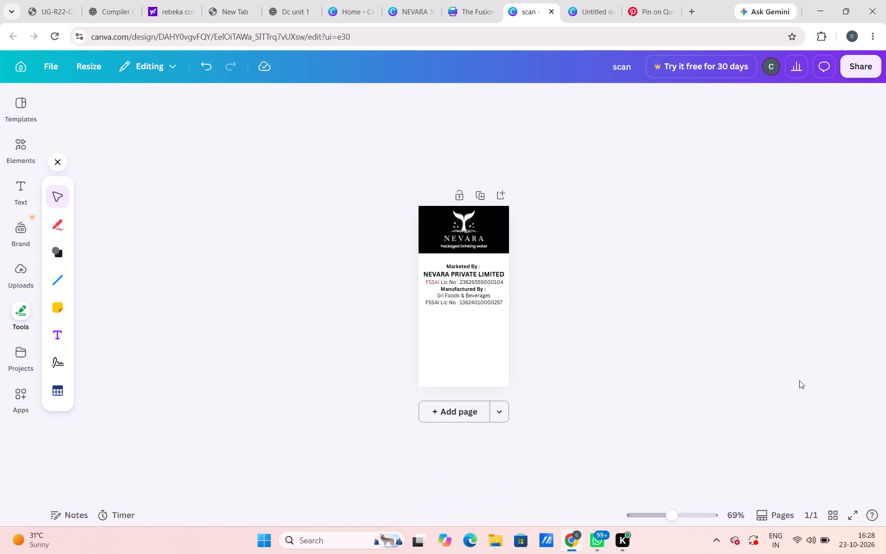
# Insert a new line below NEVARA PRIVATE LIMITED, above its FSSAI licence line, and enter "Cont" on it.
pyautogui.scroll(2, 799, 380)
pyautogui.hscroll(1, 799, 380)
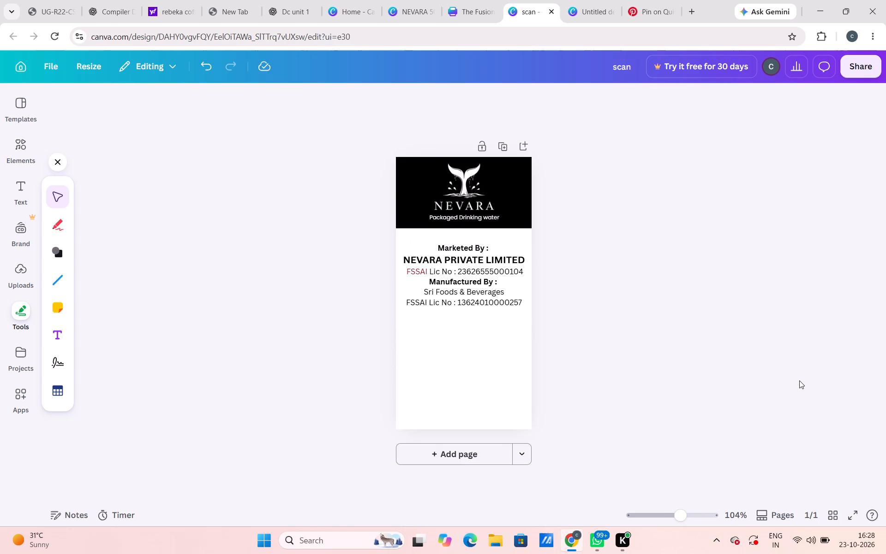
pyautogui.scroll(2, 799, 380)
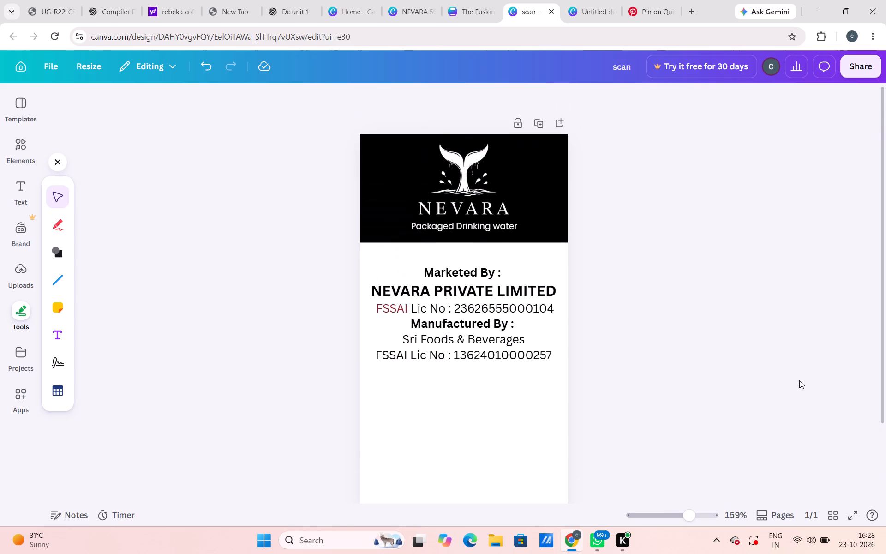
pyautogui.scroll(-2, 799, 380)
pyautogui.scroll(1, 799, 380)
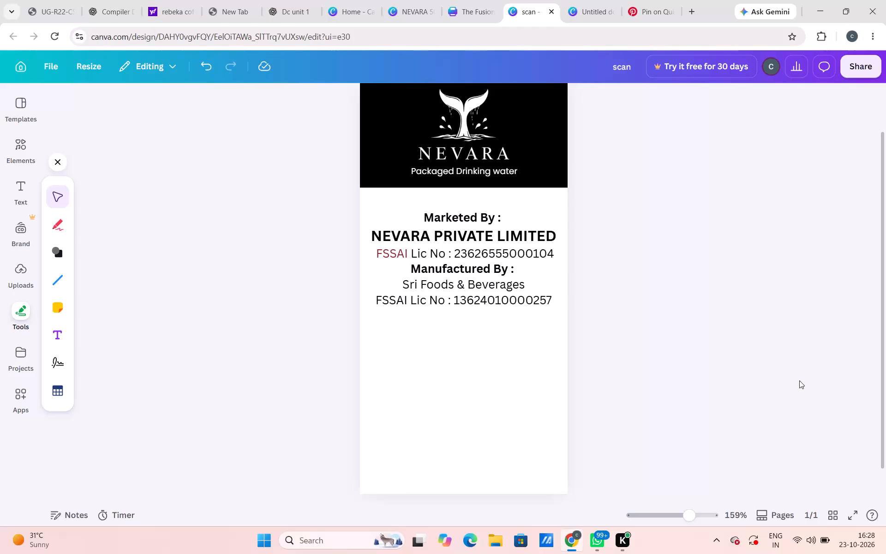
pyautogui.doubleClick(555, 231)
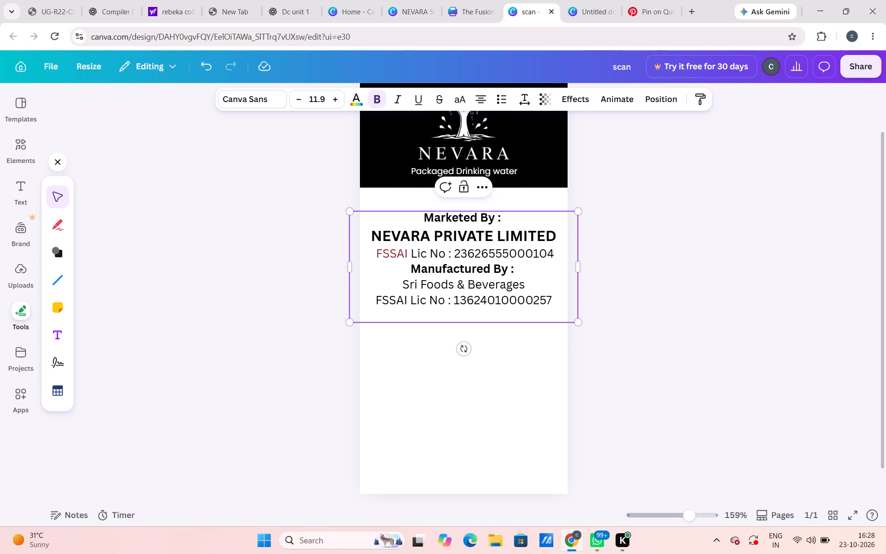
pyautogui.press('Return')
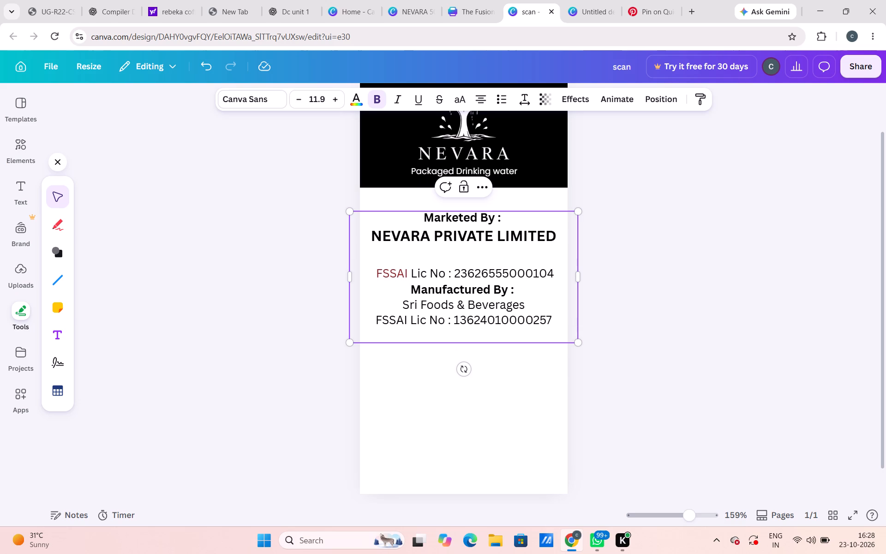
pyautogui.write('CO')
pyautogui.write('on')
pyautogui.write('t')
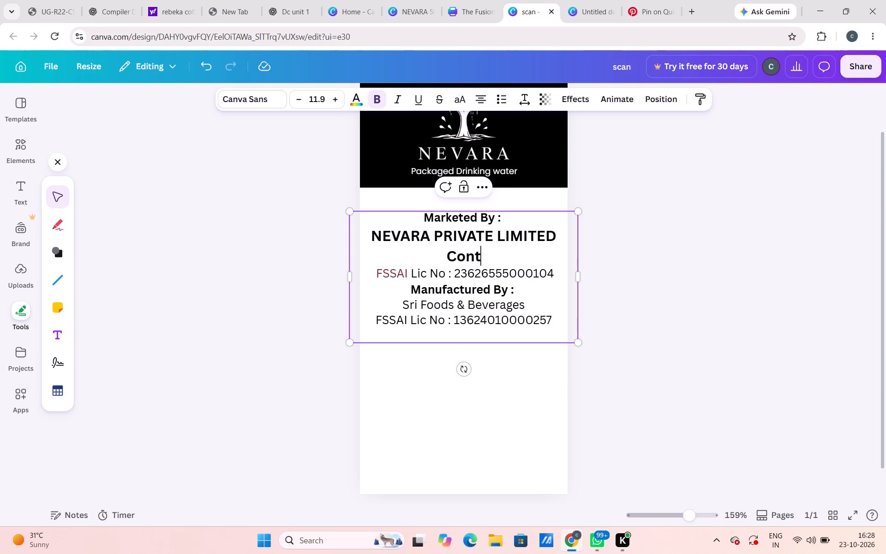
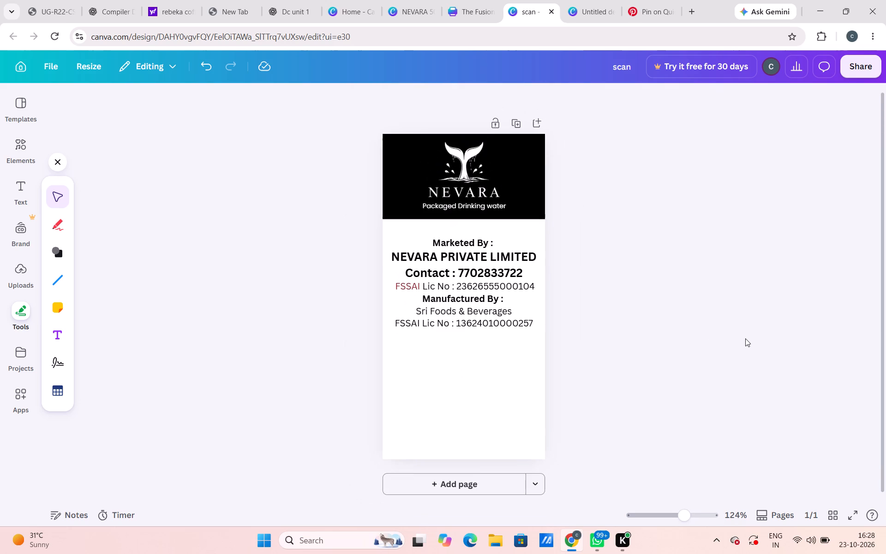
# Copy the white recycling symbol from the NEVARA 500ML label and paste it into the scan design.
pyautogui.click(419, 0)
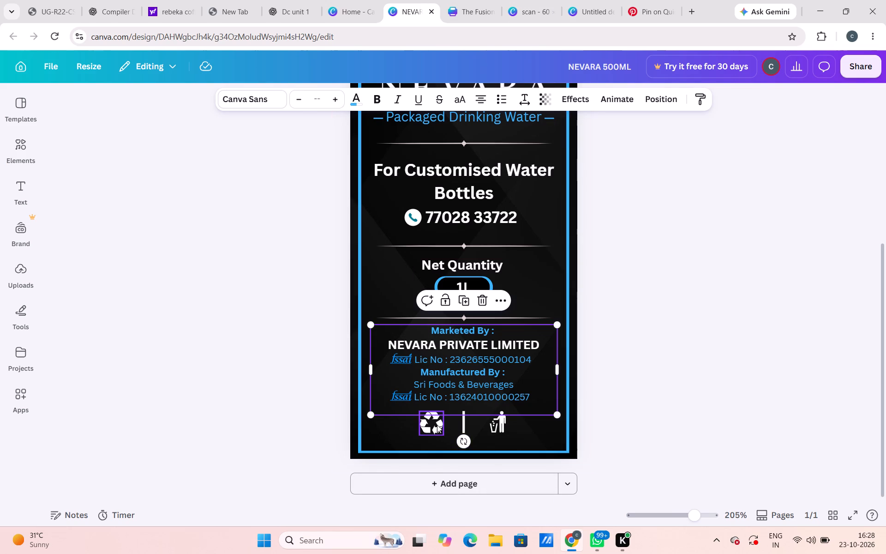
pyautogui.click(437, 425)
pyautogui.hotkey('ctrl', 'c')
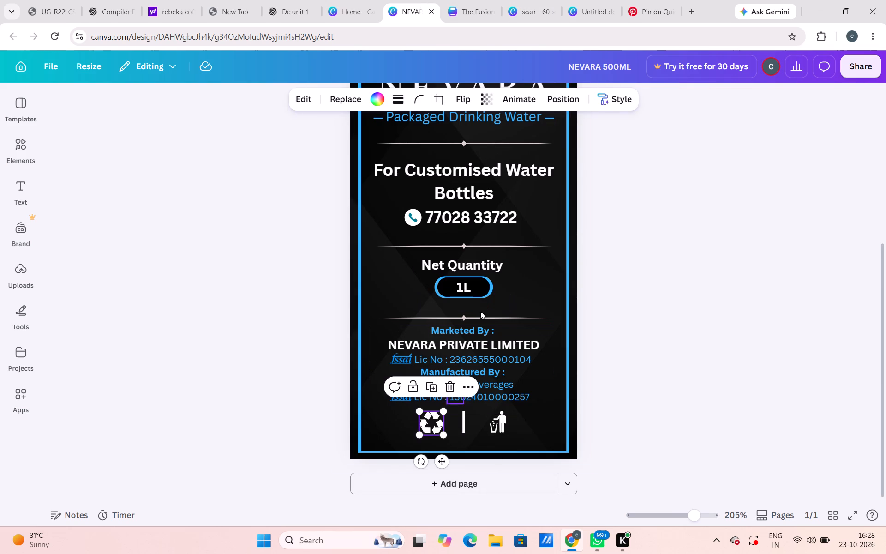
pyautogui.click(525, 0)
pyautogui.click(464, 405)
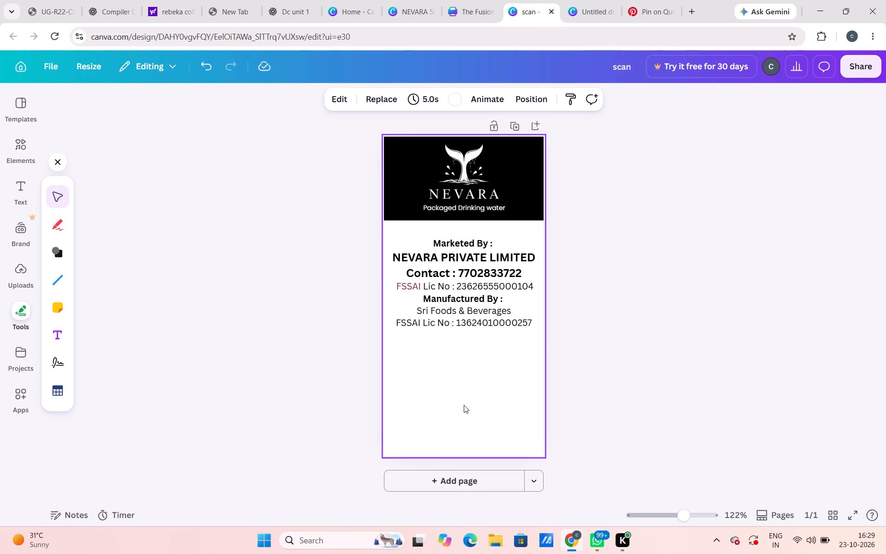
pyautogui.hotkey('ctrl', 'v')
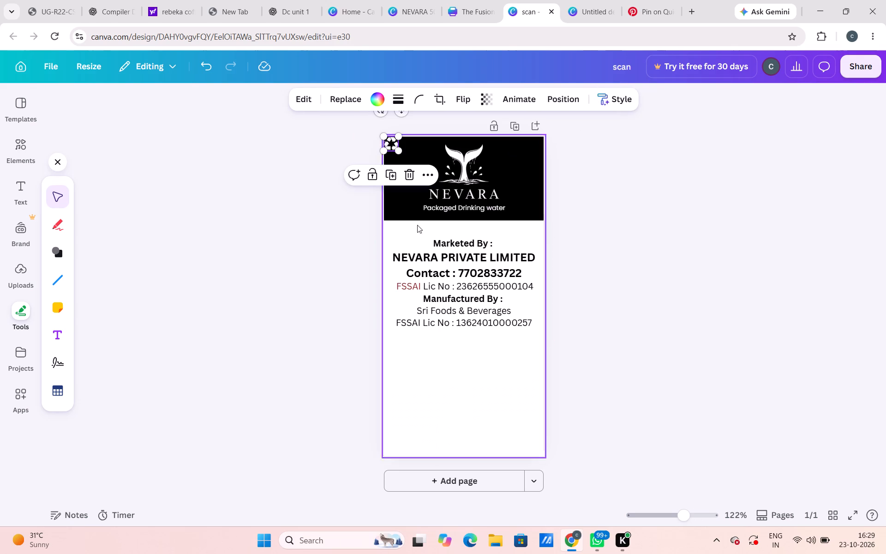
# Colour the pasted recycling symbol black and place it in the white area below the Sri Foods & Beverages licence line.
pyautogui.click(375, 101)
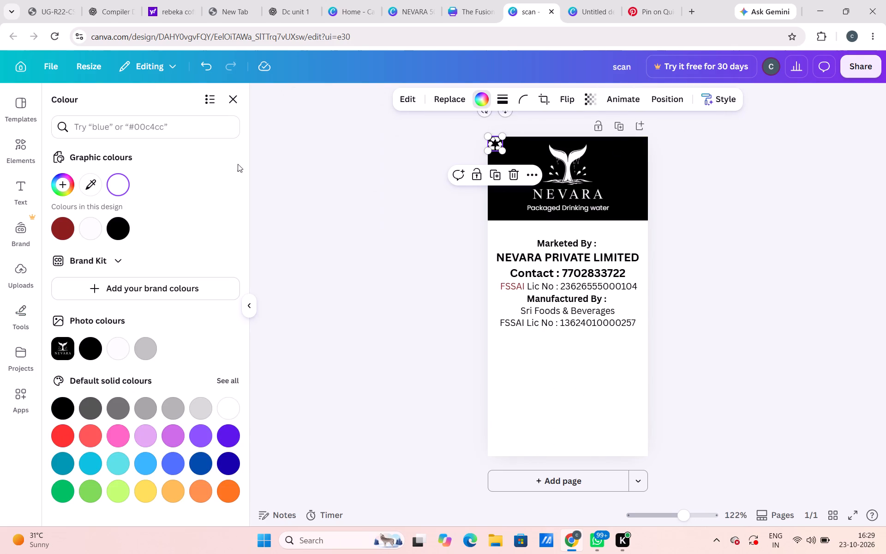
pyautogui.click(123, 231)
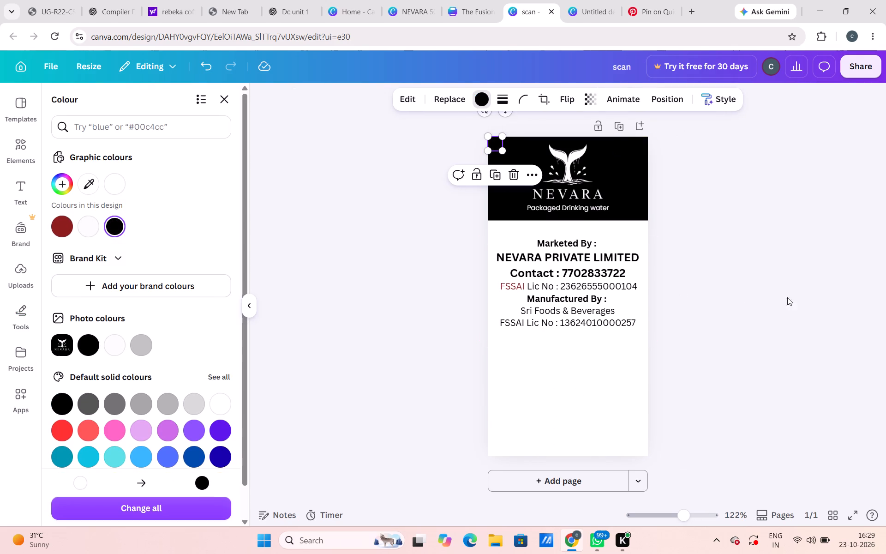
pyautogui.moveTo(492, 144); pyautogui.dragTo(520, 358)
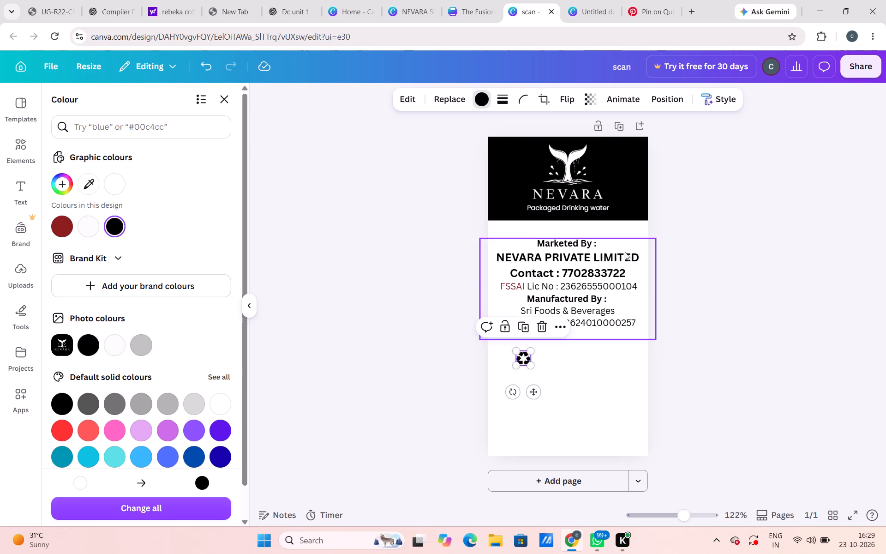
# Copy the litter-bin figure from the NEVARA 500ML label, paste it into the scan design and colour it black.
pyautogui.click(404, 0)
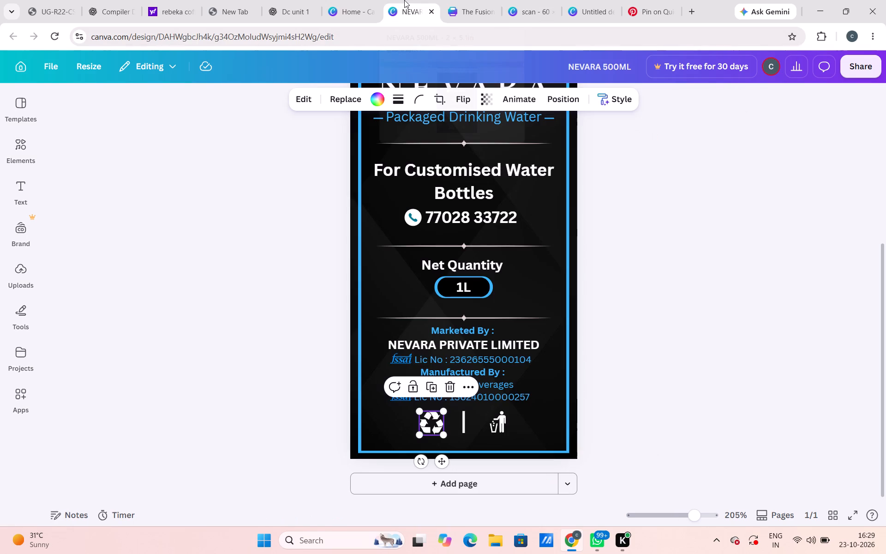
pyautogui.click(498, 422)
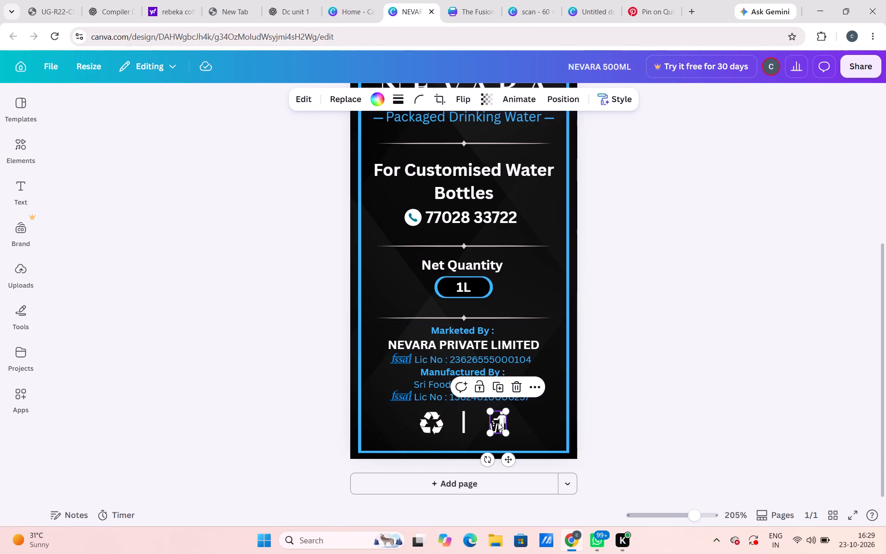
pyautogui.hotkey('ctrl', 'c')
pyautogui.click(593, 0)
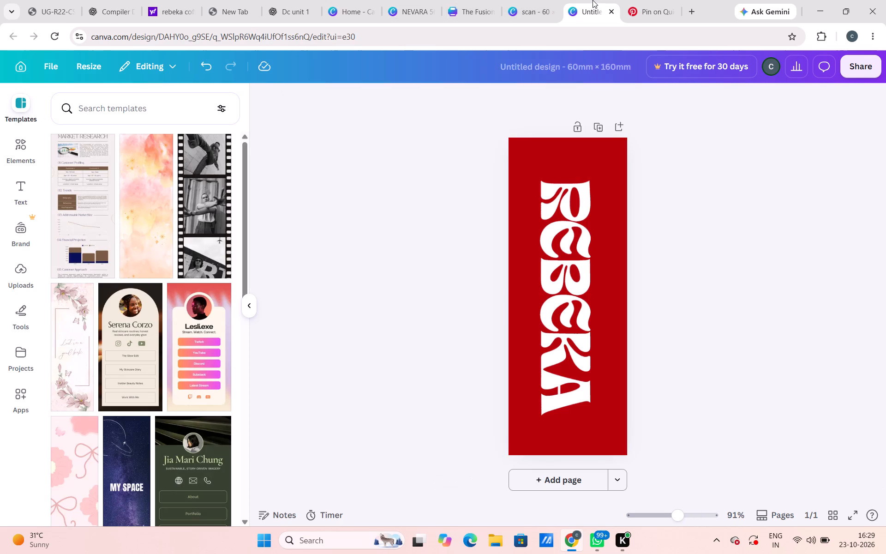
pyautogui.click(537, 0)
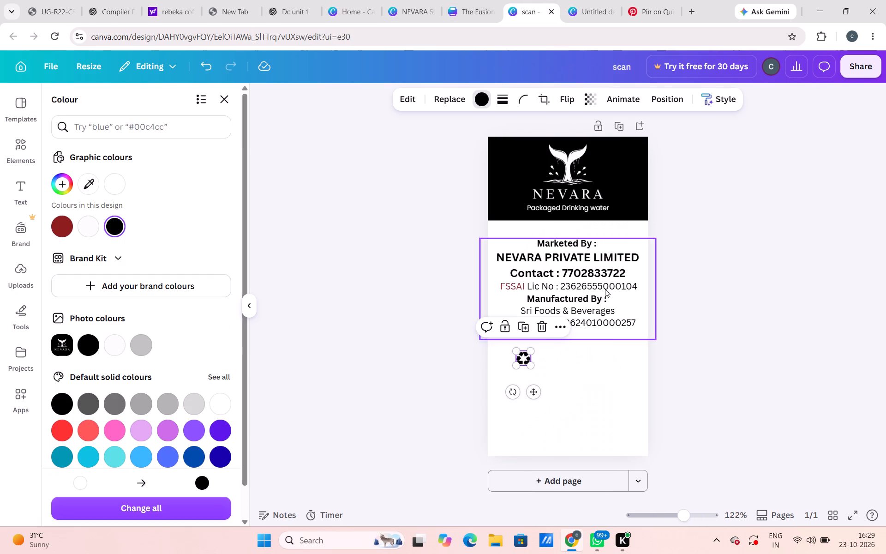
pyautogui.click(596, 370)
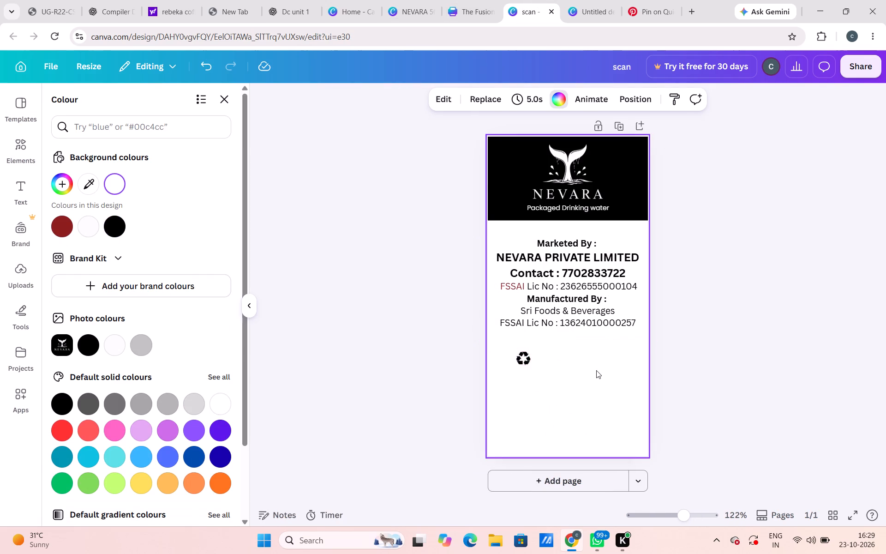
pyautogui.hotkey('ctrl', 'v')
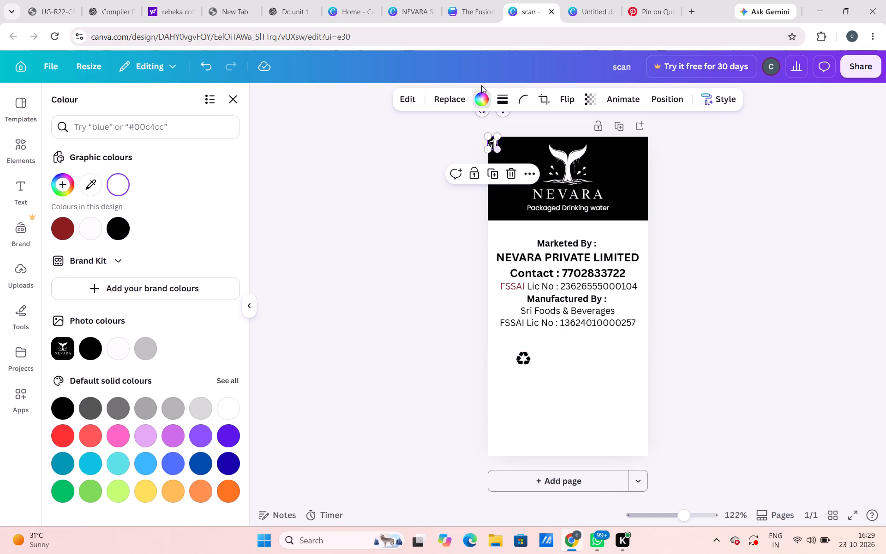
pyautogui.click(126, 228)
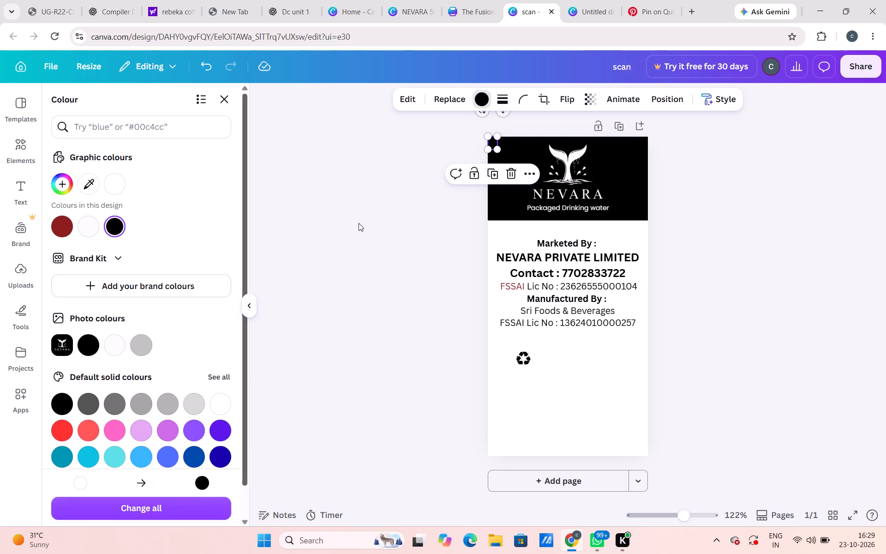
# Enlarge the black litter-bin figure and move it from the header to the white area beside the recycling symbol.
pyautogui.press('Down')
pyautogui.press('Down')
pyautogui.press('Down')
pyautogui.press('Down')
pyautogui.press('Down')
pyautogui.press('Down')
pyautogui.press('Down')
pyautogui.press('Down')
pyautogui.press('Down')
pyautogui.press('Down')
pyautogui.press('Down')
pyautogui.press('Down')
pyautogui.press('Down')
pyautogui.press('Down')
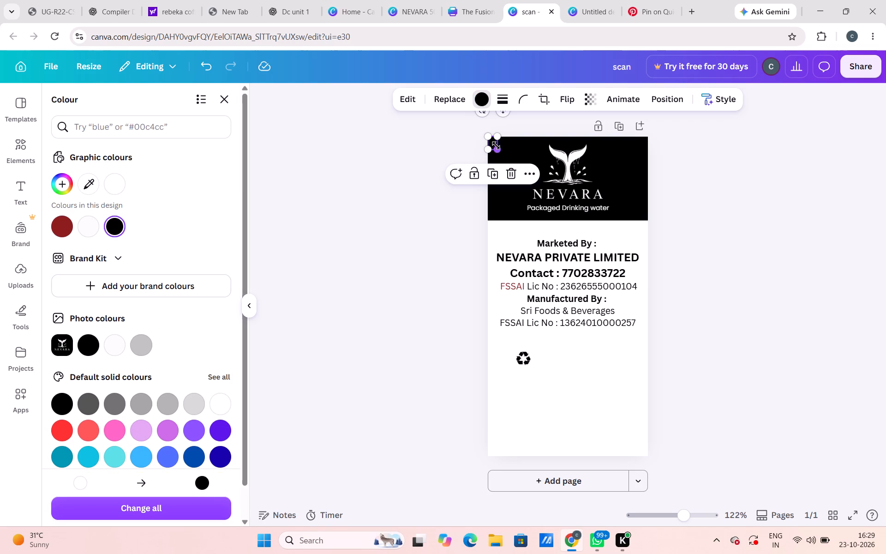
pyautogui.moveTo(493, 145); pyautogui.dragTo(510, 178)
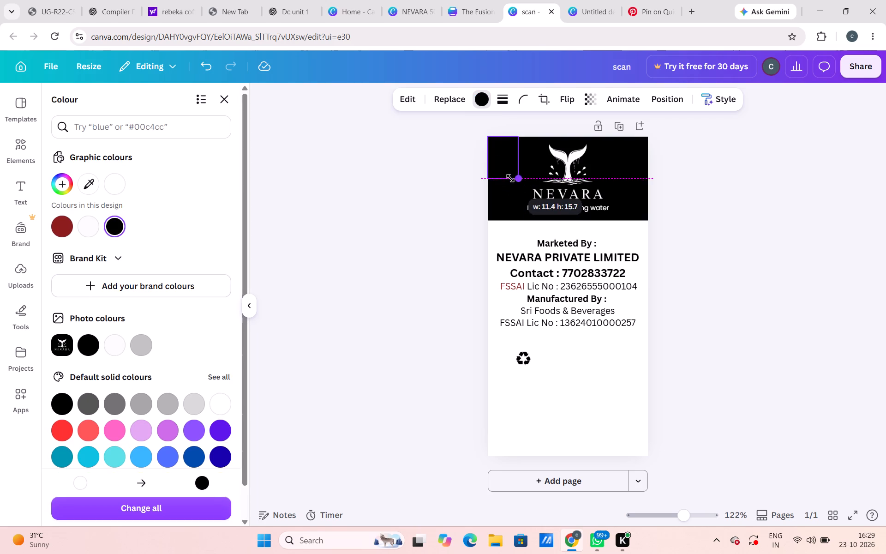
pyautogui.moveTo(510, 178); pyautogui.dragTo(505, 167)
pyautogui.moveTo(505, 158); pyautogui.dragTo(598, 385)
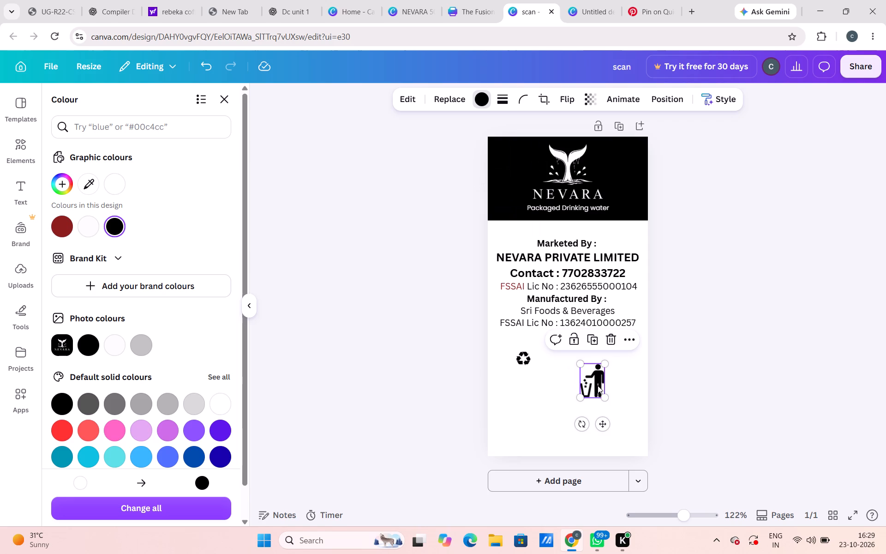
pyautogui.click(667, 392)
pyautogui.click(667, 392)
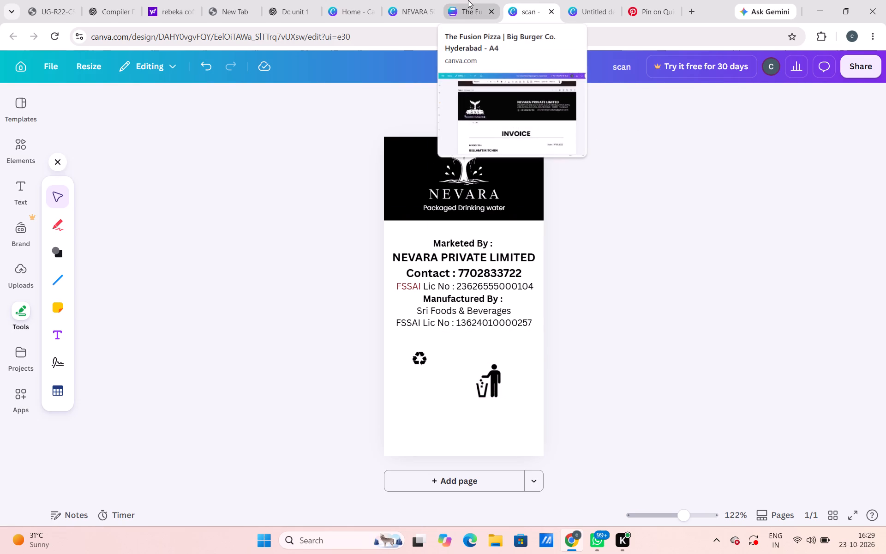
# Copy the blue fssai logo from the NEVARA 500ML label, paste it into the scan design and colour it black.
pyautogui.click(418, 0)
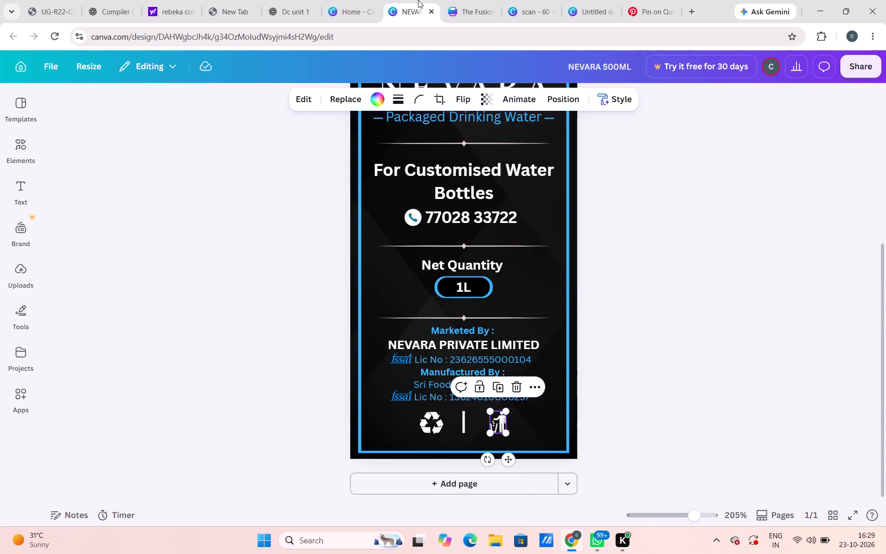
pyautogui.click(406, 393)
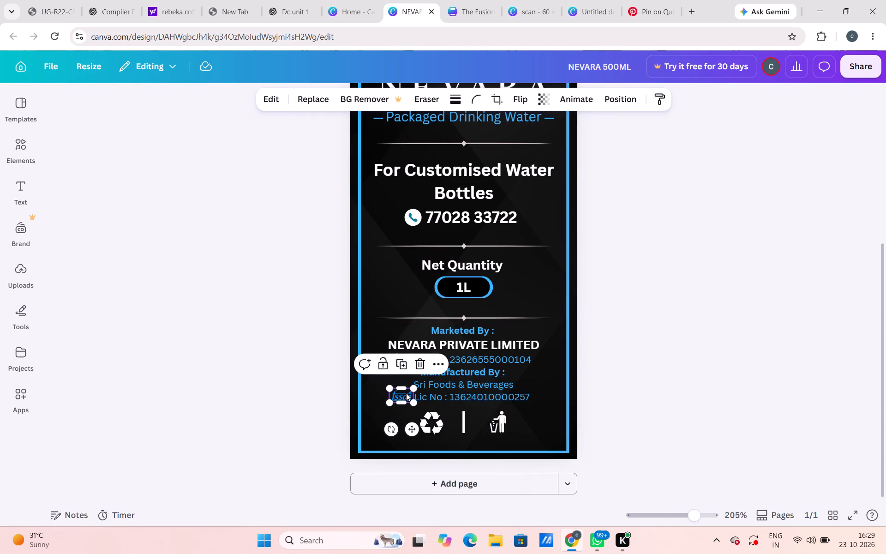
pyautogui.hotkey('ctrl', 'c')
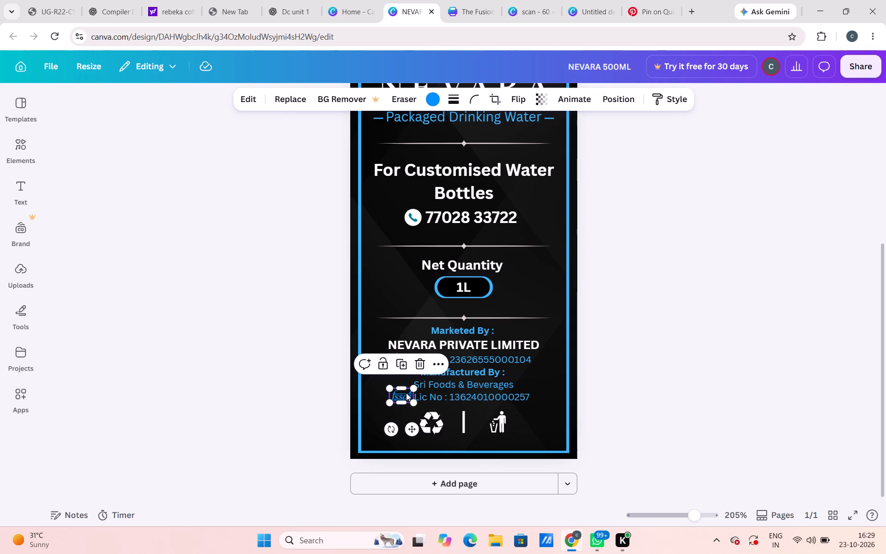
pyautogui.click(520, 0)
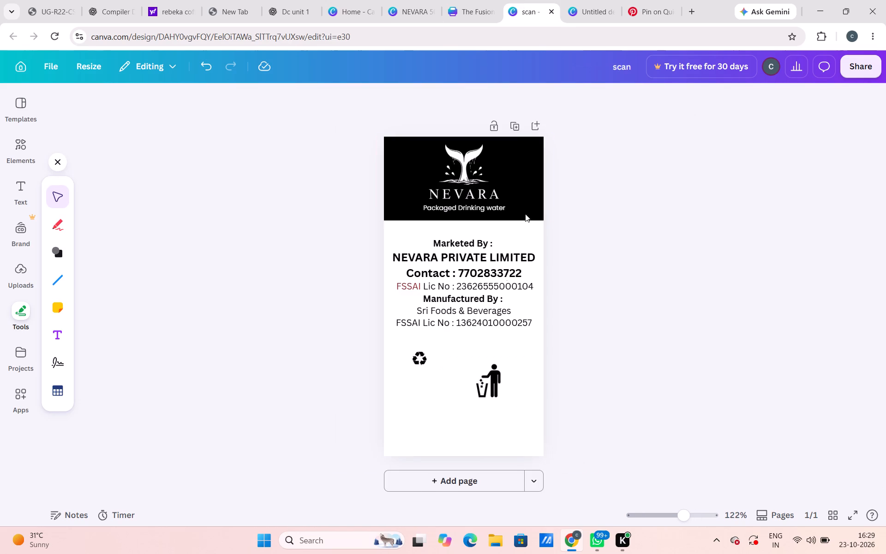
pyautogui.click(420, 399)
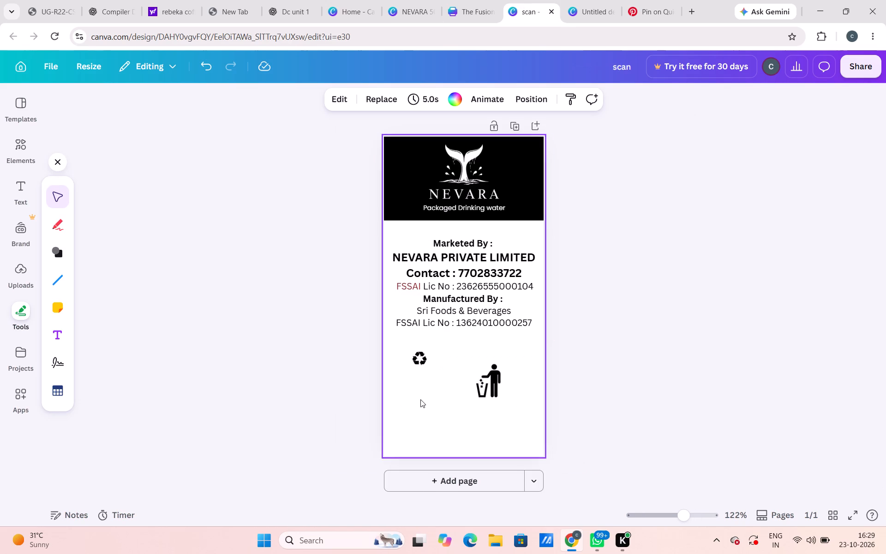
pyautogui.hotkey('ctrl', 'v')
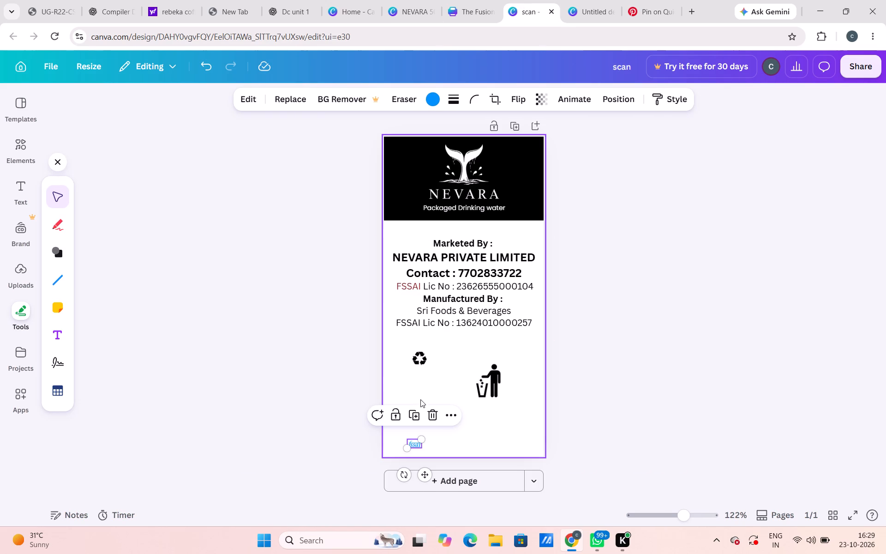
pyautogui.click(433, 106)
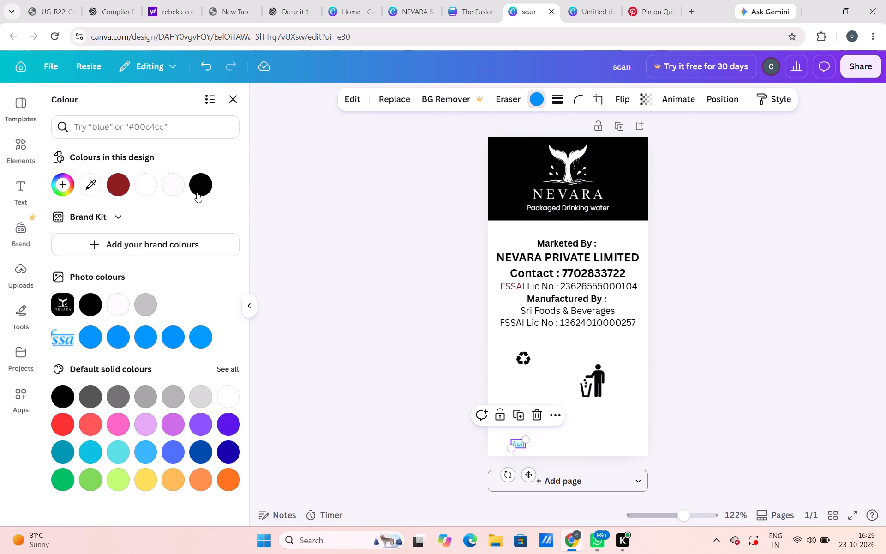
pyautogui.click(197, 187)
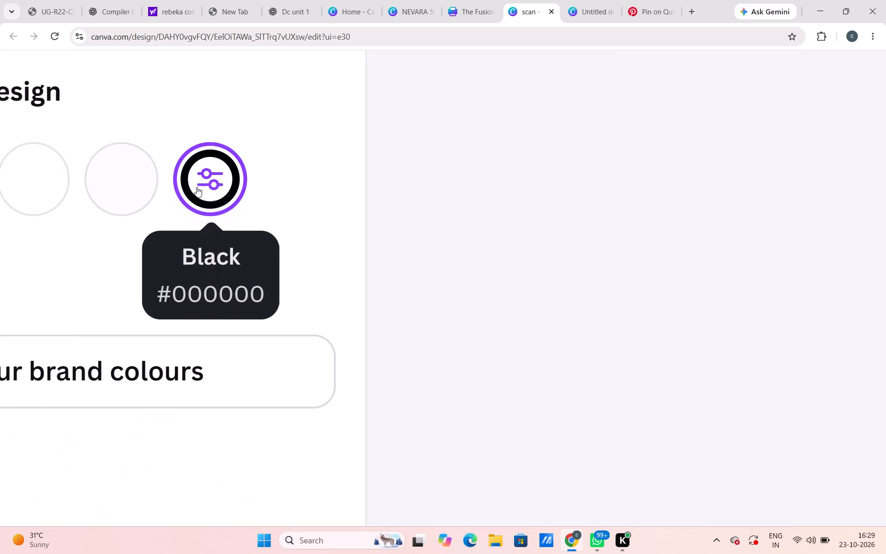
# Enlarge the pasted fssai logo near the bottom of the scan label.
pyautogui.scroll(-3, 197, 187)
pyautogui.scroll(-1, 327, 320)
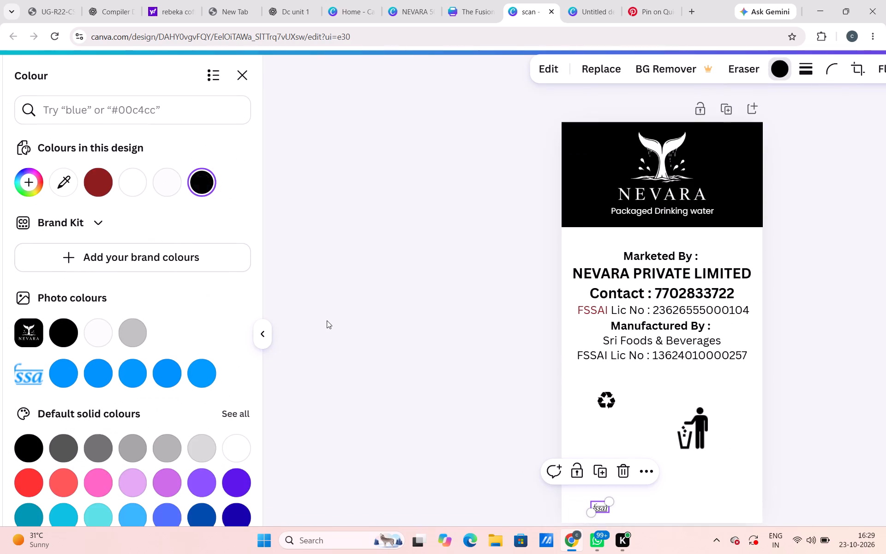
pyautogui.scroll(-2, 327, 320)
pyautogui.hscroll(-4, 327, 320)
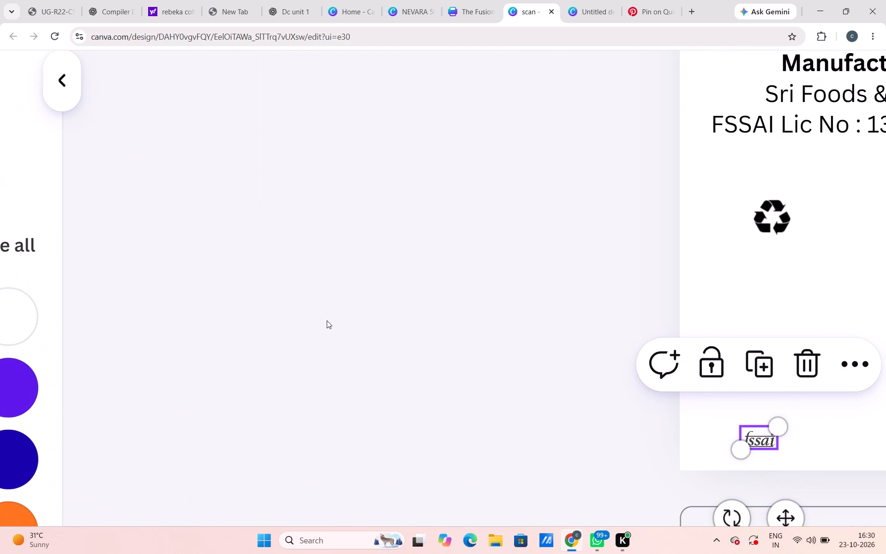
pyautogui.click(423, 388)
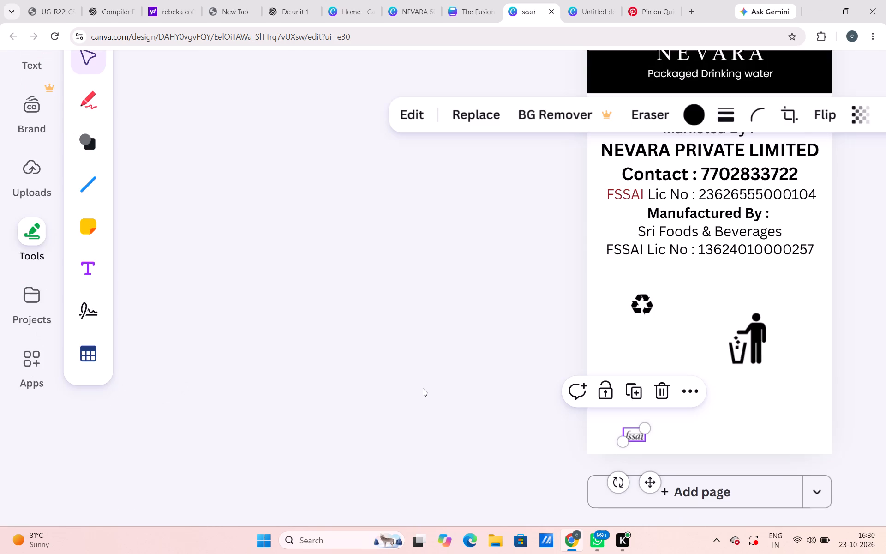
pyautogui.click(677, 401)
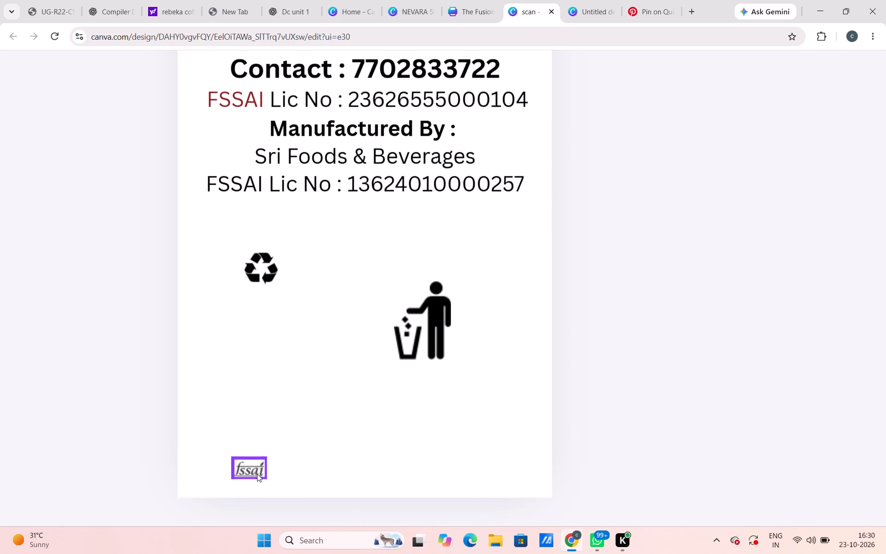
pyautogui.click(254, 470)
pyautogui.moveTo(267, 460); pyautogui.dragTo(274, 456)
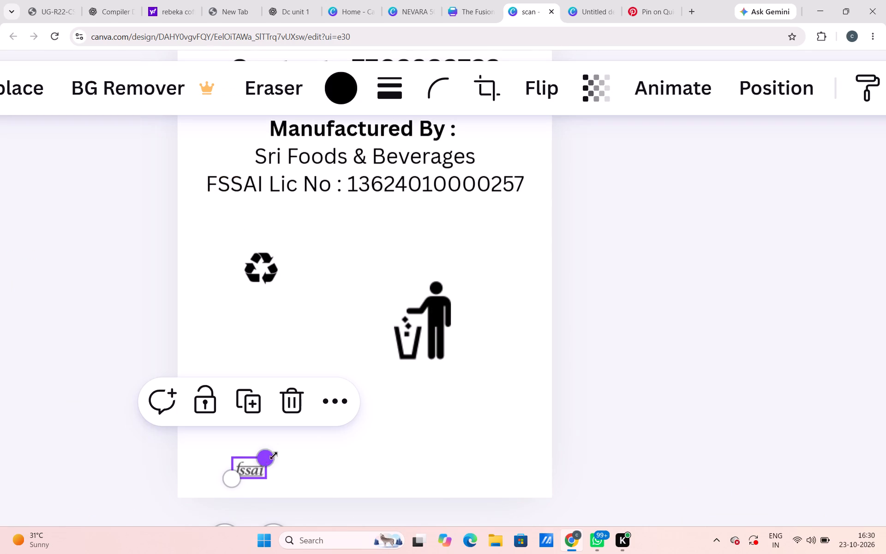
pyautogui.moveTo(274, 456); pyautogui.dragTo(290, 448)
pyautogui.click(383, 451)
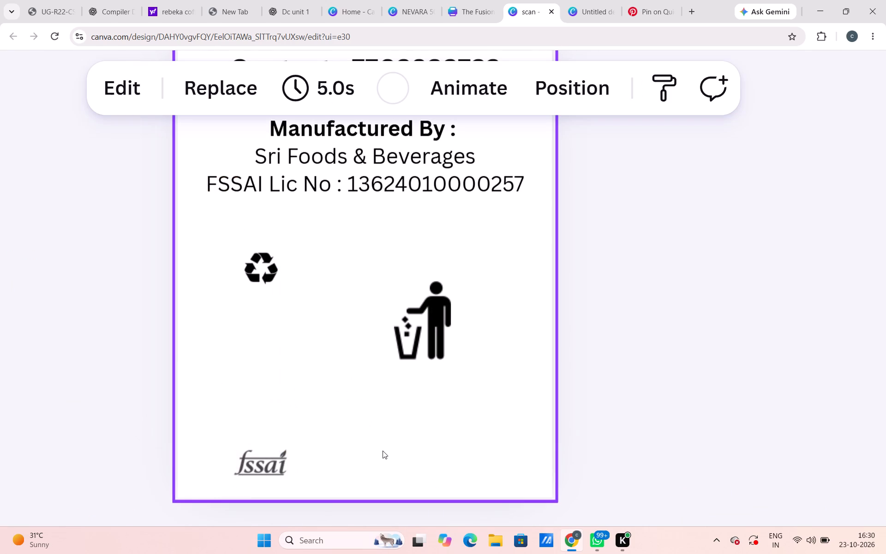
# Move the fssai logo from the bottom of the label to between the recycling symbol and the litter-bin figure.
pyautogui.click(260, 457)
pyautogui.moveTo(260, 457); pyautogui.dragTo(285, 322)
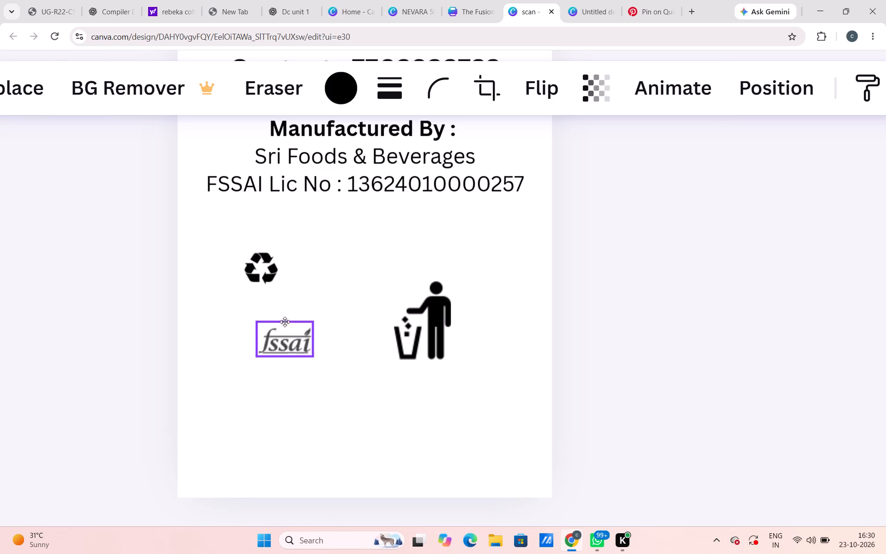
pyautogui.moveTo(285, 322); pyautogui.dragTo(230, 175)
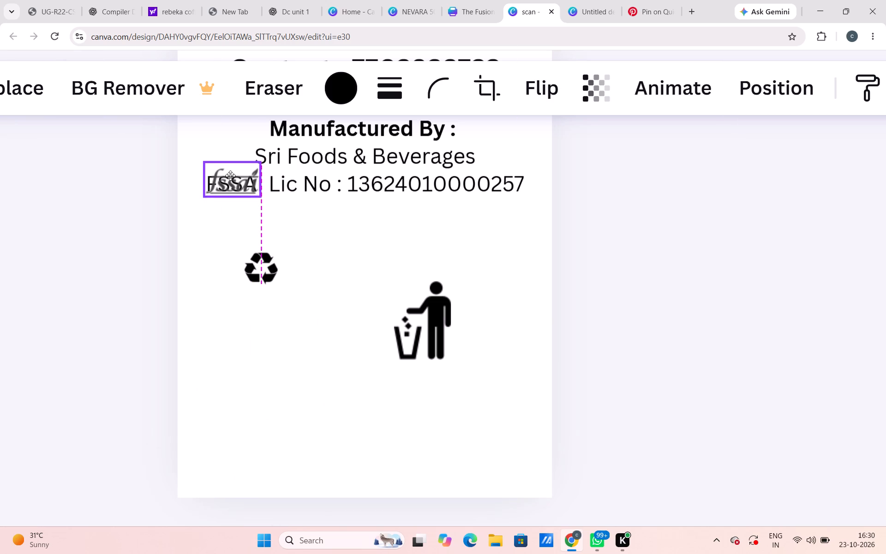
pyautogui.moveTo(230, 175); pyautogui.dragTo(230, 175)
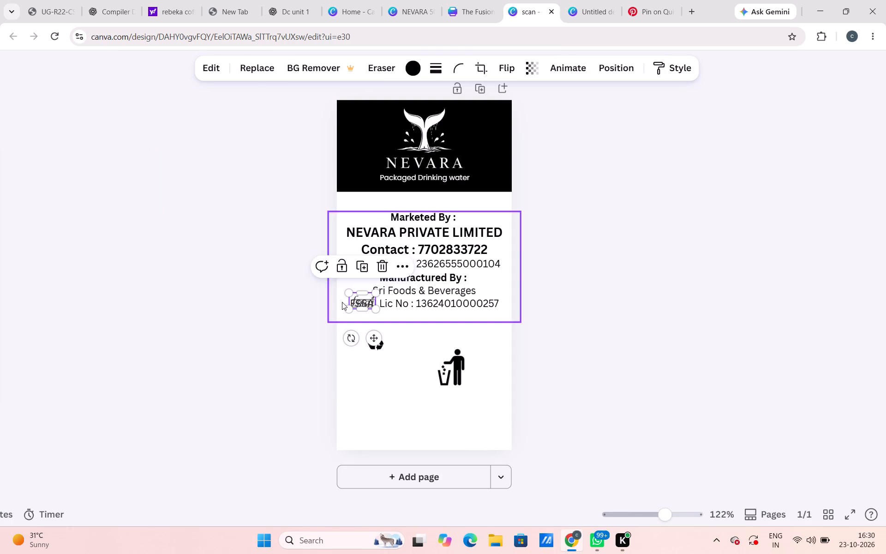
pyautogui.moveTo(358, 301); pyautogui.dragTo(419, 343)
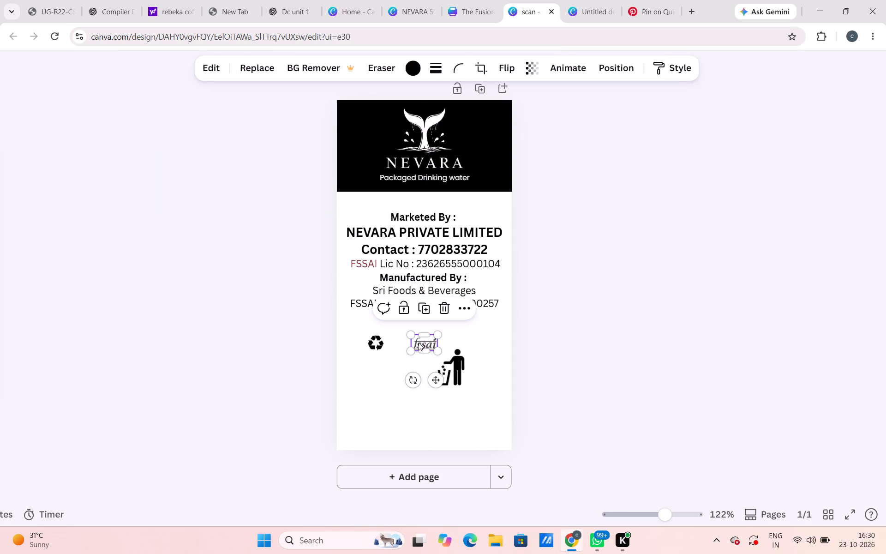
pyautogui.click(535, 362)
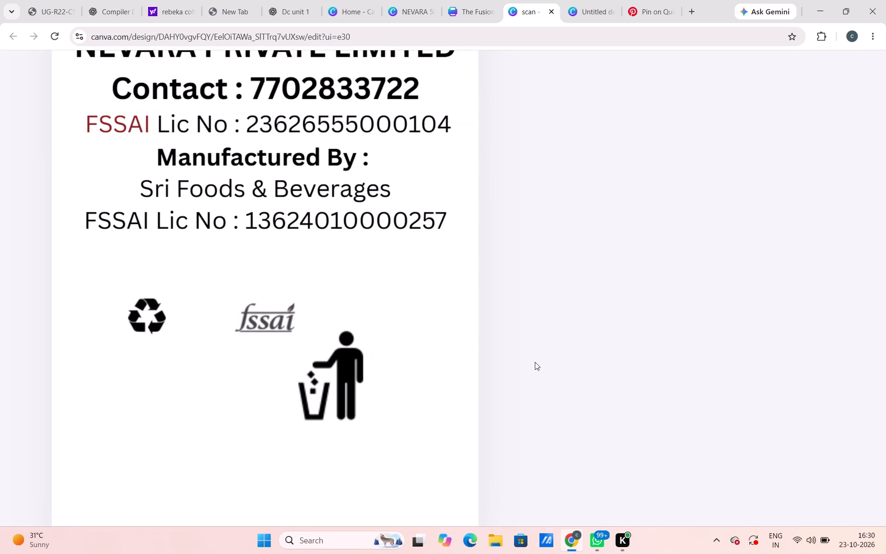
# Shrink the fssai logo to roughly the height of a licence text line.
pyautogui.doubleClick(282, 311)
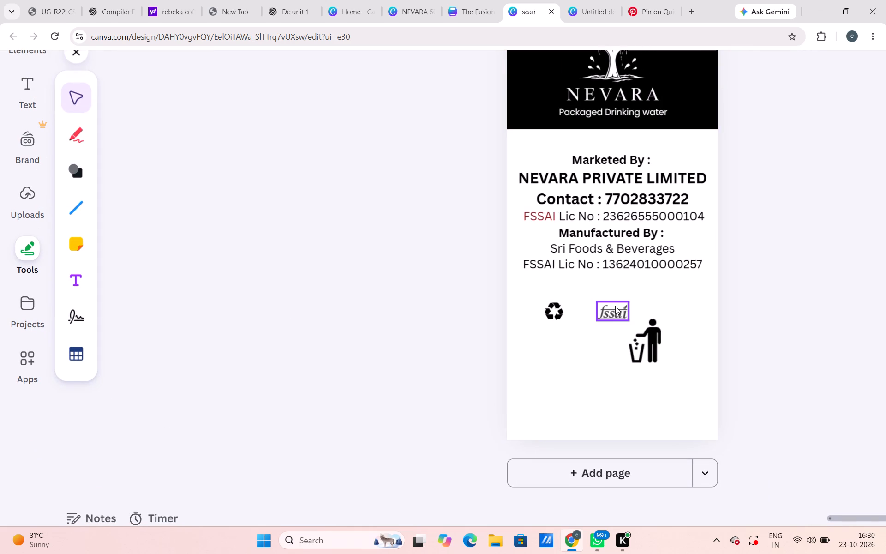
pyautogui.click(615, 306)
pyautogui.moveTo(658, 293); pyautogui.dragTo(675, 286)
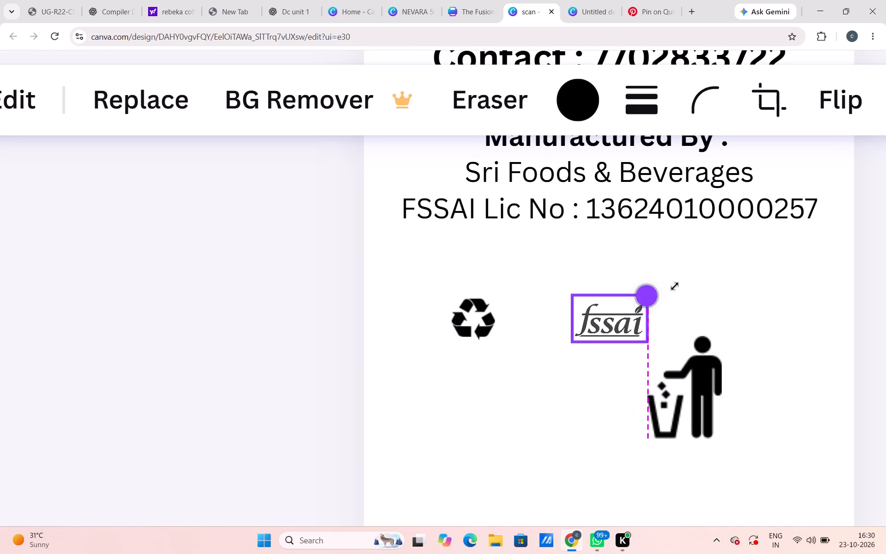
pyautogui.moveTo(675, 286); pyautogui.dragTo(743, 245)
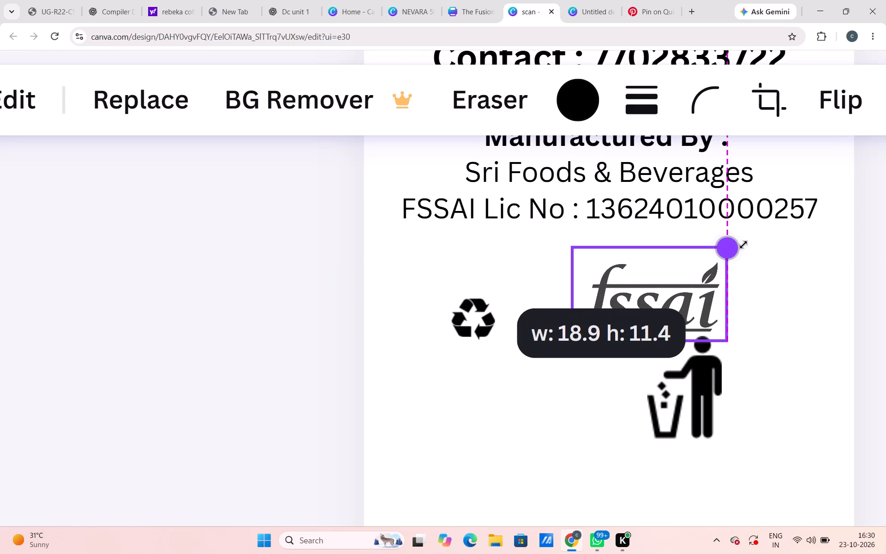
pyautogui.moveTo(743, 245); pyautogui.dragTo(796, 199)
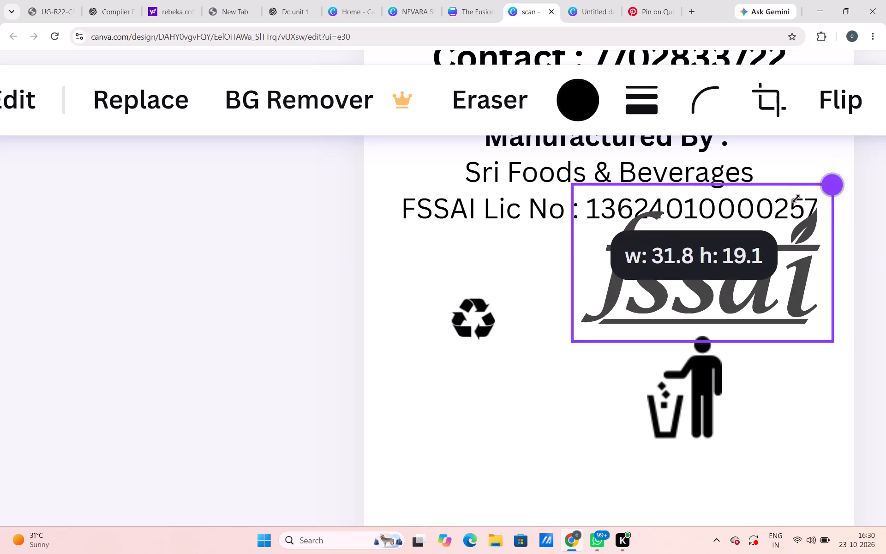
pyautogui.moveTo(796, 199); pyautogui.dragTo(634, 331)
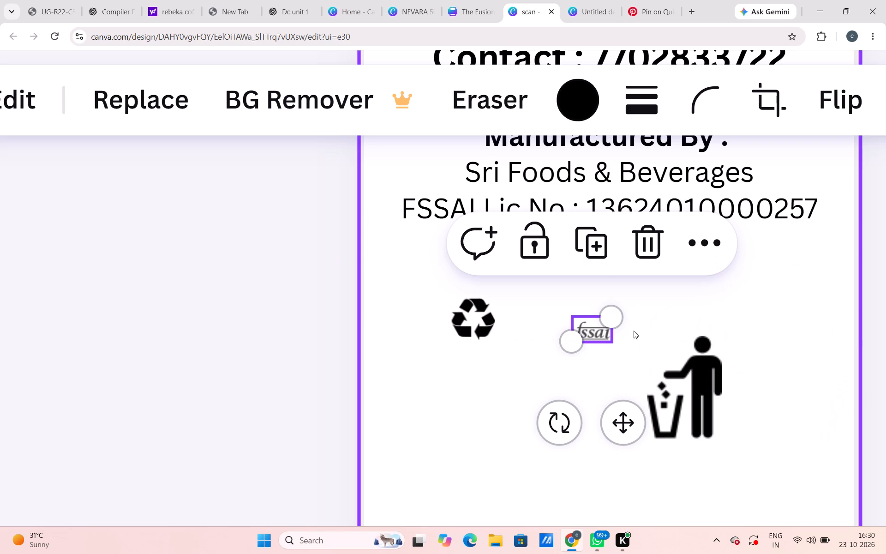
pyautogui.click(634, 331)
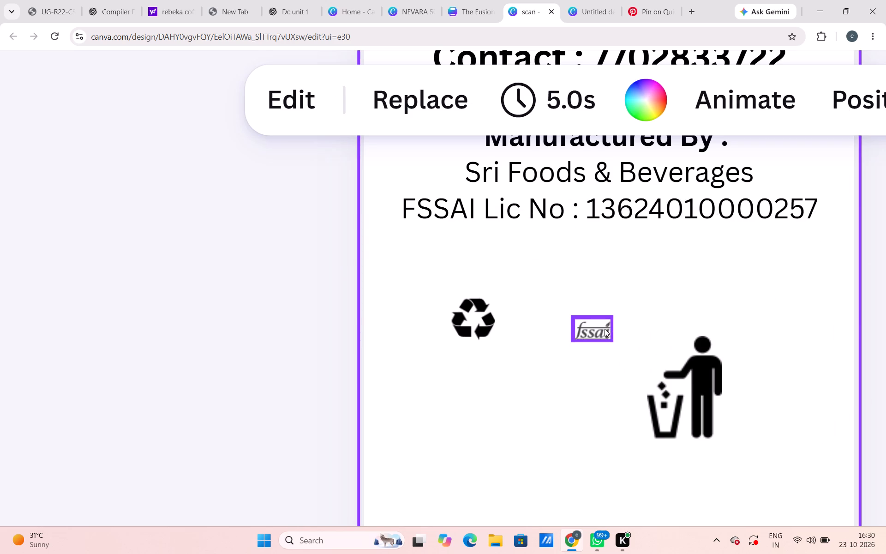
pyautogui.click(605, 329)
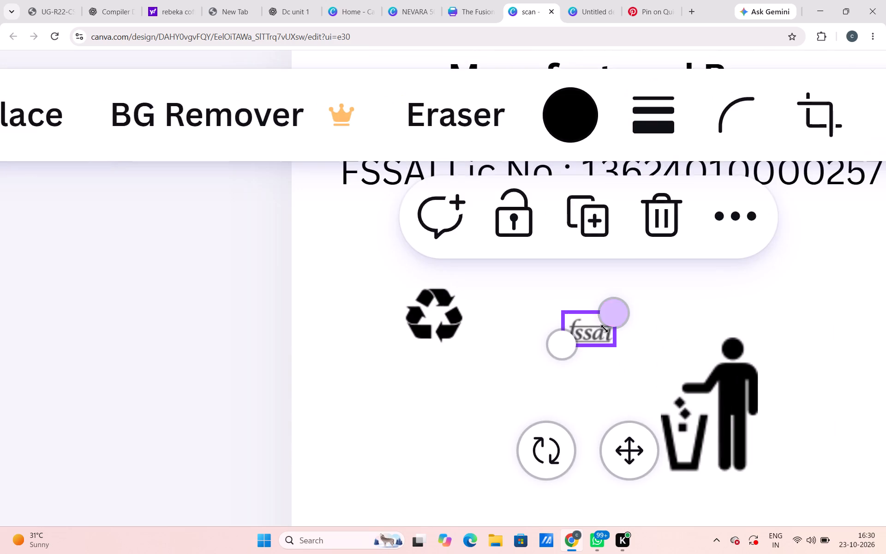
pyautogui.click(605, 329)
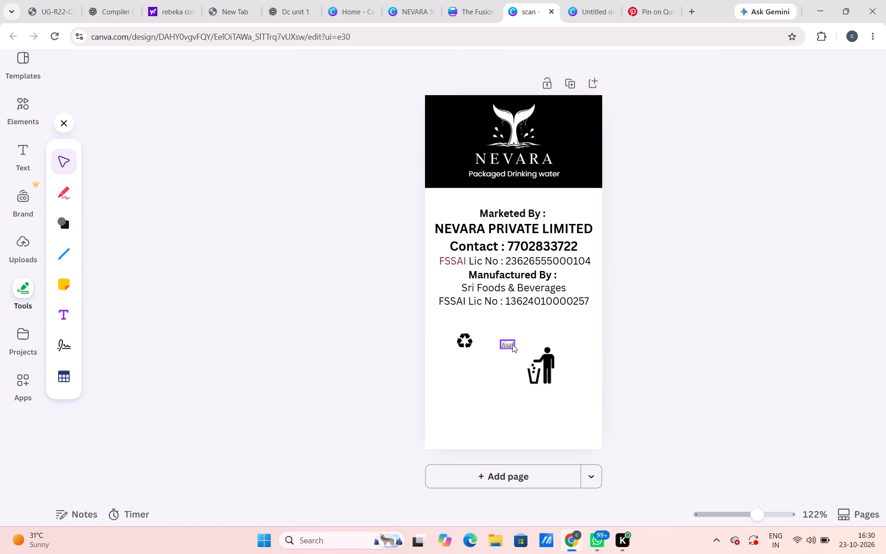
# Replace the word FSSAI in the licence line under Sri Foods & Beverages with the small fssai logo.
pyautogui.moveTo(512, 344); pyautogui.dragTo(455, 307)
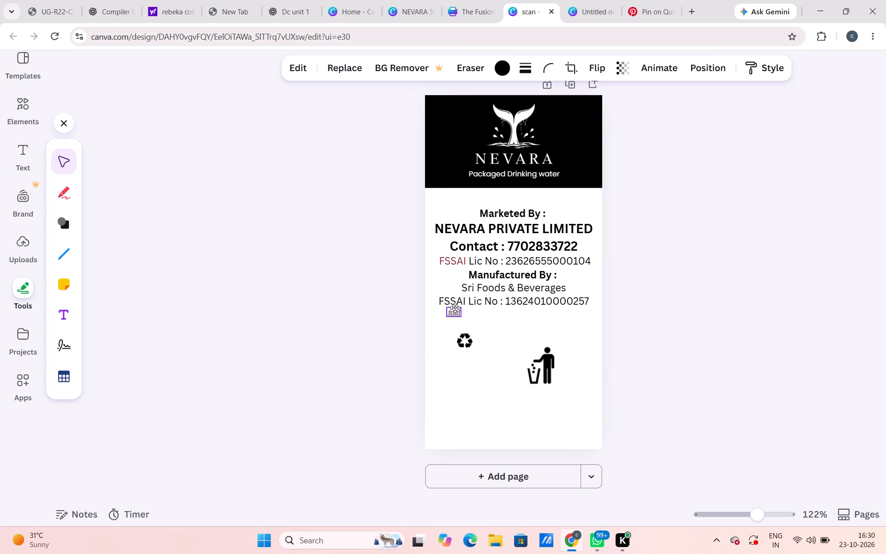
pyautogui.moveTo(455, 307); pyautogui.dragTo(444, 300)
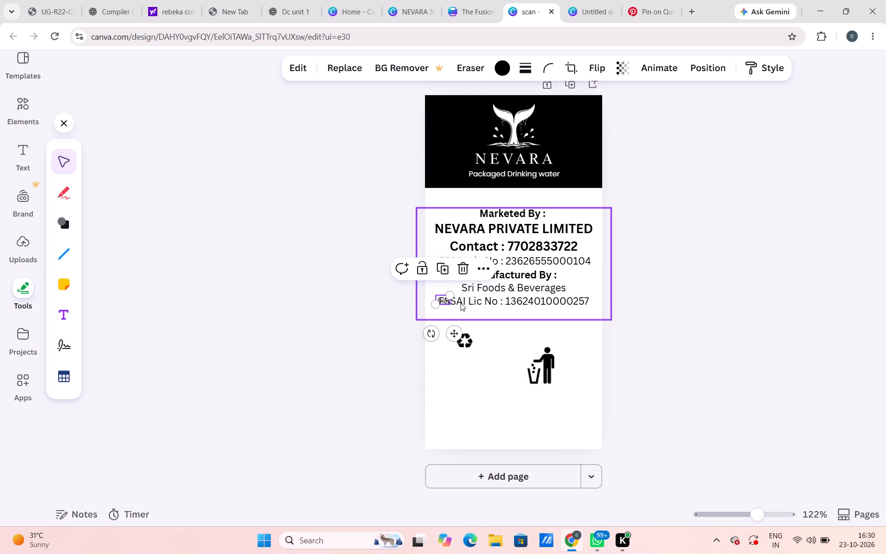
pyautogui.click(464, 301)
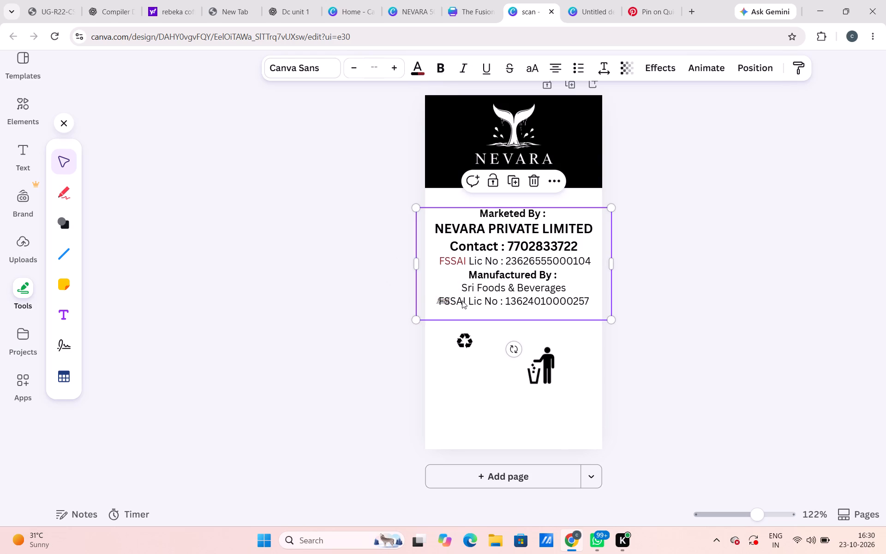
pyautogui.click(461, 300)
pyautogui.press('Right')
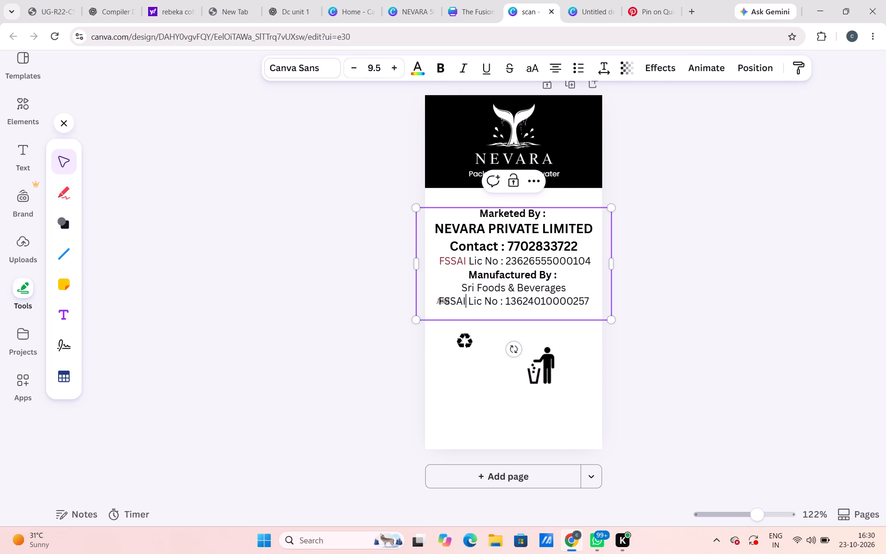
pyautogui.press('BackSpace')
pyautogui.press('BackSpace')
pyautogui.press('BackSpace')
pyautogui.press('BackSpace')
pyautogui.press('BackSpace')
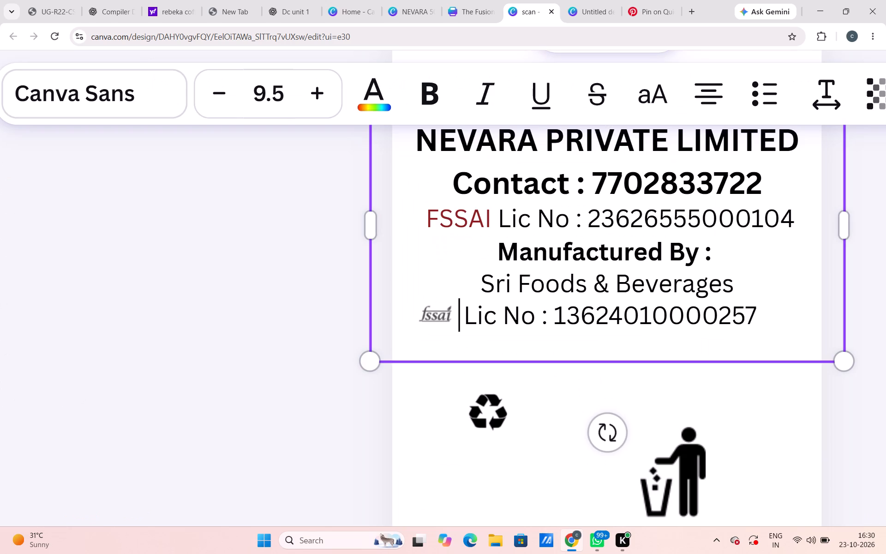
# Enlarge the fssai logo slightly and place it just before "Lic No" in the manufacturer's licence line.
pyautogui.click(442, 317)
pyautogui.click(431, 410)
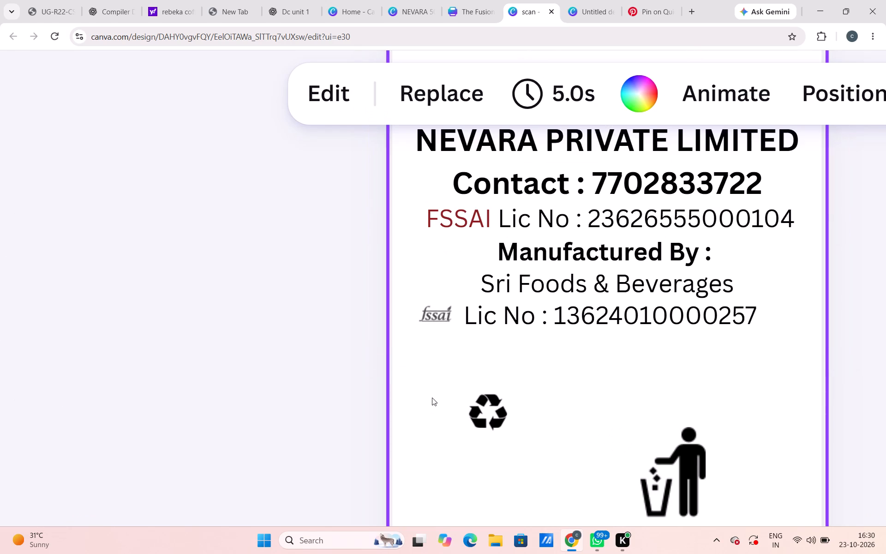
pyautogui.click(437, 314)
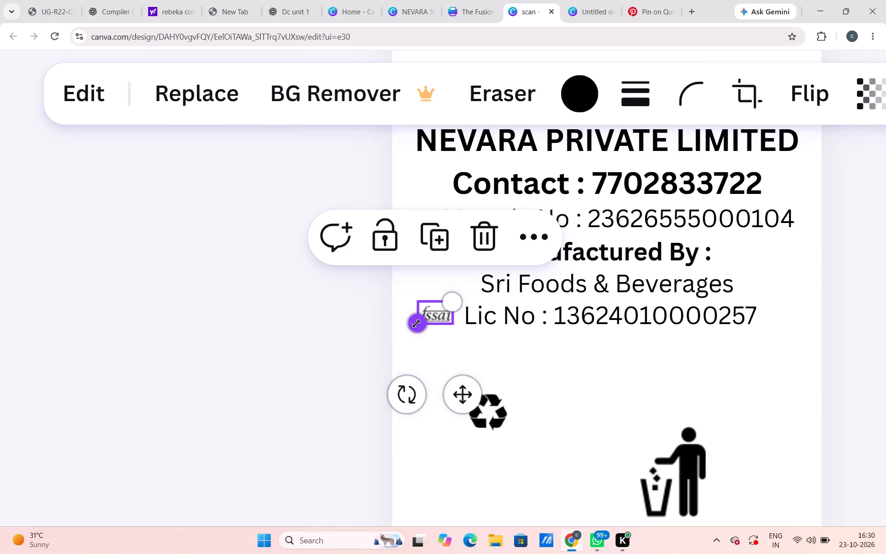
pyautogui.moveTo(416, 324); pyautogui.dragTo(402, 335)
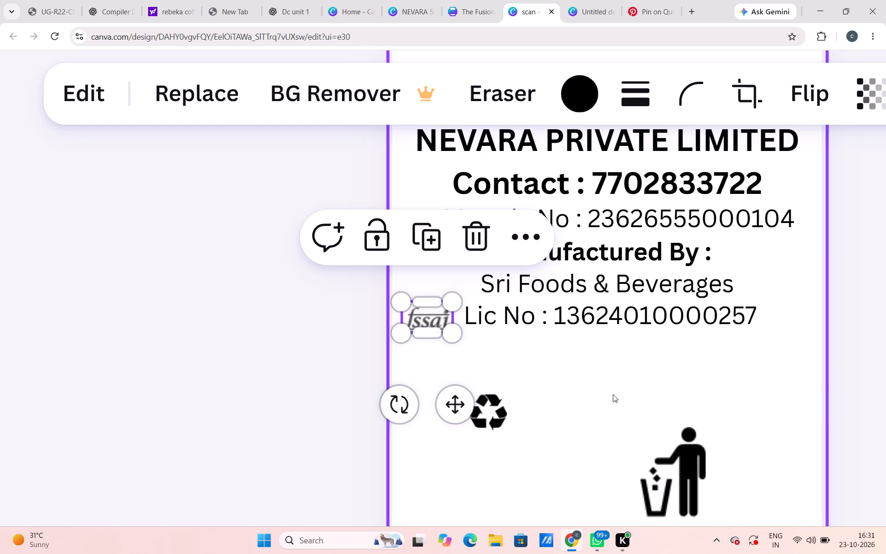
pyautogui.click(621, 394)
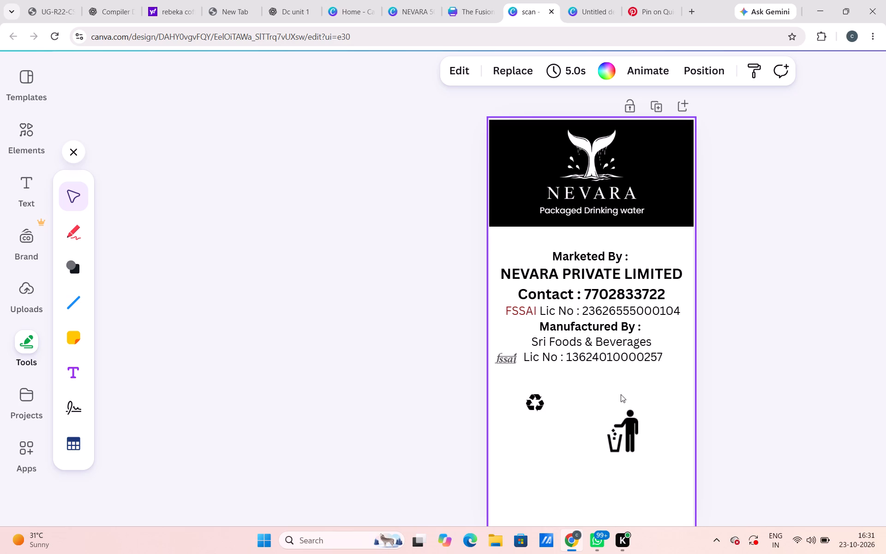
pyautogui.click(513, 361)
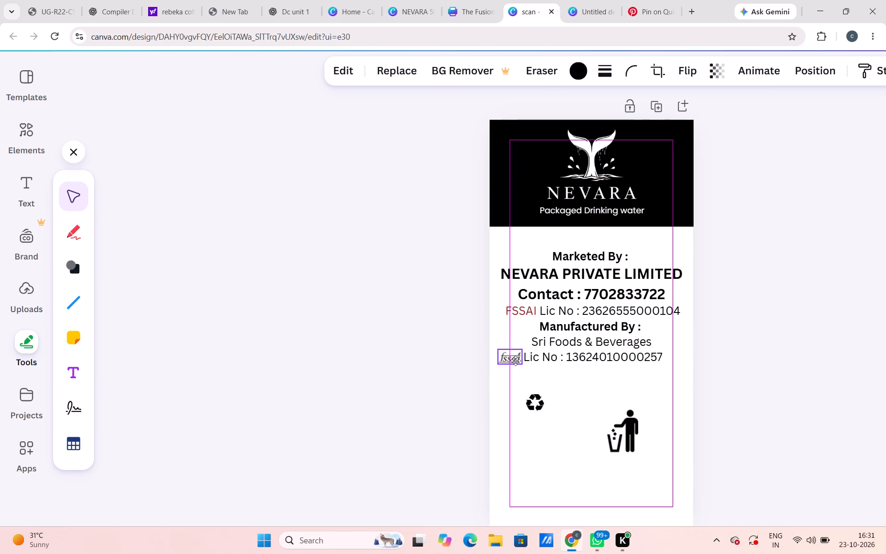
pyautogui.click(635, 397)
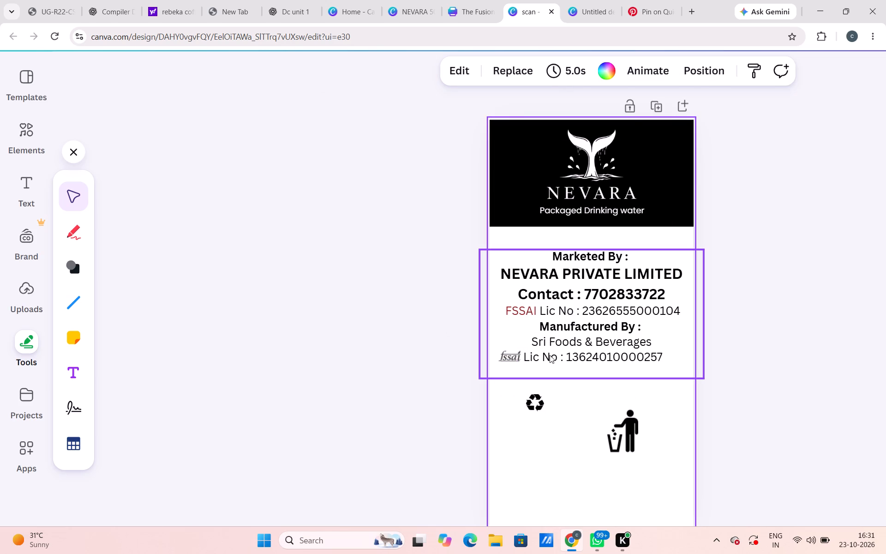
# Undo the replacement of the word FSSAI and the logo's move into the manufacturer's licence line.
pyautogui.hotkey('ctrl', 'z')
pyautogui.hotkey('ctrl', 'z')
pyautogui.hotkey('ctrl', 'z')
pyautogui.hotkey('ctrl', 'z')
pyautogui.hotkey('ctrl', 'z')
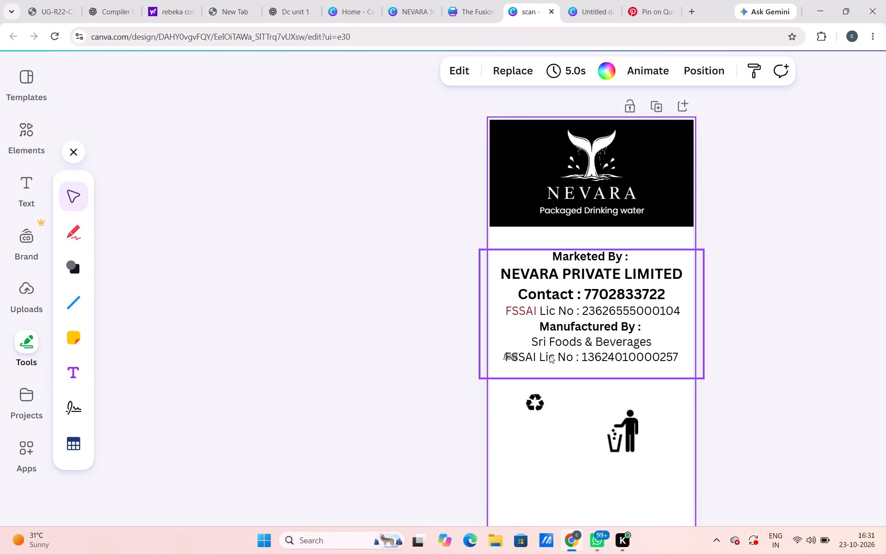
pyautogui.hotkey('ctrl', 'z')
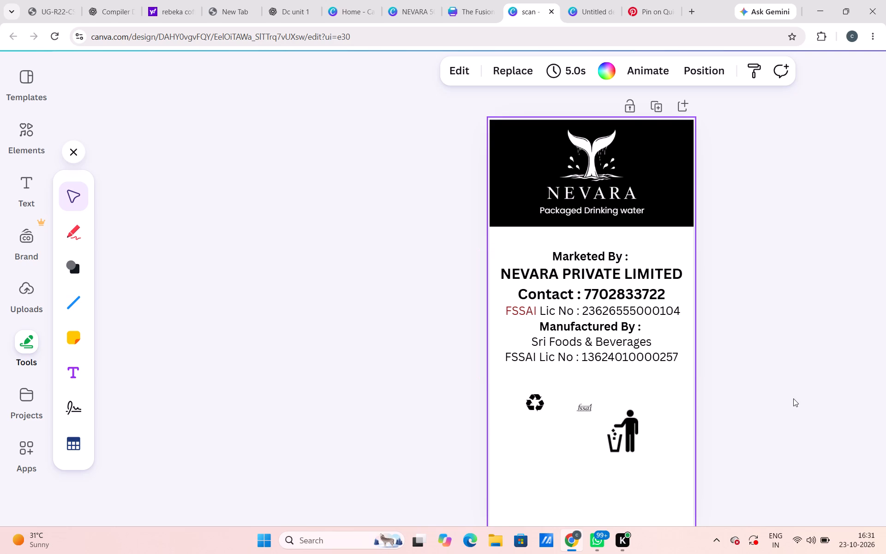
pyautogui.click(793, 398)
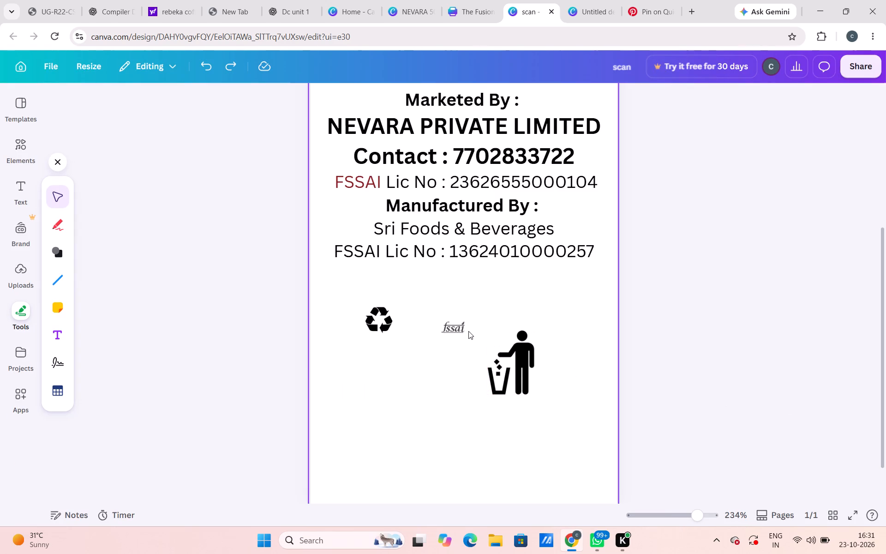
# Delete the small fssai logo from the scan label.
pyautogui.click(462, 327)
pyautogui.press('BackSpace')
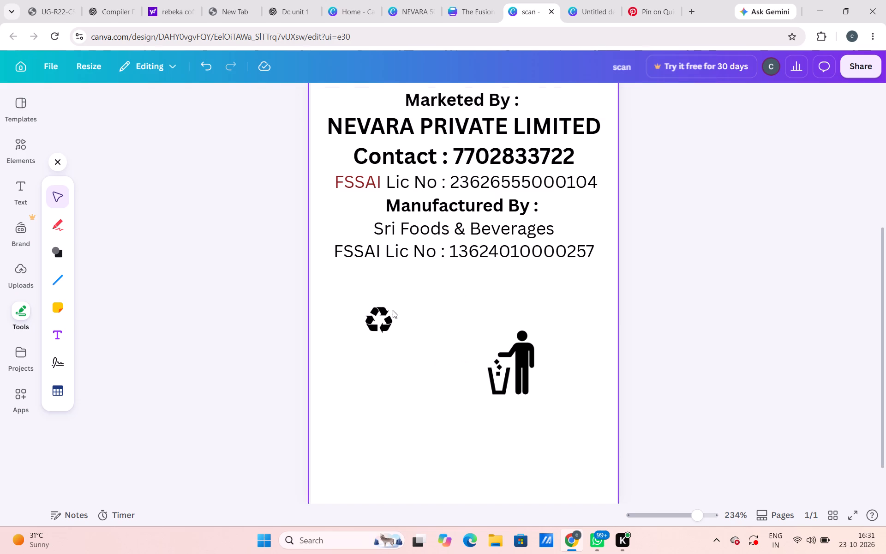
# Enlarge the black recycling symbol below the manufacturer's licence line.
pyautogui.click(382, 312)
pyautogui.moveTo(394, 333); pyautogui.dragTo(404, 343)
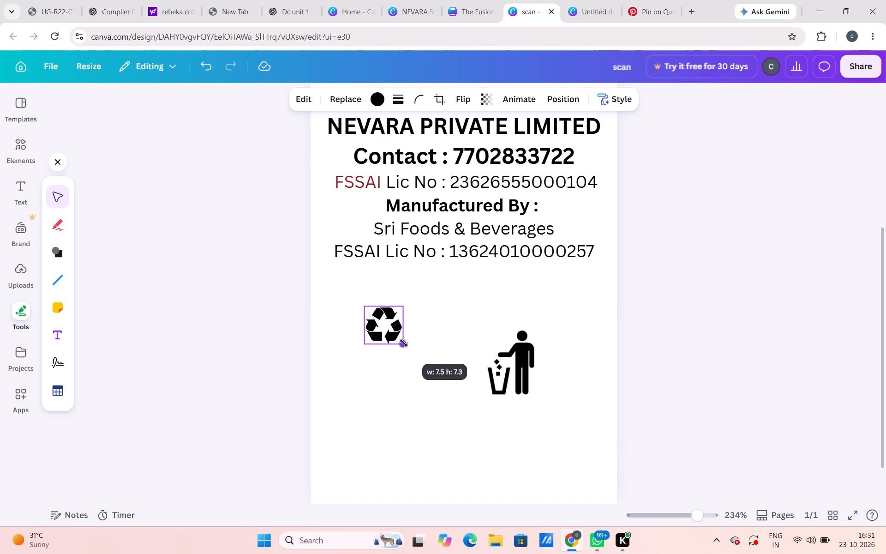
pyautogui.moveTo(404, 343); pyautogui.dragTo(414, 350)
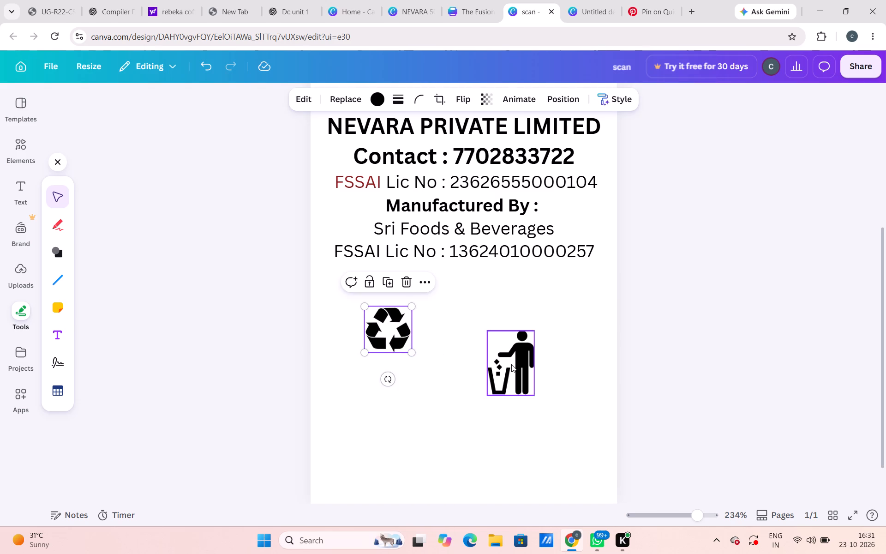
# Move the litter-bin figure next to the recycling symbol and shrink it to the same height as the symbol.
pyautogui.click(511, 364)
pyautogui.moveTo(511, 364); pyautogui.dragTo(443, 323)
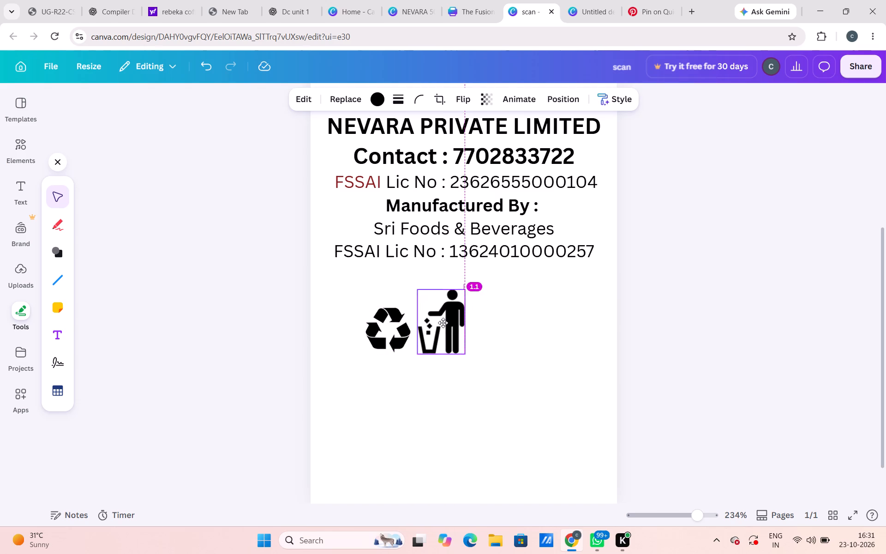
pyautogui.moveTo(443, 323); pyautogui.dragTo(442, 321)
pyautogui.moveTo(418, 289); pyautogui.dragTo(425, 318)
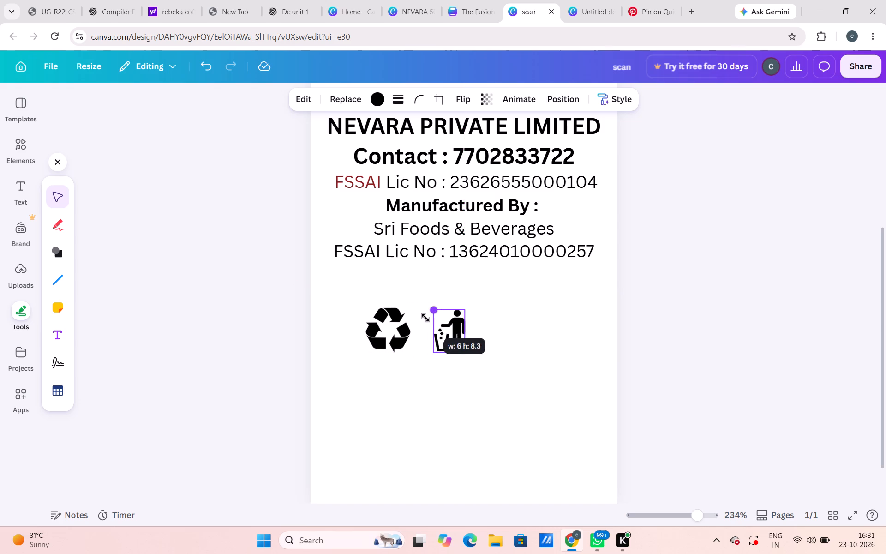
pyautogui.moveTo(425, 318); pyautogui.dragTo(425, 313)
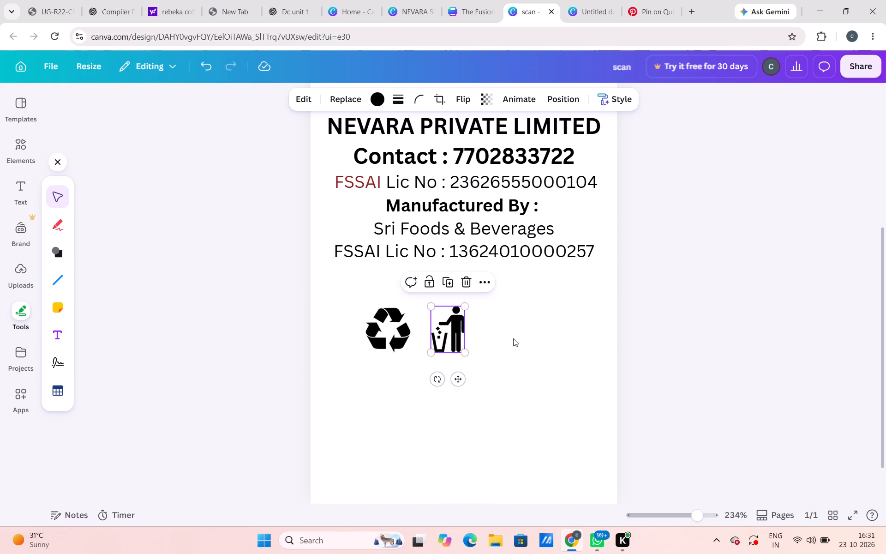
pyautogui.click(513, 338)
# Shift the litter-bin figure horizontally away from the recycling symbol to widen the gap between the two icons.
pyautogui.click(452, 327)
pyautogui.press('Right')
pyautogui.press('Right')
pyautogui.press('Right')
pyautogui.press('Right')
pyautogui.press('Right')
pyautogui.press('Right')
pyautogui.press('Right')
pyautogui.press('Right')
pyautogui.press('Right')
pyautogui.press('Right')
pyautogui.press('Right')
pyautogui.press('Right')
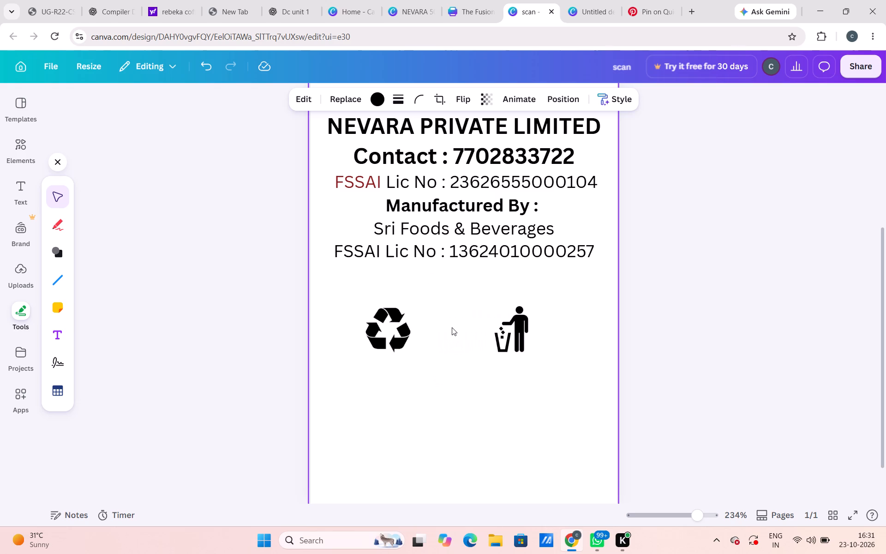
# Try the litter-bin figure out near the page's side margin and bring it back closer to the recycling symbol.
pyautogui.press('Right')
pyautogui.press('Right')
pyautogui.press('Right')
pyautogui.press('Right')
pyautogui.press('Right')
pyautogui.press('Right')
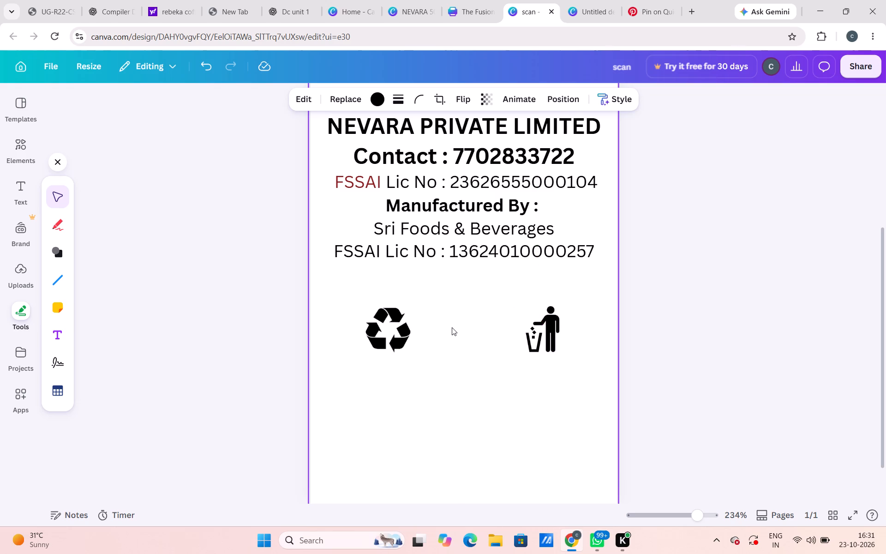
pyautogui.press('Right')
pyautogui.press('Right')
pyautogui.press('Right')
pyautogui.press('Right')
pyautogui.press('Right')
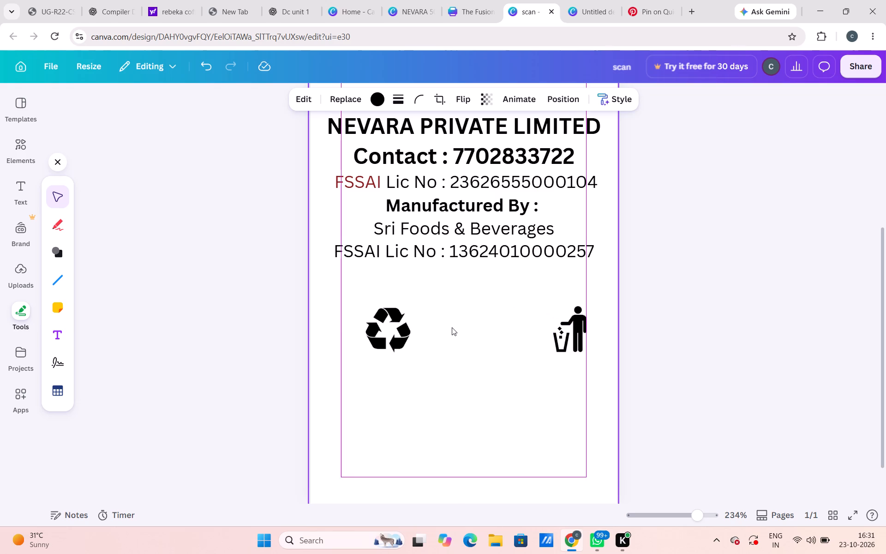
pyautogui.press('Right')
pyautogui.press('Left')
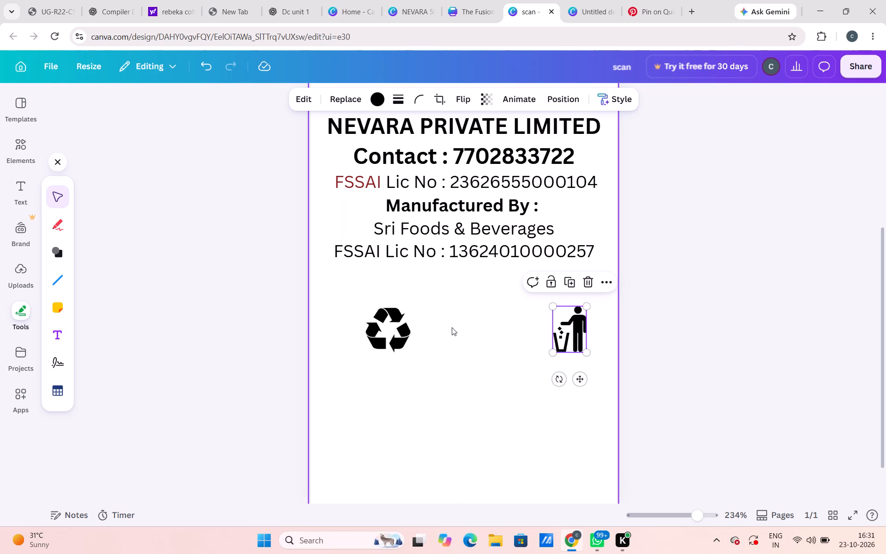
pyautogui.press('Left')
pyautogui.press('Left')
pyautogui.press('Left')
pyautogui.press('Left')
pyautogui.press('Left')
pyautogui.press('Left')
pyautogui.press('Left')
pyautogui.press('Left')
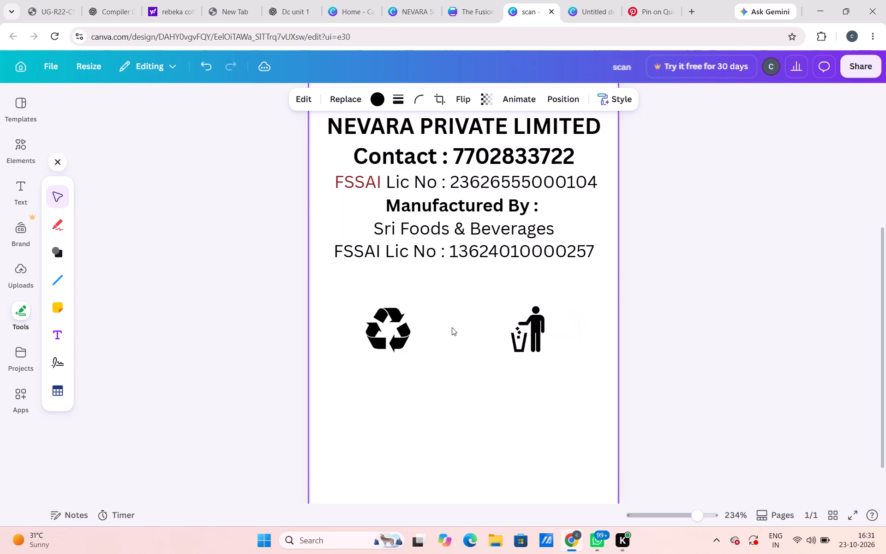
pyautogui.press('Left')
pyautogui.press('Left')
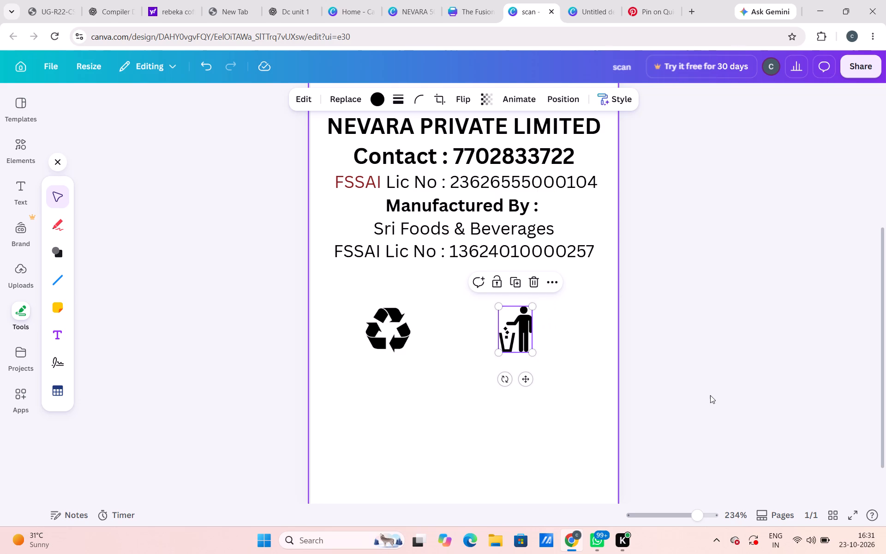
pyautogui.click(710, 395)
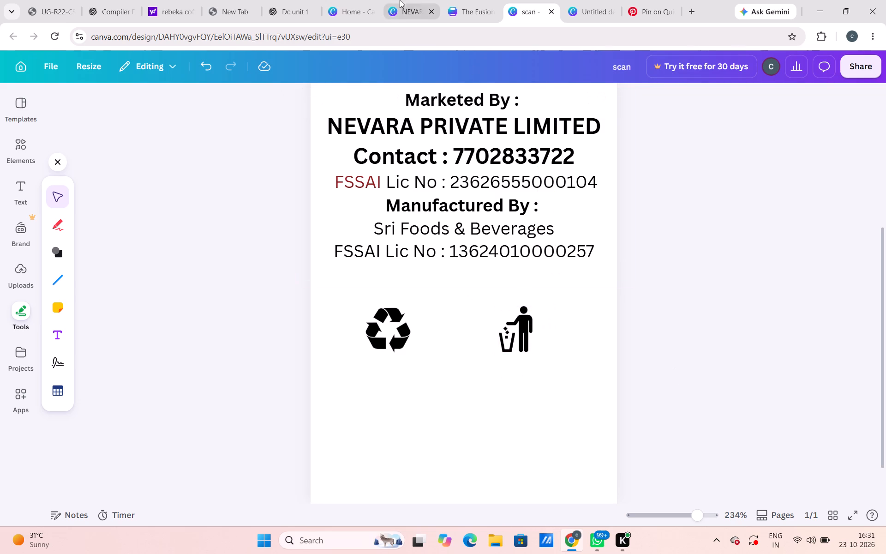
# Copy the short vertical divider line between the disposal icons in the NEVARA 500ML design and paste it into the scan label.
pyautogui.click(404, 0)
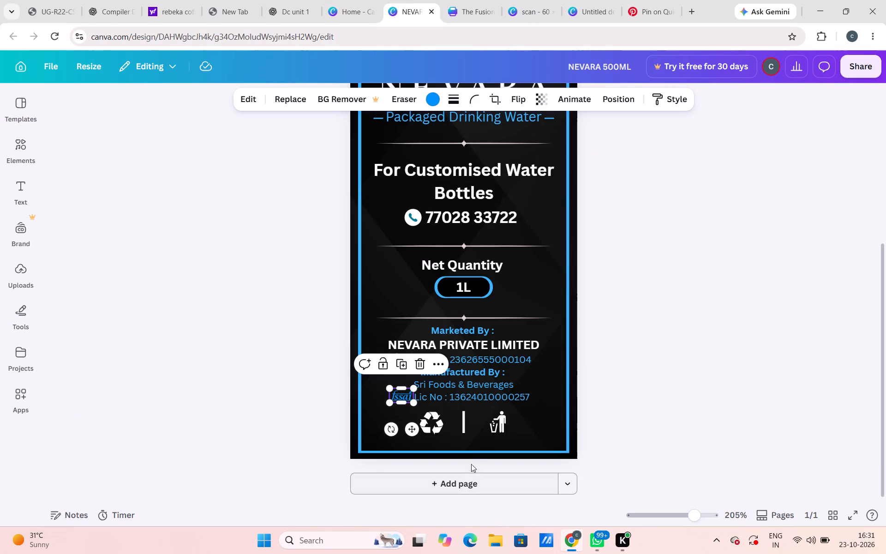
pyautogui.click(463, 428)
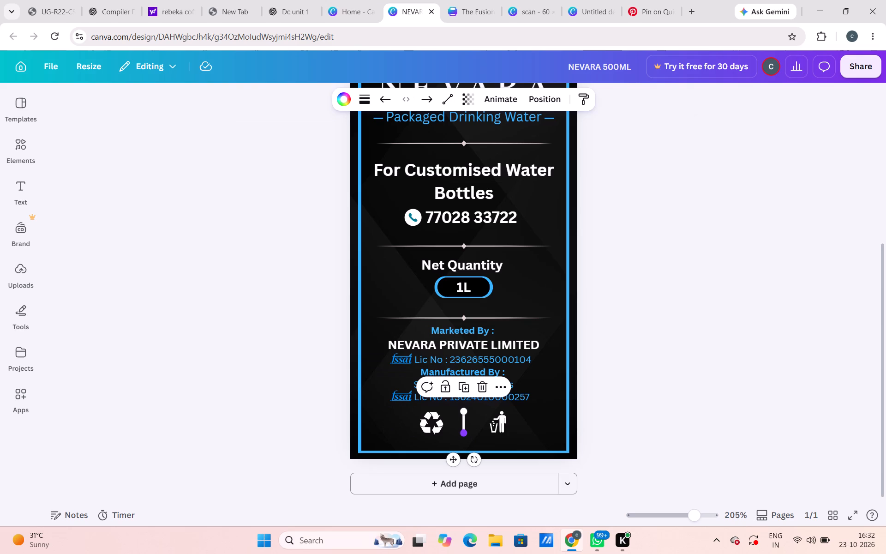
pyautogui.hotkey('ctrl', 'c')
pyautogui.moveTo(538, 0); pyautogui.dragTo(498, 0)
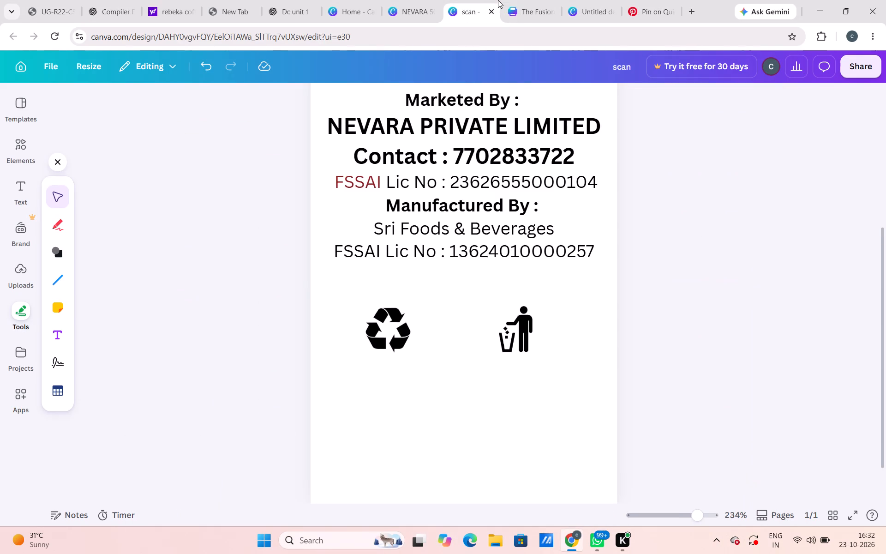
pyautogui.click(454, 334)
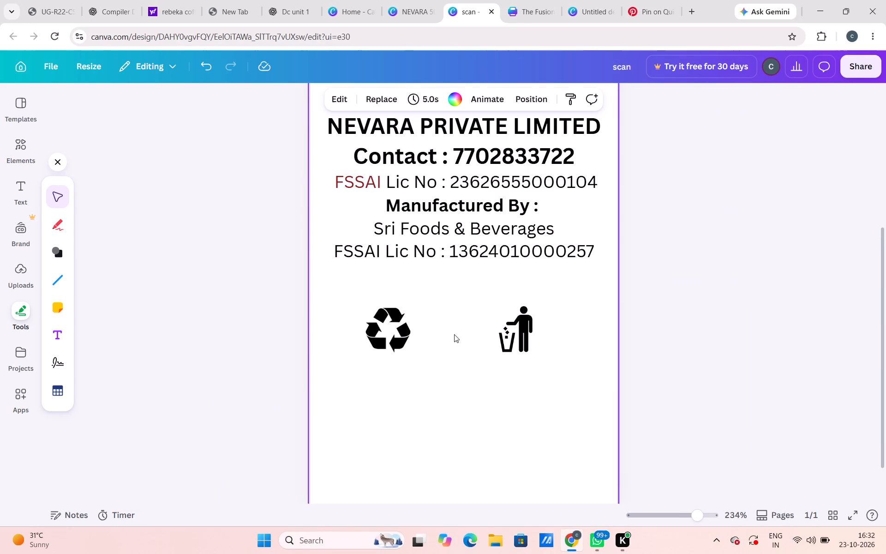
pyautogui.hotkey('ctrl', 'v')
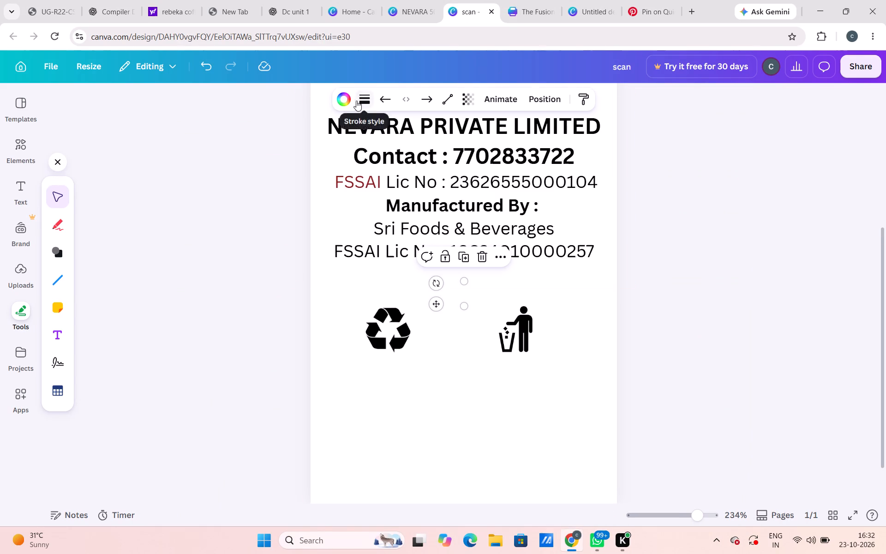
# Recolour the pasted divider line black.
pyautogui.click(344, 97)
pyautogui.click(117, 218)
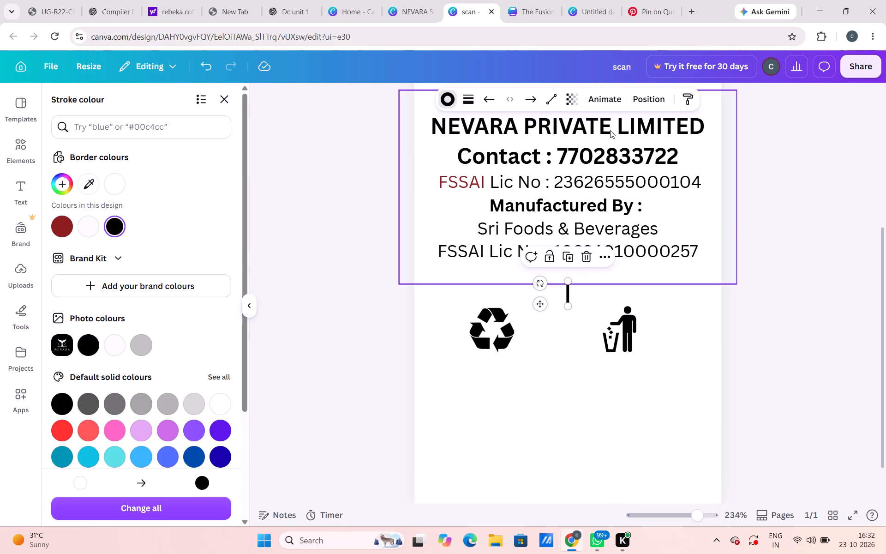
pyautogui.click(641, 95)
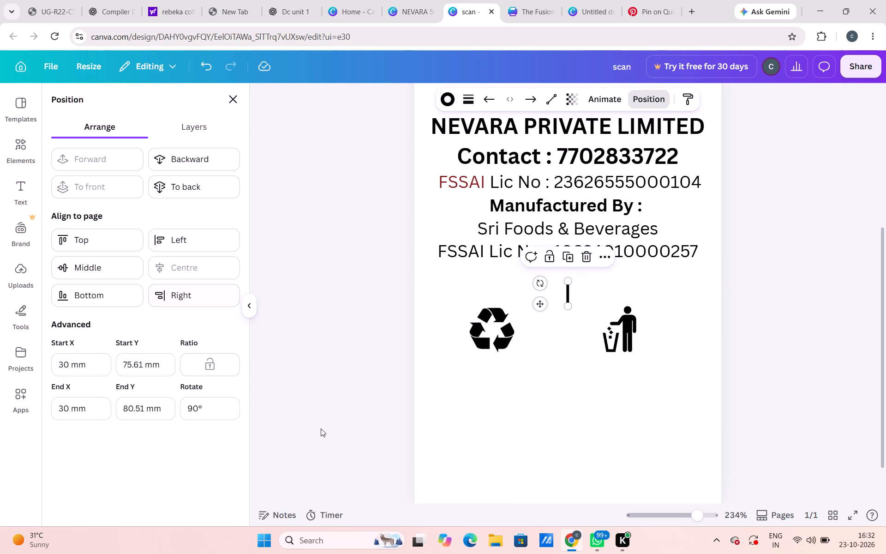
pyautogui.click(321, 428)
pyautogui.click(677, 389)
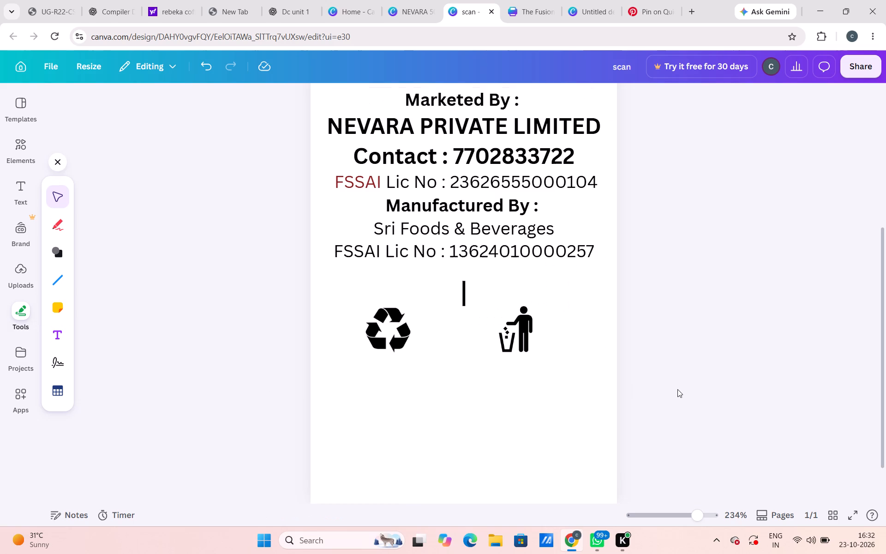
# Lower the divider line into the gap between the recycling symbol and litter-bin figure and lengthen it downward.
pyautogui.click(462, 287)
pyautogui.press('Down')
pyautogui.press('Down')
pyautogui.press('Down')
pyautogui.press('Down')
pyautogui.press('Down')
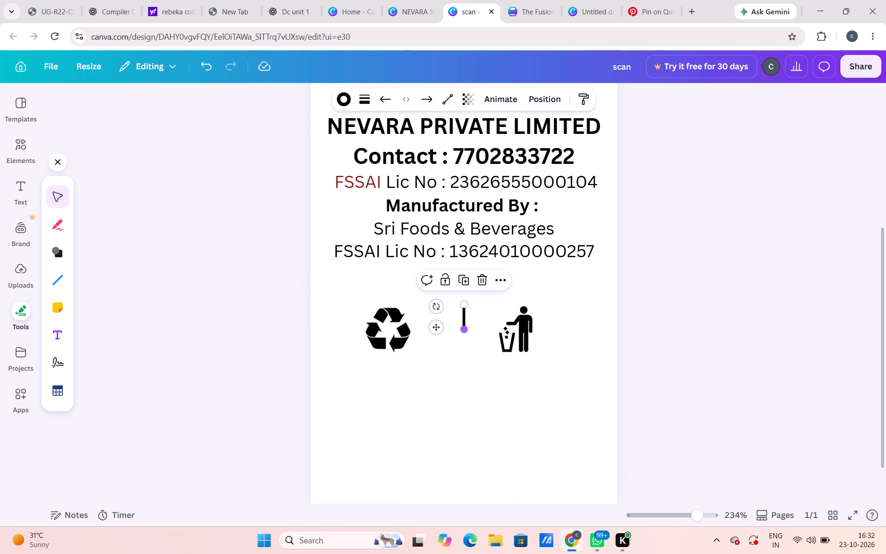
pyautogui.moveTo(462, 327); pyautogui.dragTo(462, 338)
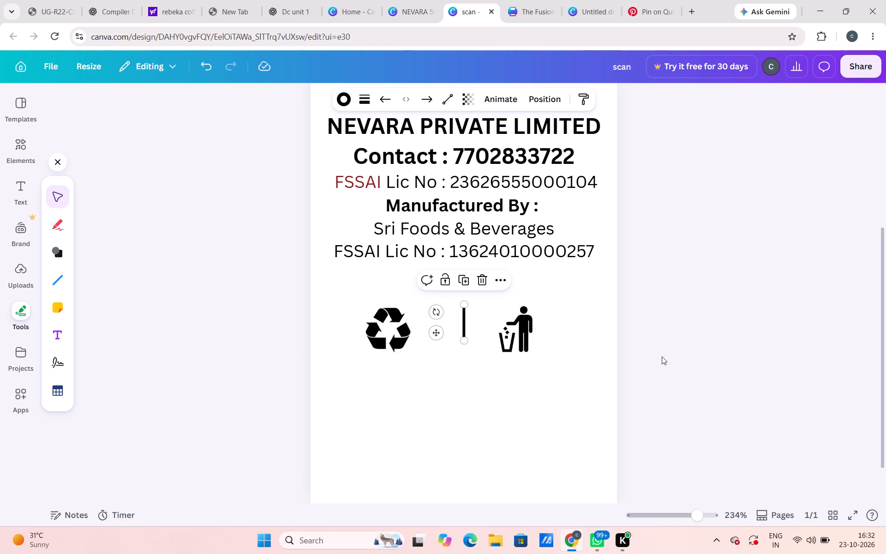
pyautogui.click(662, 356)
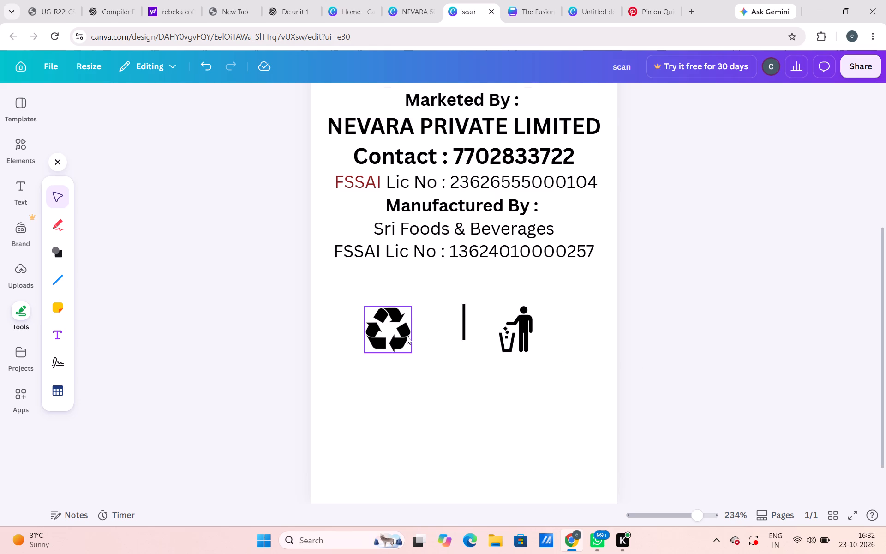
# Raise the recycling symbol and the litter-bin figure so both are vertically centred on the divider line.
pyautogui.moveTo(407, 336); pyautogui.dragTo(406, 325)
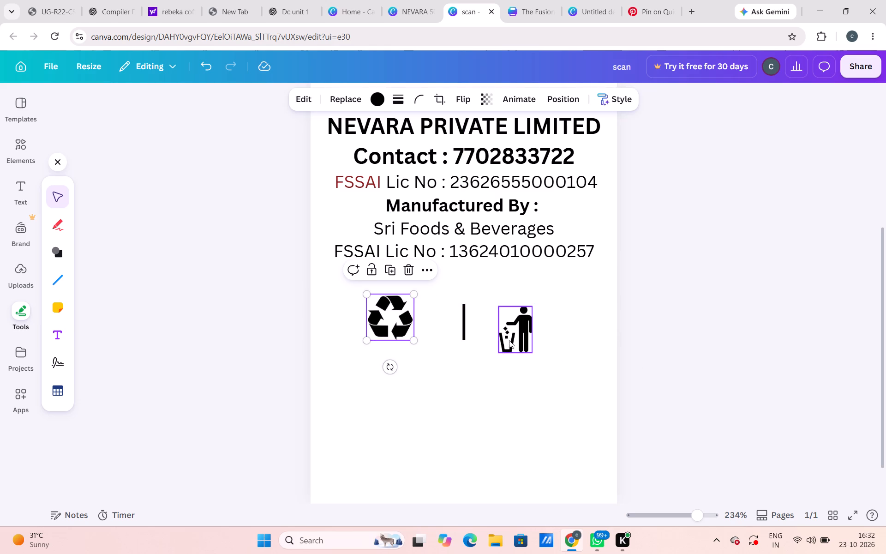
pyautogui.moveTo(521, 340); pyautogui.dragTo(517, 331)
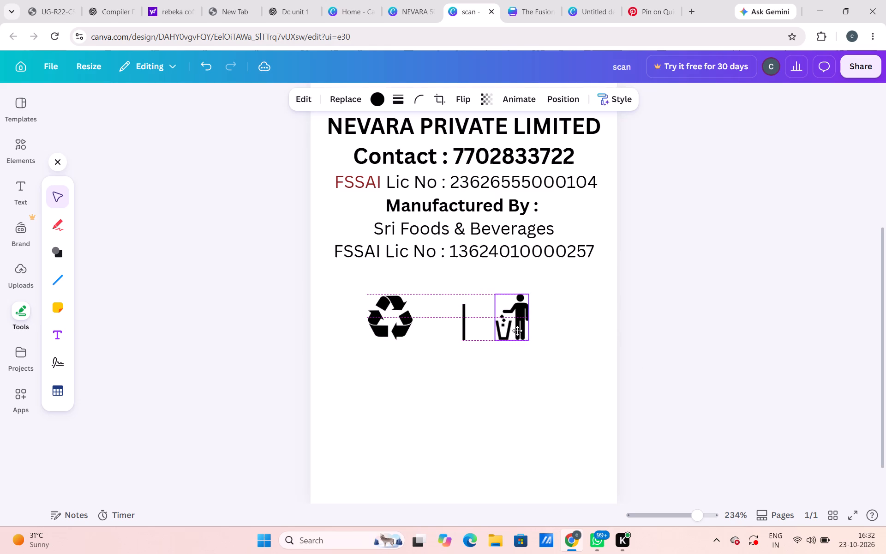
pyautogui.moveTo(517, 331); pyautogui.dragTo(521, 336)
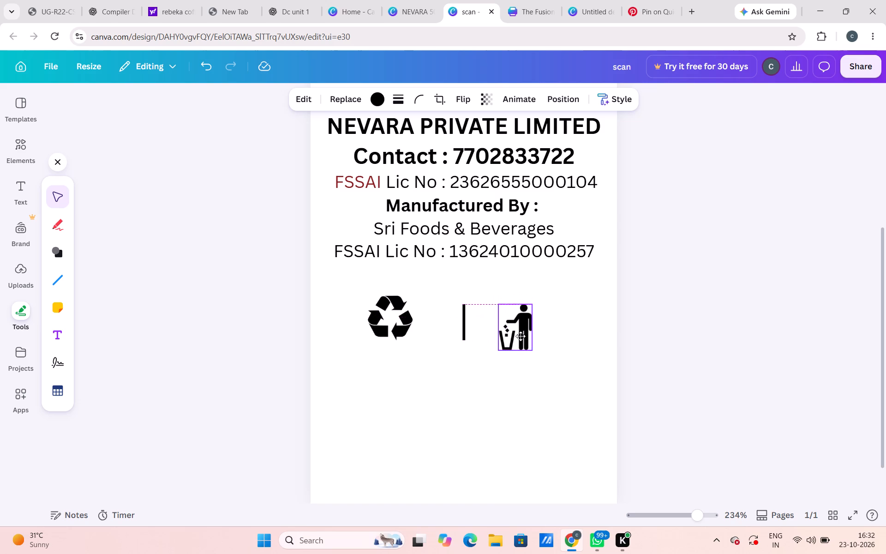
pyautogui.moveTo(521, 336); pyautogui.dragTo(520, 333)
pyautogui.click(409, 322)
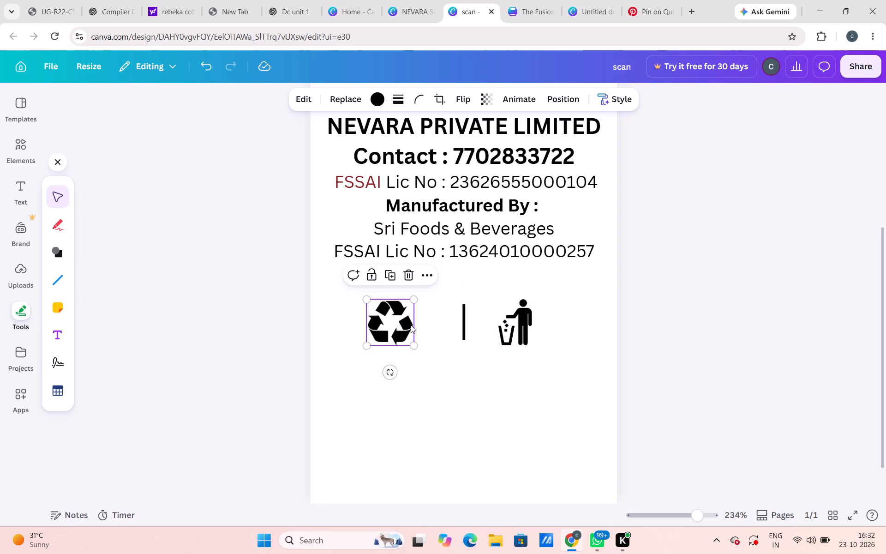
pyautogui.click(413, 342)
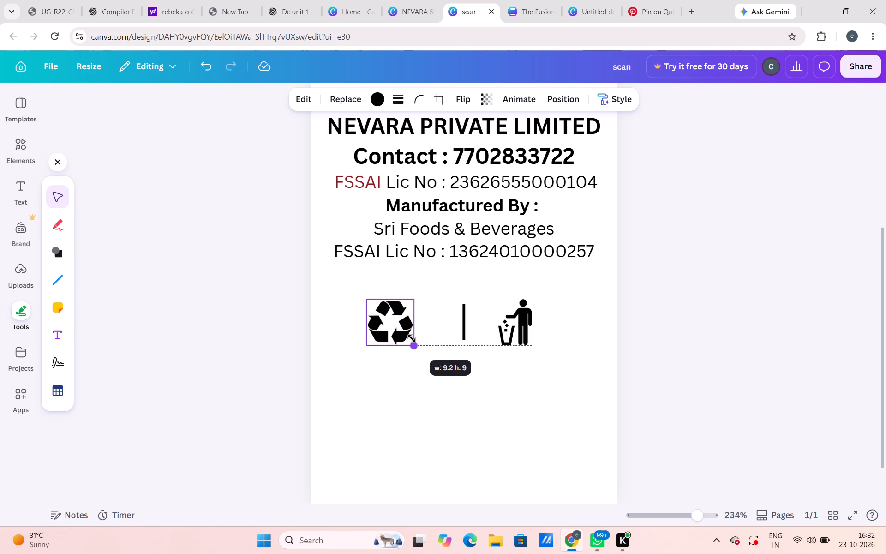
pyautogui.click(635, 378)
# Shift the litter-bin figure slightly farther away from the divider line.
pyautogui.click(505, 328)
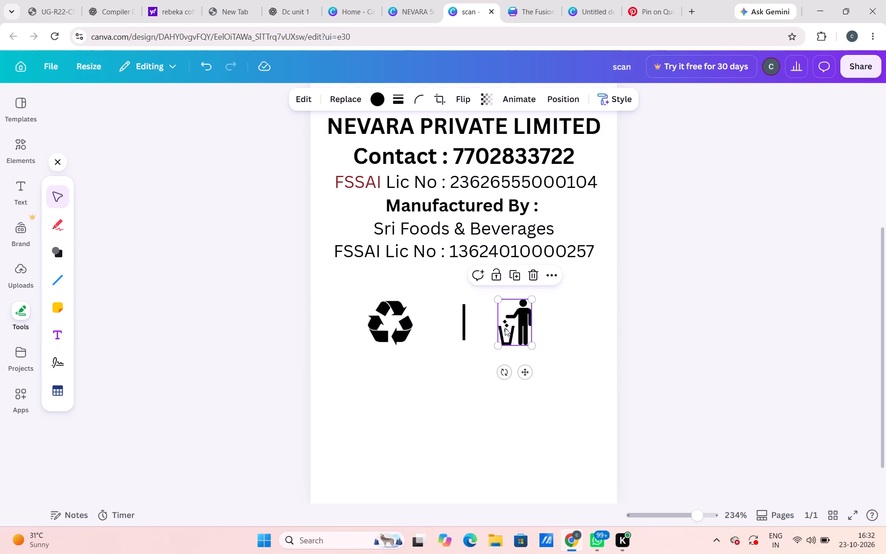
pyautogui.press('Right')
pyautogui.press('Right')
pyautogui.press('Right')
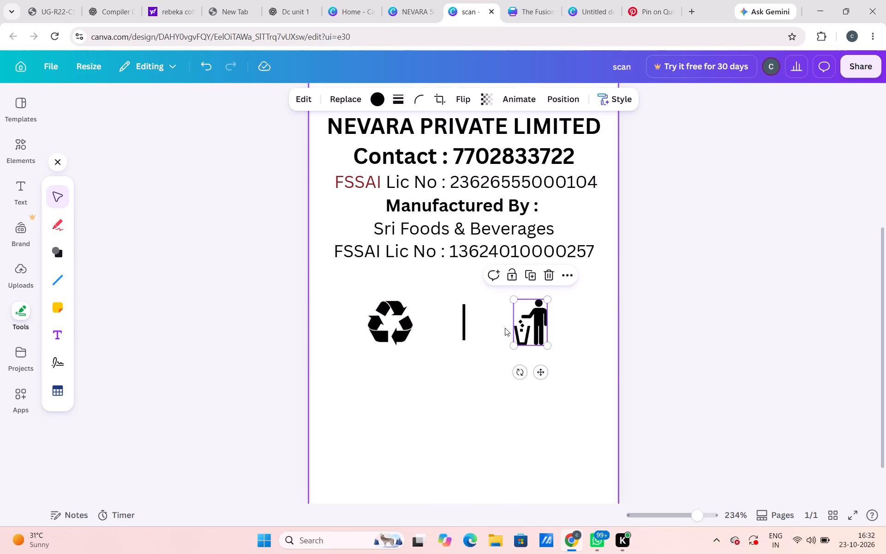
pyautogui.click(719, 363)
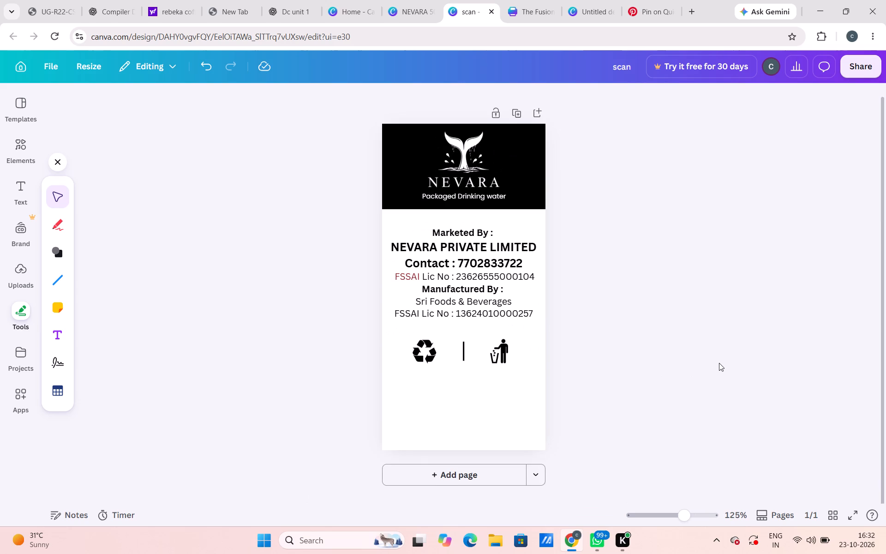
# Bring the litter-bin figure and the recycling symbol closer to the divider line, with an equal 5.6 mm gap on each side.
pyautogui.scroll(1, 719, 363)
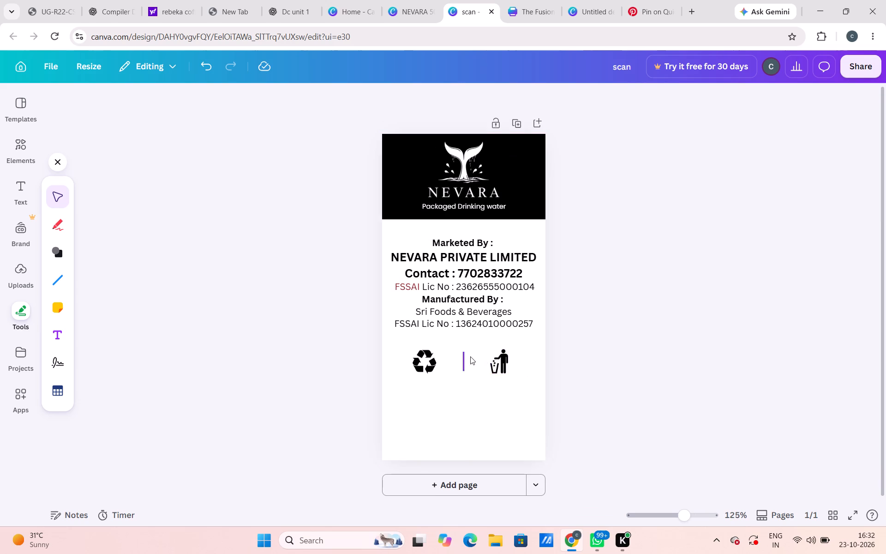
pyautogui.click(504, 361)
pyautogui.press('Left')
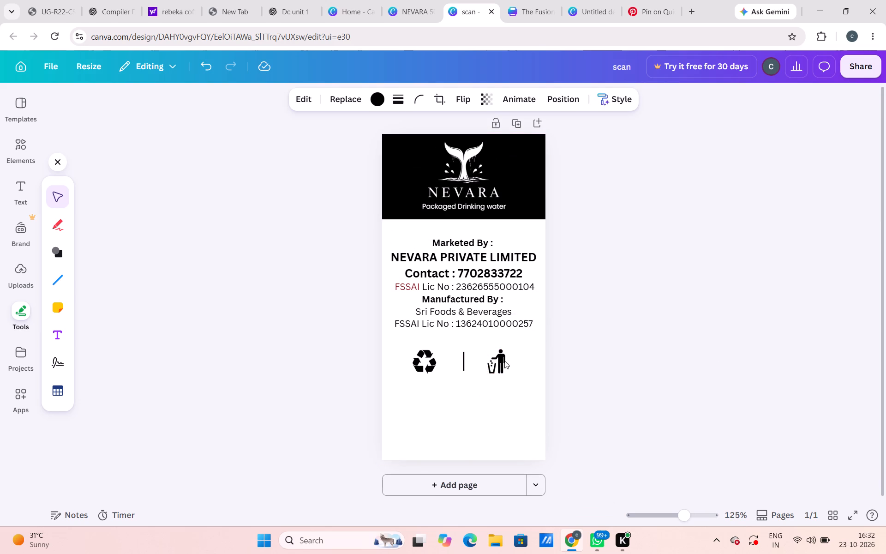
pyautogui.press('Left')
pyautogui.press('Left')
pyautogui.press('Left')
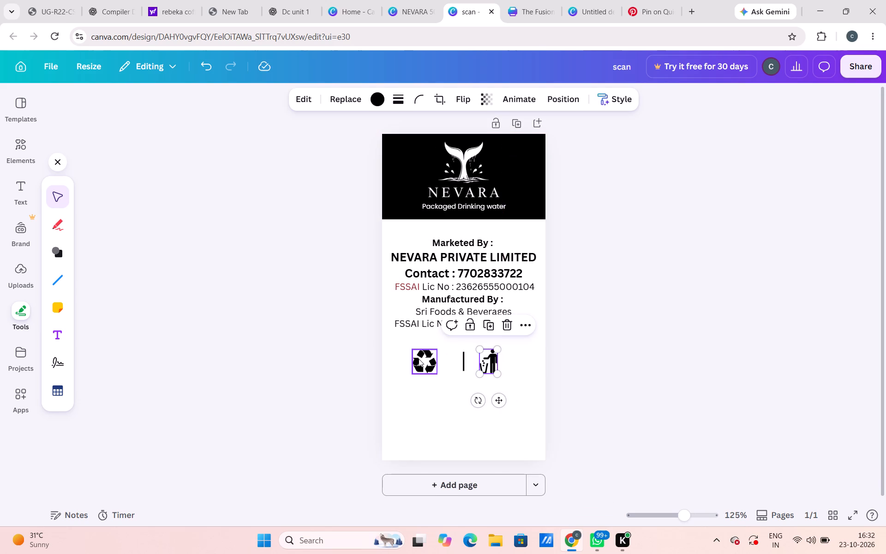
pyautogui.click(419, 359)
pyautogui.press('Right')
pyautogui.press('Right')
pyautogui.press('Right')
pyautogui.press('Right')
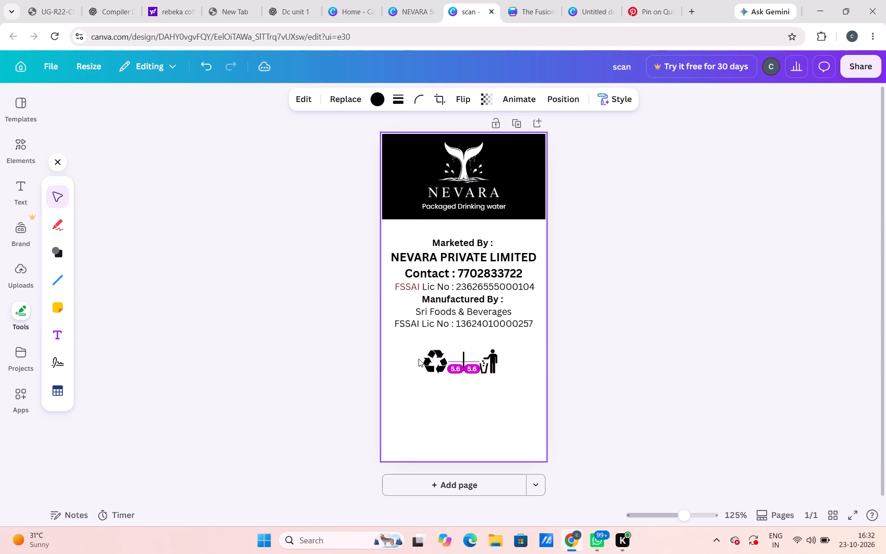
pyautogui.click(615, 413)
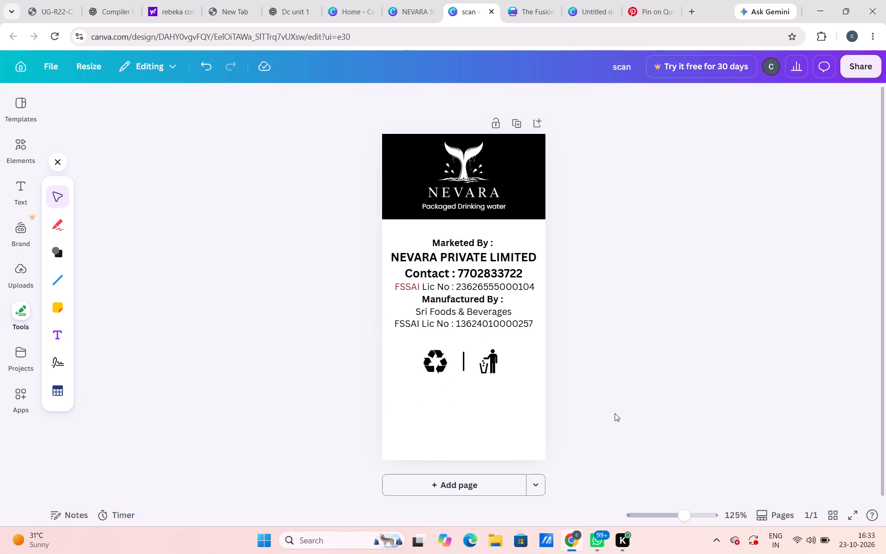
# Shrink the recycling symbol to about 7 mm wide and centre it vertically on the divider line.
pyautogui.click(438, 368)
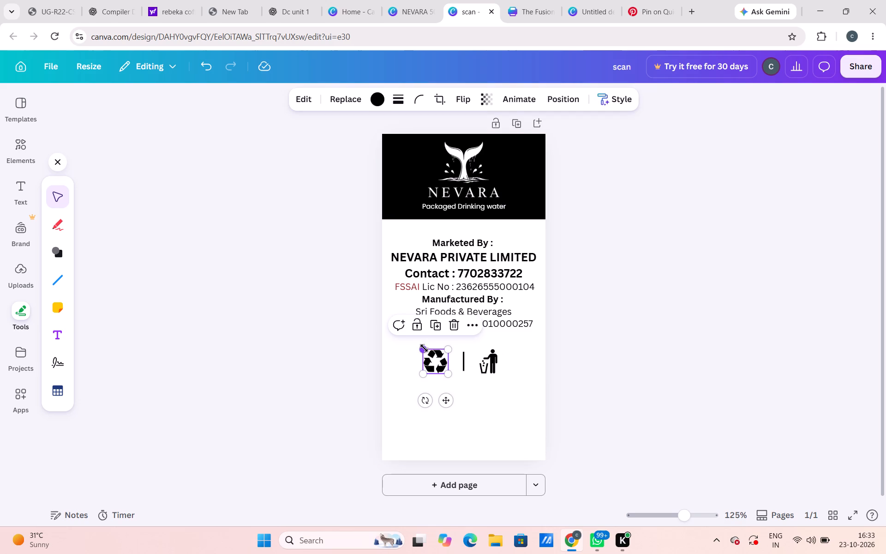
pyautogui.moveTo(424, 348); pyautogui.dragTo(430, 355)
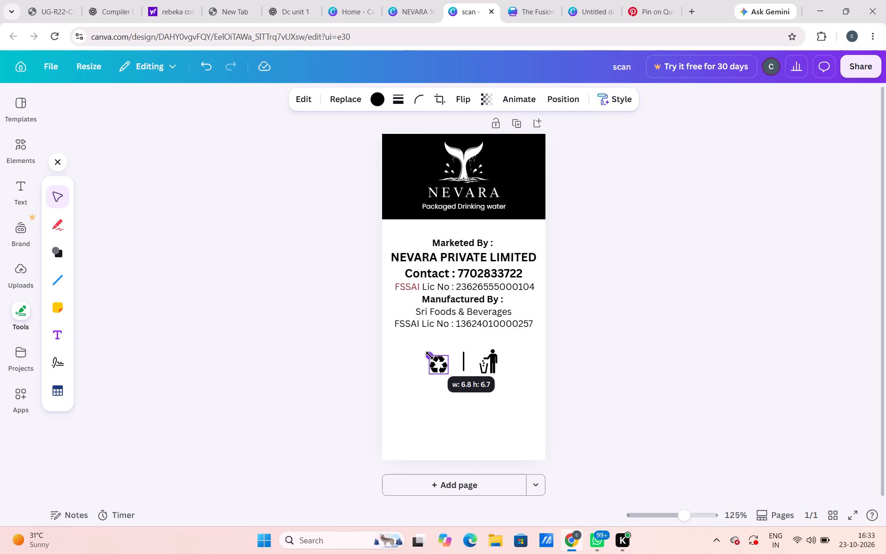
pyautogui.moveTo(430, 355); pyautogui.dragTo(429, 355)
pyautogui.click(439, 365)
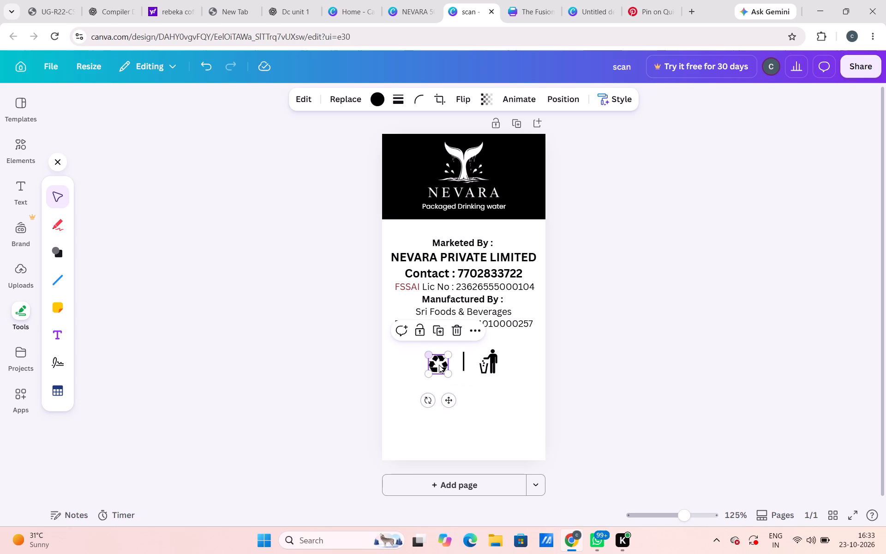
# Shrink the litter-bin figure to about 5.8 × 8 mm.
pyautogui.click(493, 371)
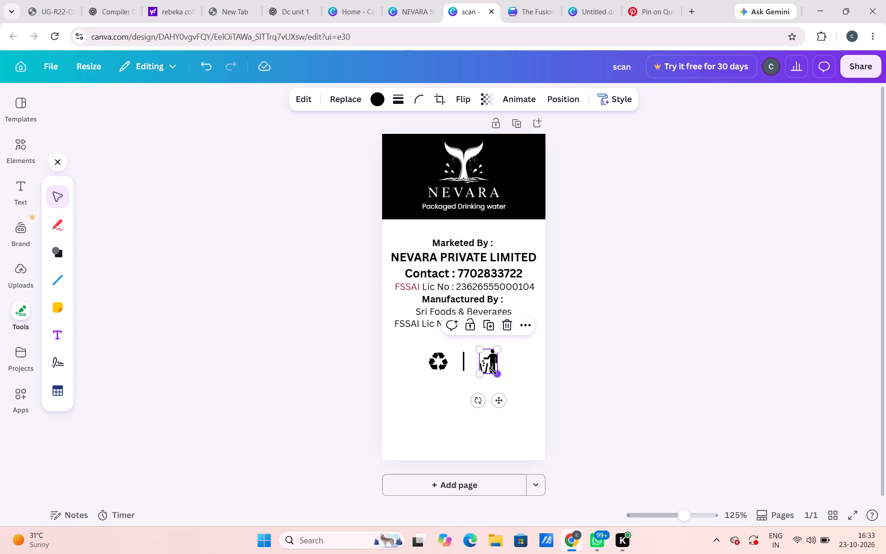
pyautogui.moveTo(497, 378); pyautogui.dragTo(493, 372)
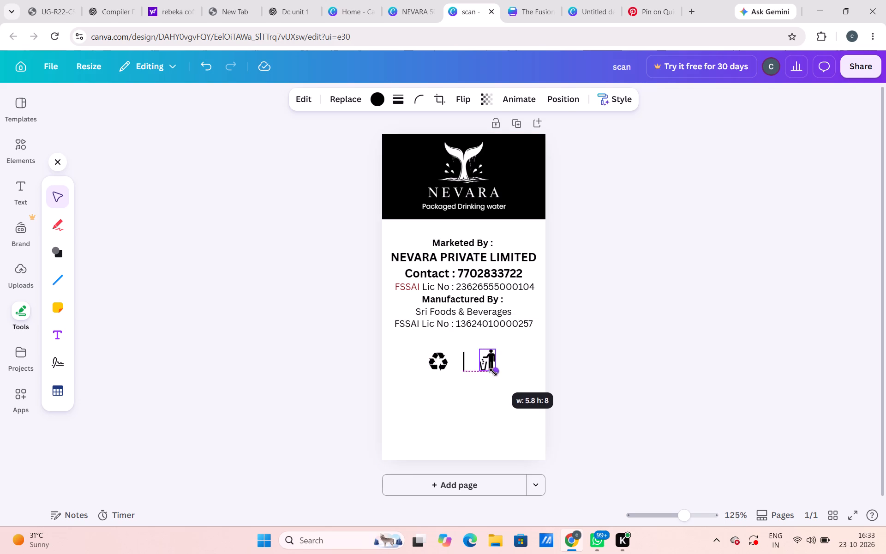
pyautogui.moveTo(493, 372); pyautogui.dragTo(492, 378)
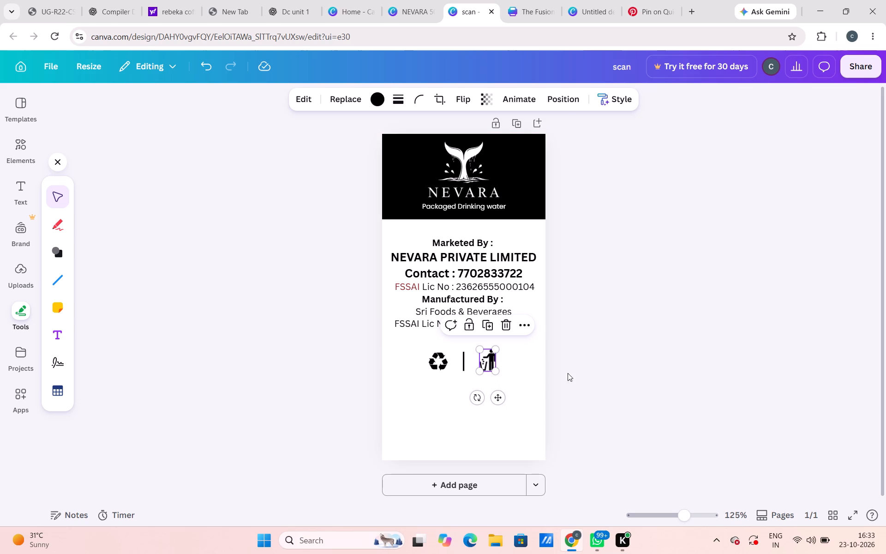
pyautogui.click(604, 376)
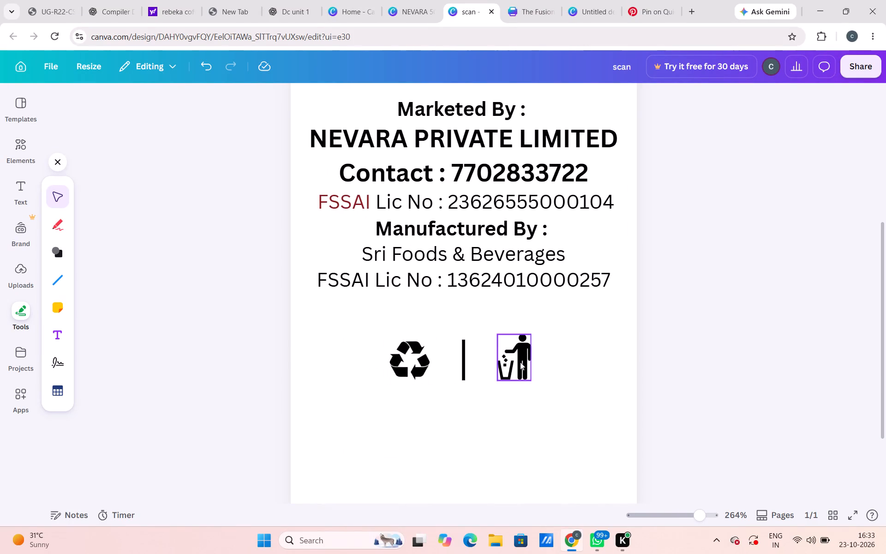
# Move the litter-bin figure next to the recycling symbol and shrink it to about 5.1 × 7 mm to match the symbol's height.
pyautogui.moveTo(520, 362); pyautogui.dragTo(378, 359)
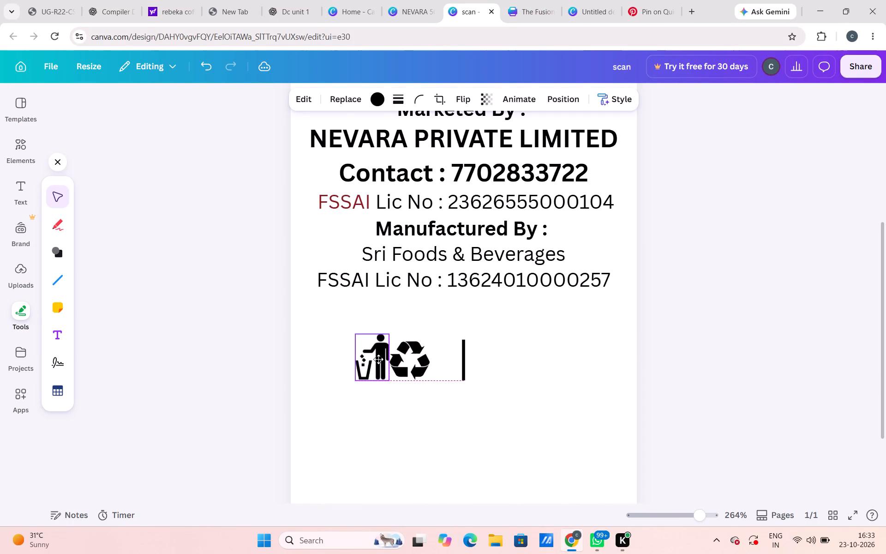
pyautogui.moveTo(378, 359); pyautogui.dragTo(373, 359)
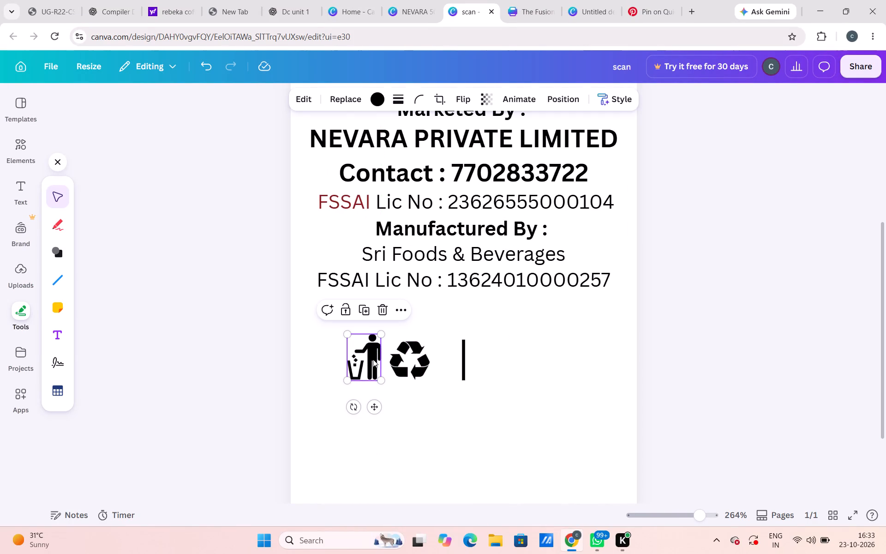
pyautogui.moveTo(380, 333); pyautogui.dragTo(376, 342)
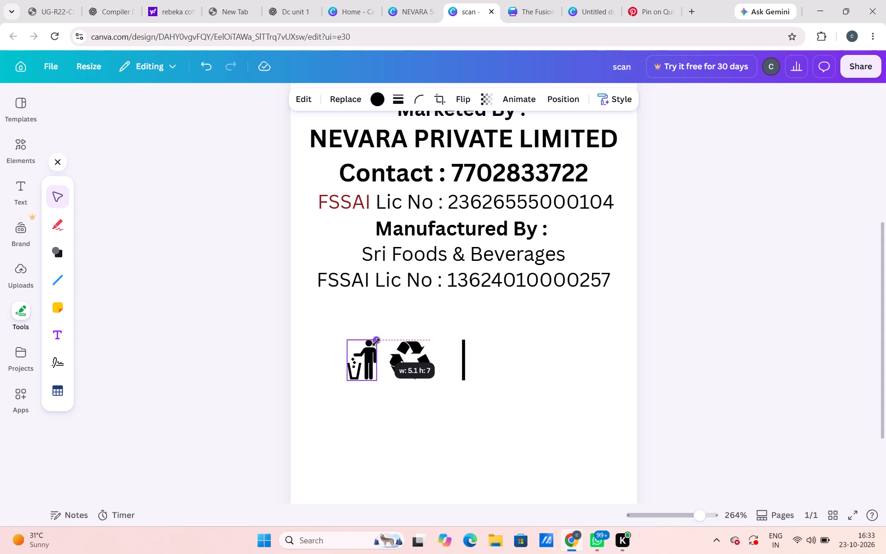
pyautogui.moveTo(376, 342); pyautogui.dragTo(375, 342)
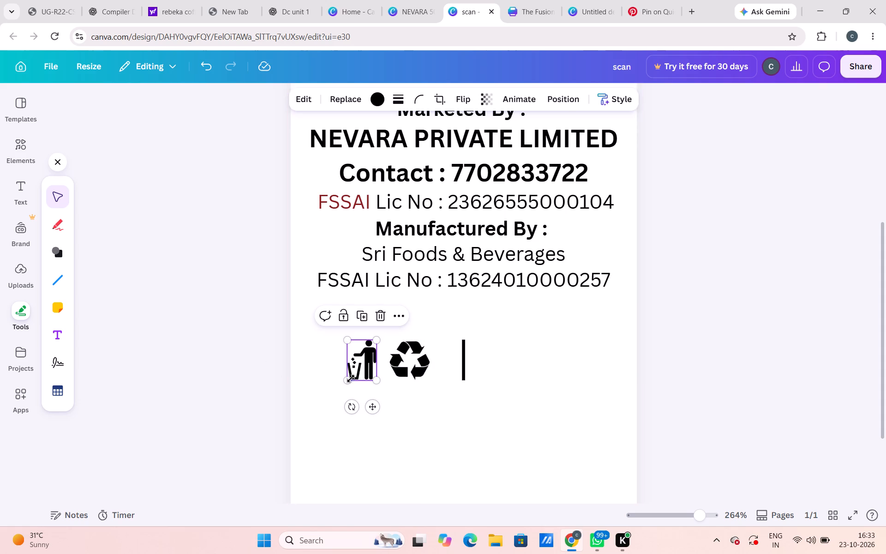
pyautogui.click(379, 377)
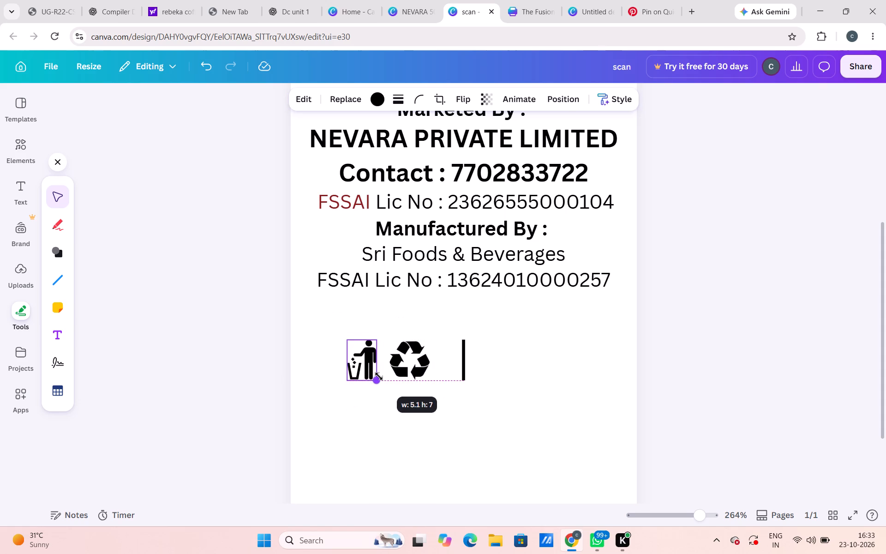
pyautogui.click(231, 361)
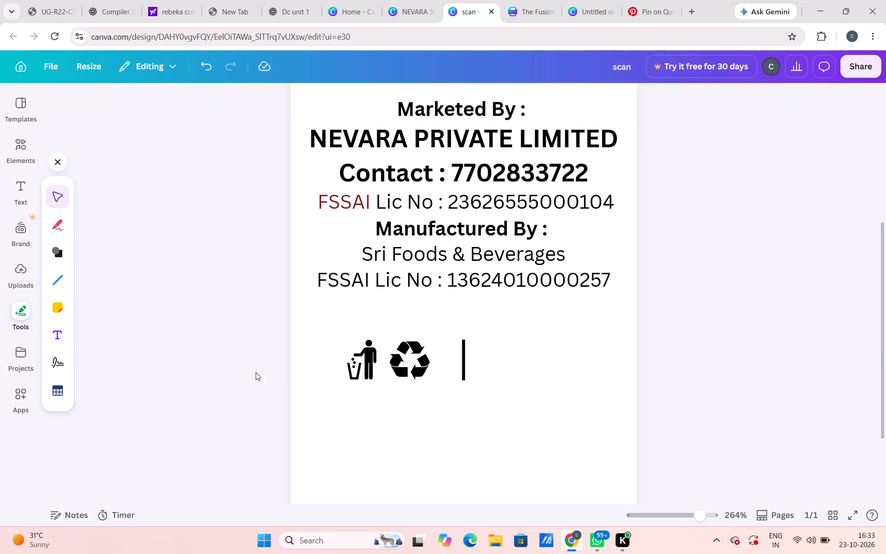
# Return the litter-bin figure to the opposite side of the divider line from the recycling symbol, level with the line.
pyautogui.moveTo(362, 363); pyautogui.dragTo(453, 375)
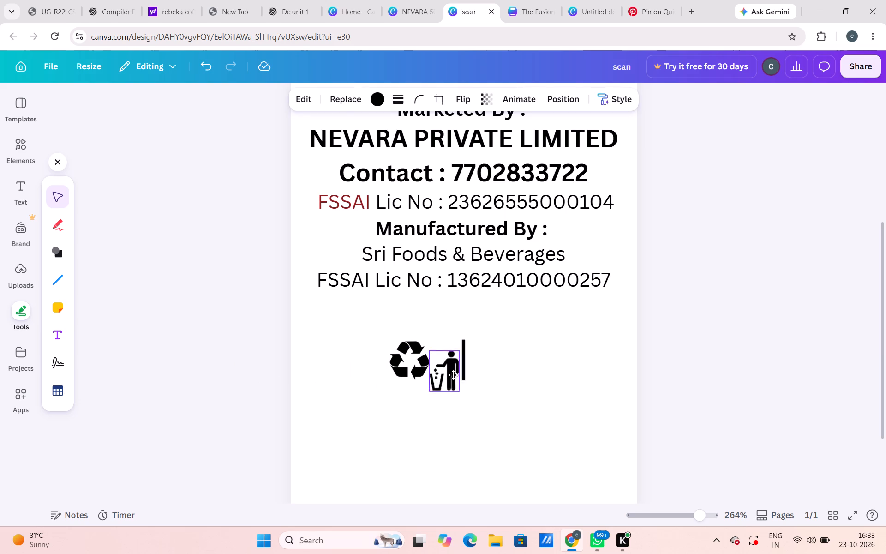
pyautogui.moveTo(453, 375); pyautogui.dragTo(510, 363)
pyautogui.click(690, 379)
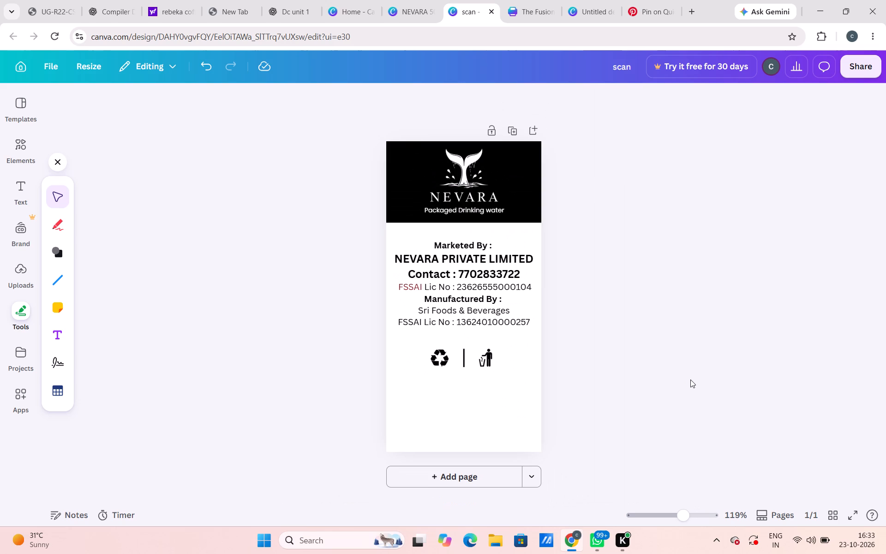
# Duplicate the black header rectangle as a band across the label's bottom, at Y about 99.6 mm and centred horizontally on the page.
pyautogui.click(400, 174)
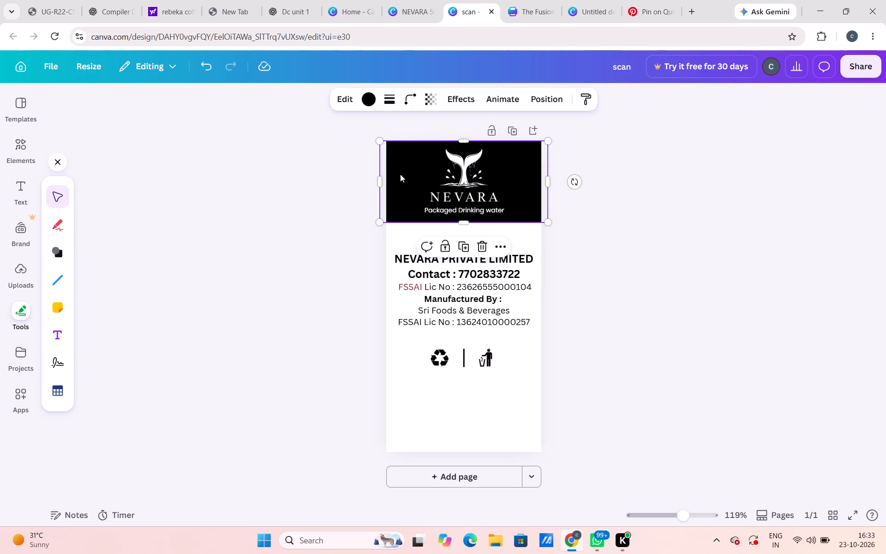
pyautogui.hotkey('ctrl', 'd')
pyautogui.moveTo(489, 211); pyautogui.dragTo(444, 452)
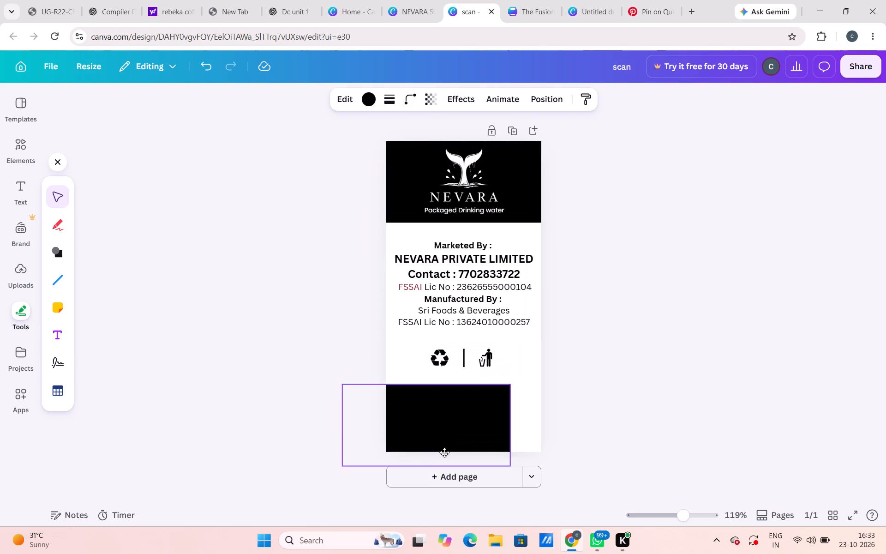
pyautogui.moveTo(444, 452); pyautogui.dragTo(487, 467)
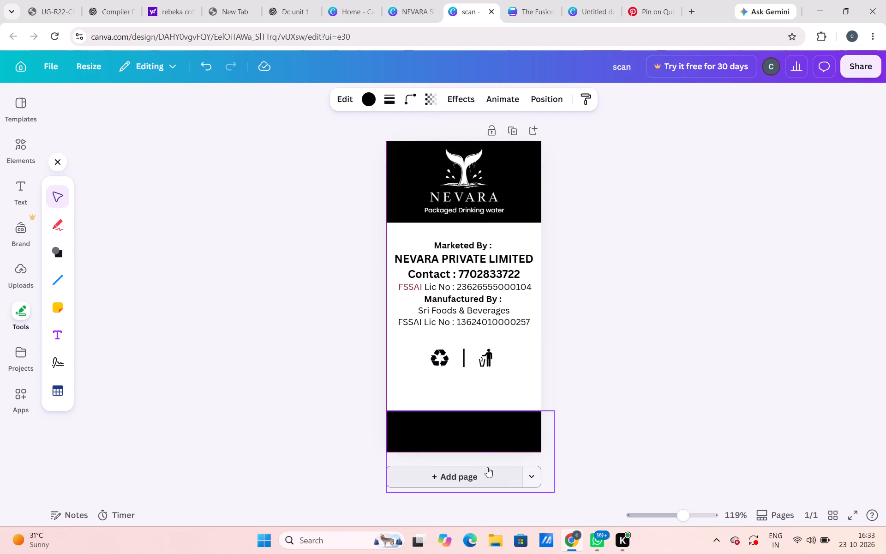
pyautogui.moveTo(487, 467); pyautogui.dragTo(482, 458)
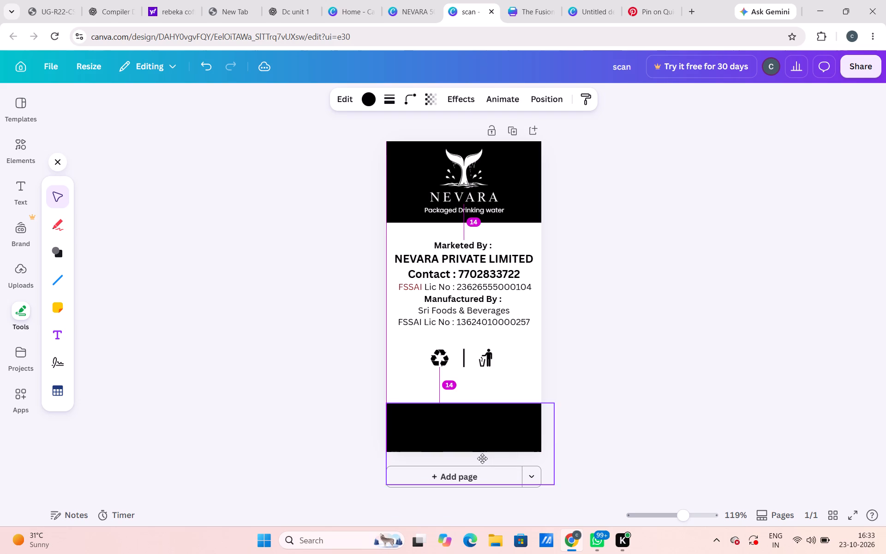
pyautogui.moveTo(482, 458); pyautogui.dragTo(482, 458)
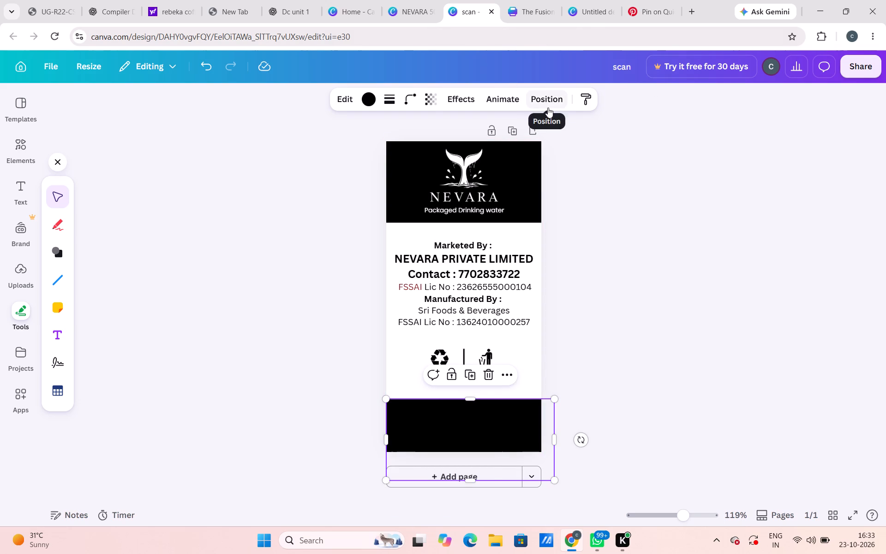
pyautogui.click(548, 108)
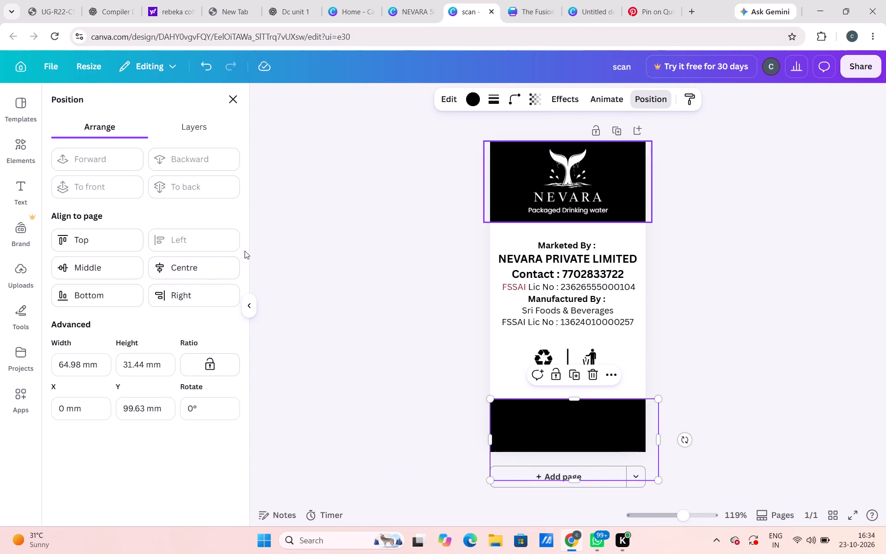
pyautogui.click(199, 271)
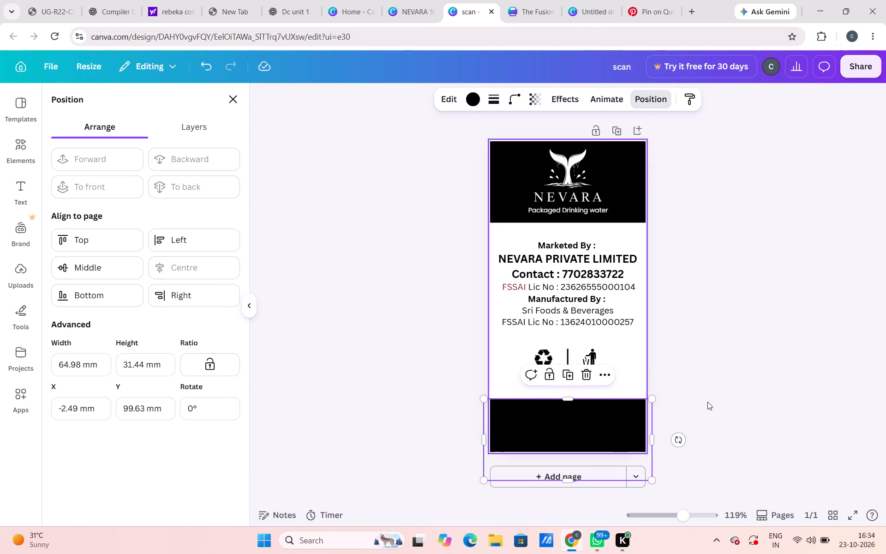
pyautogui.click(707, 402)
pyautogui.click(707, 402)
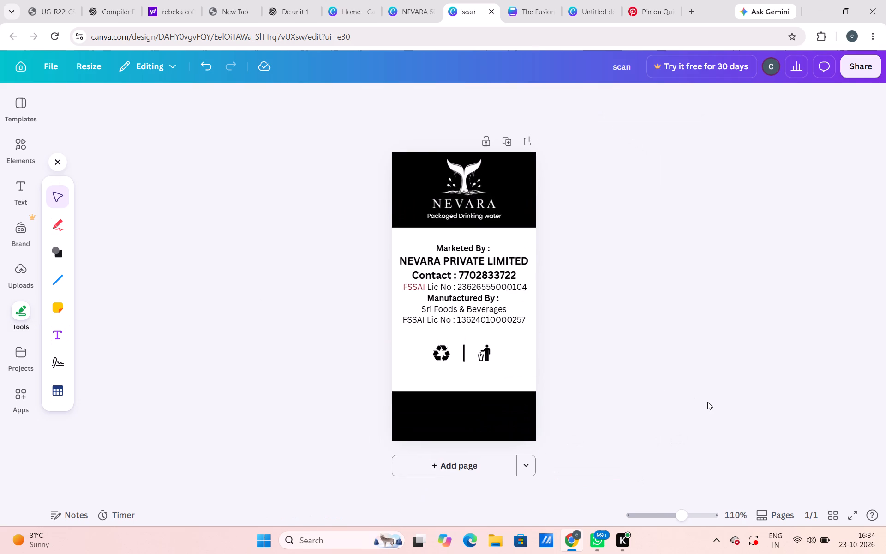
# Enlarge the company details text block to about 68.5 mm wide and centre it horizontally and vertically on the page.
pyautogui.click(478, 257)
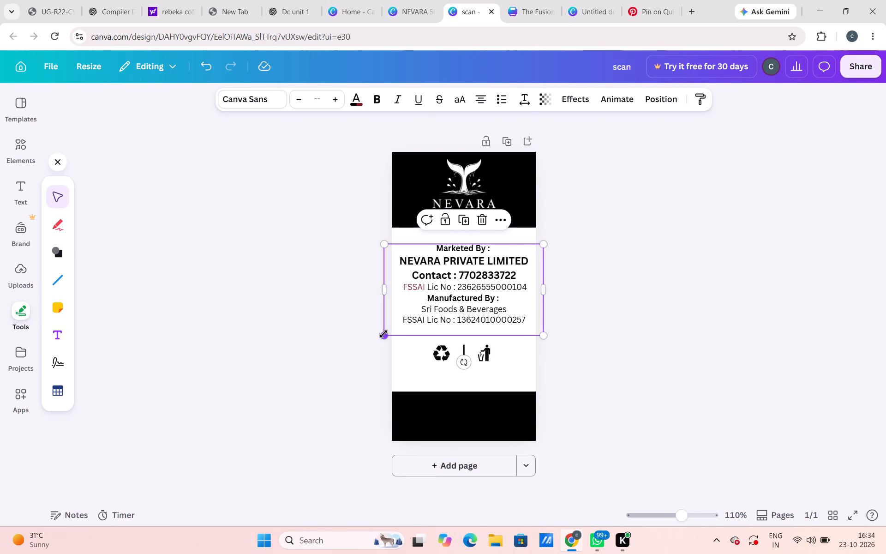
pyautogui.moveTo(383, 334); pyautogui.dragTo(377, 337)
pyautogui.click(661, 106)
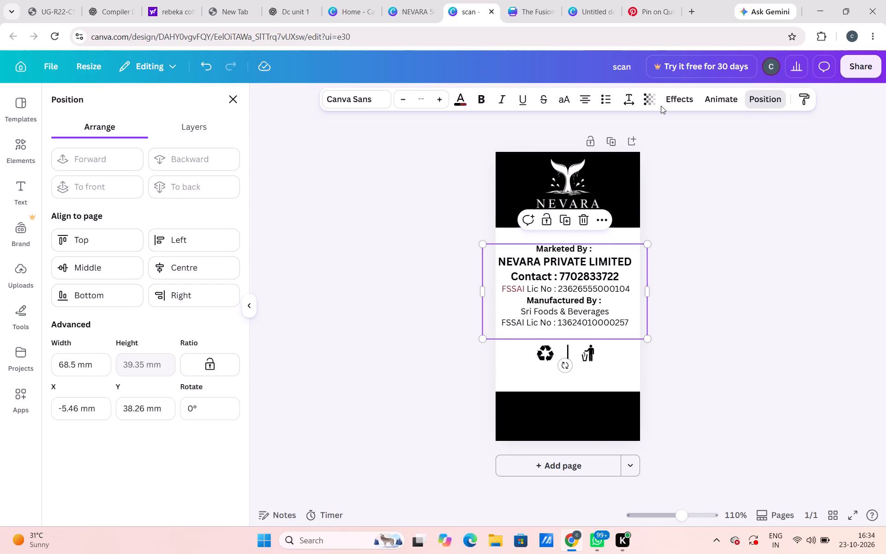
pyautogui.click(173, 274)
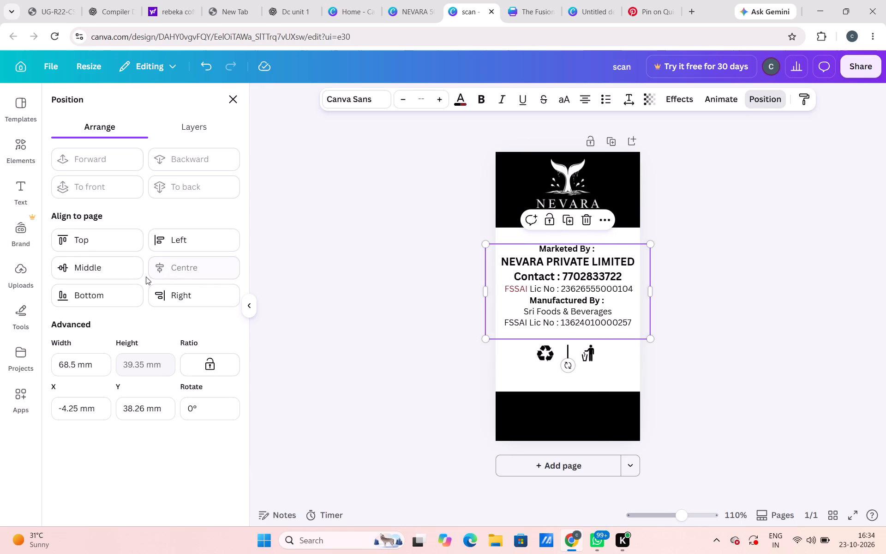
pyautogui.click(125, 270)
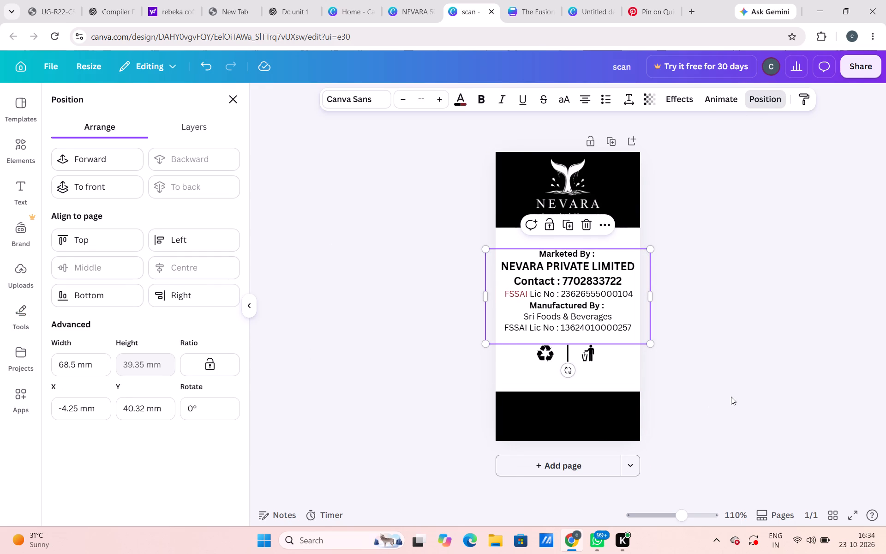
pyautogui.click(731, 397)
pyautogui.click(731, 397)
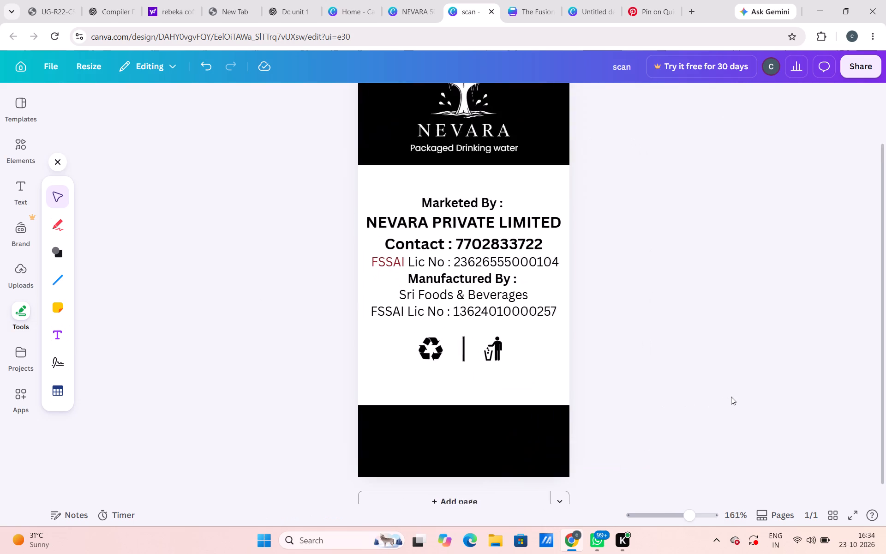
# Extend the black header rectangle downward to a height of about 35.7 mm.
pyautogui.scroll(7, 731, 397)
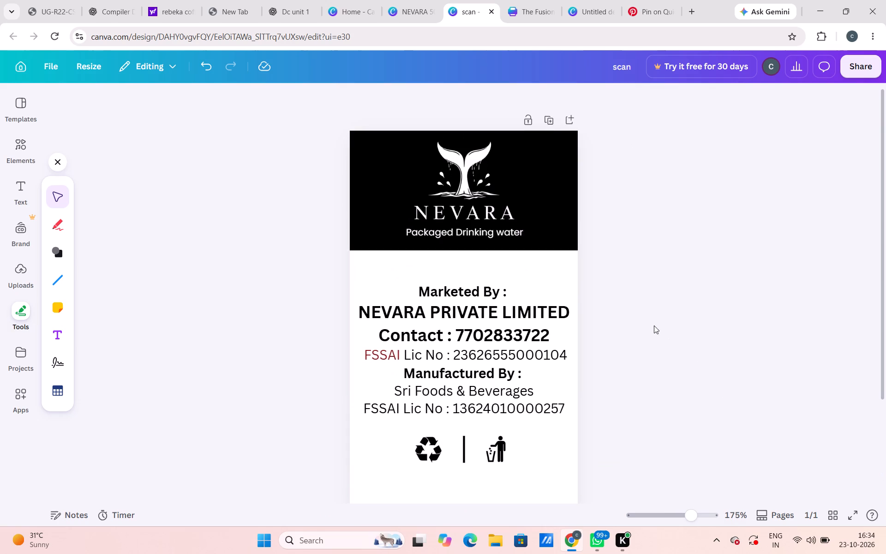
pyautogui.click(566, 238)
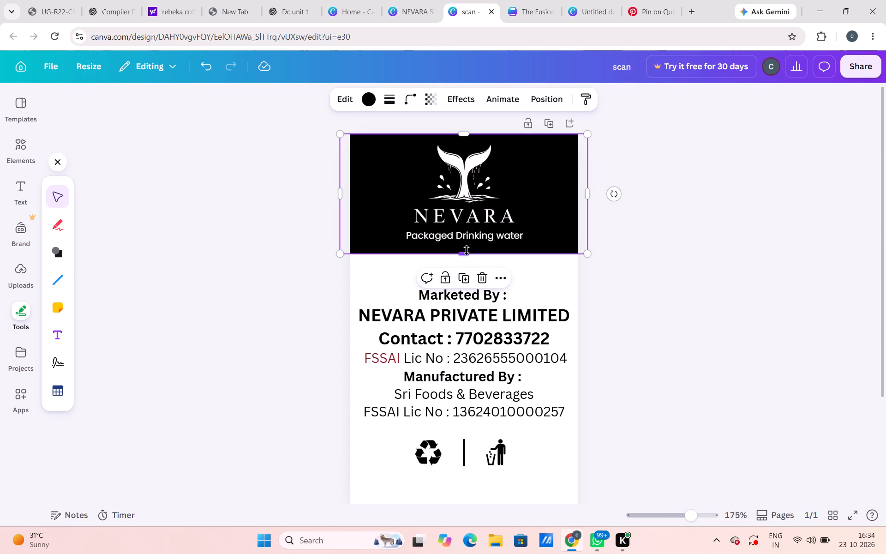
pyautogui.moveTo(465, 252); pyautogui.dragTo(465, 268)
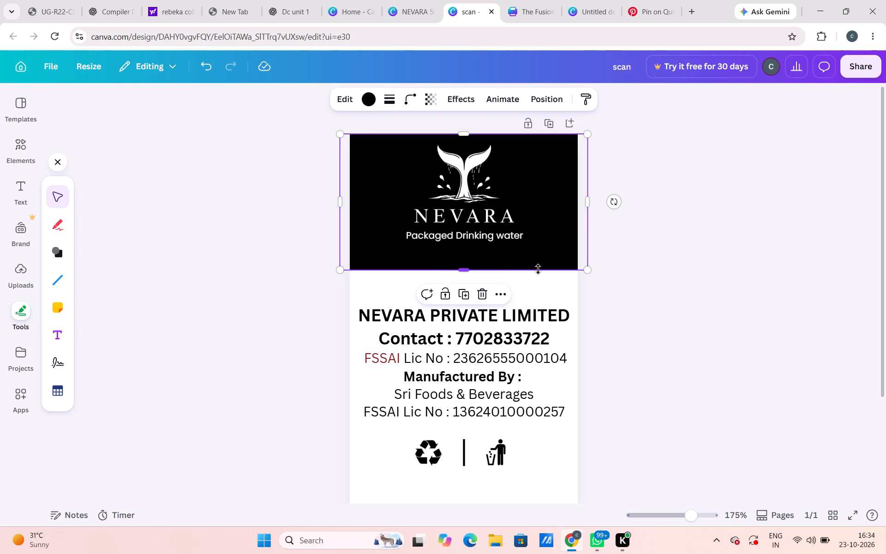
pyautogui.click(718, 301)
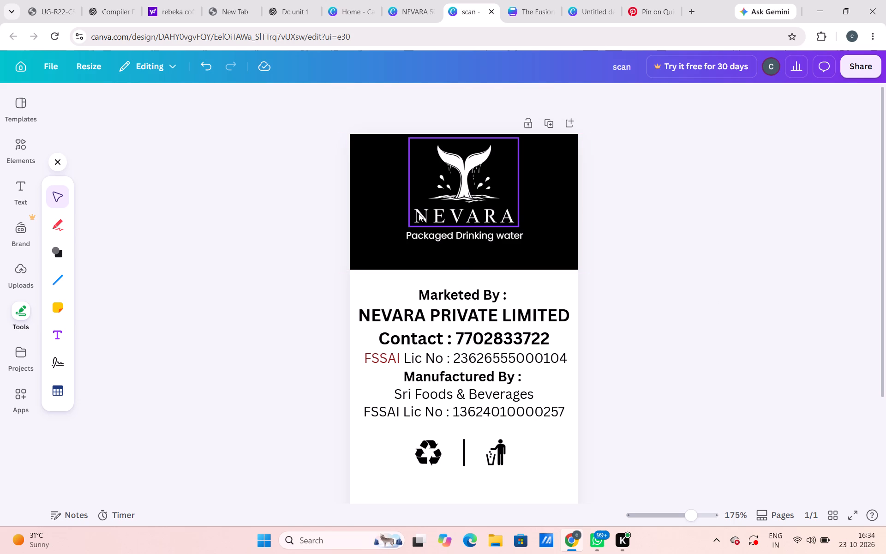
# Lower the "Packaged Drinking water" tagline within the black header, leaving a wider gap below the NEVARA logo.
pyautogui.click(460, 238)
pyautogui.press('Down')
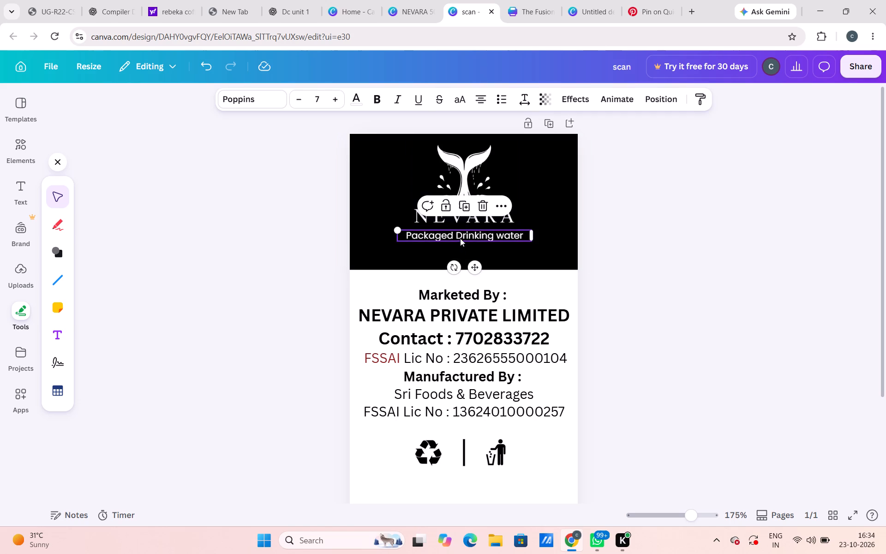
pyautogui.press('Down')
pyautogui.press('Down')
pyautogui.press('Down')
pyautogui.press('Down')
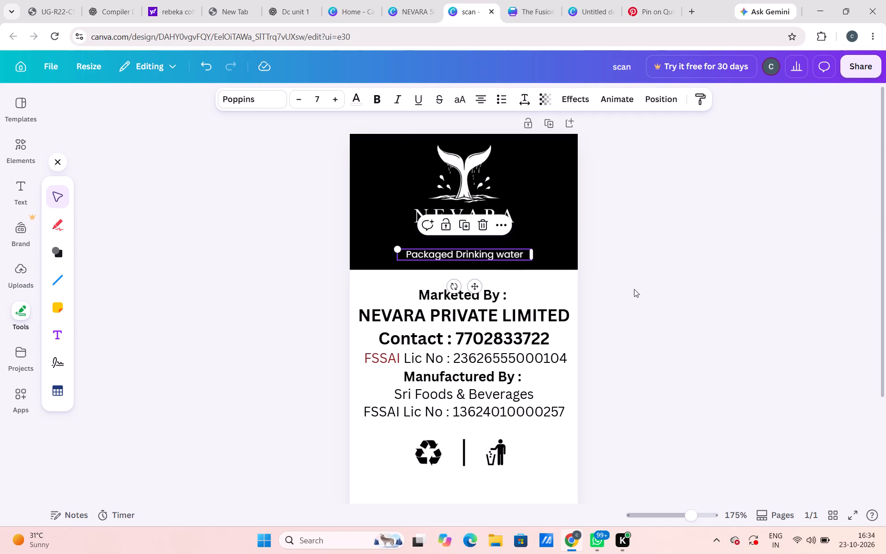
pyautogui.click(647, 292)
# Shift the black header rectangle down to Y 1 mm and centre it horizontally on the page.
pyautogui.click(550, 258)
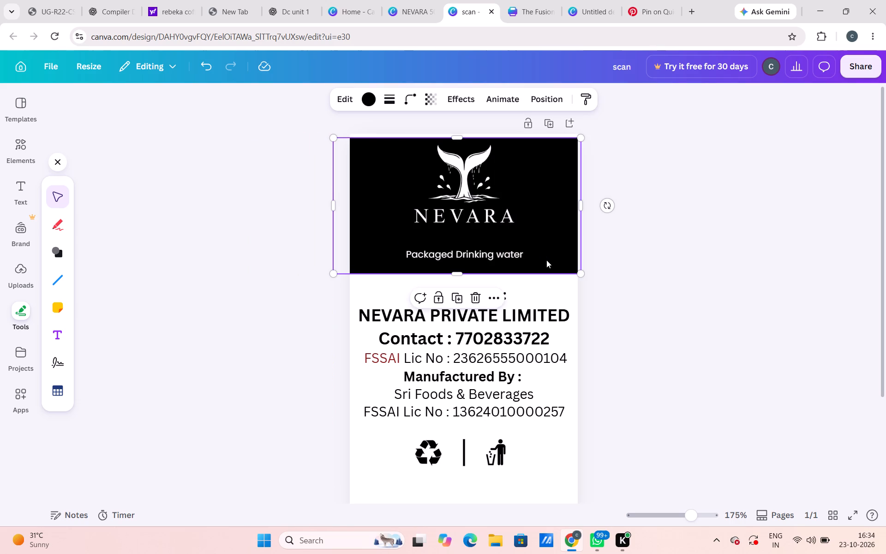
pyautogui.click(556, 102)
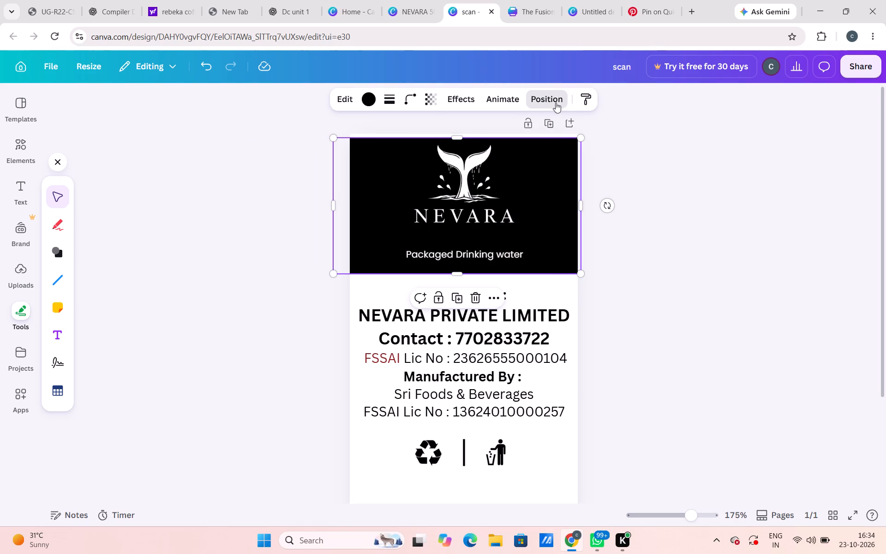
pyautogui.click(210, 262)
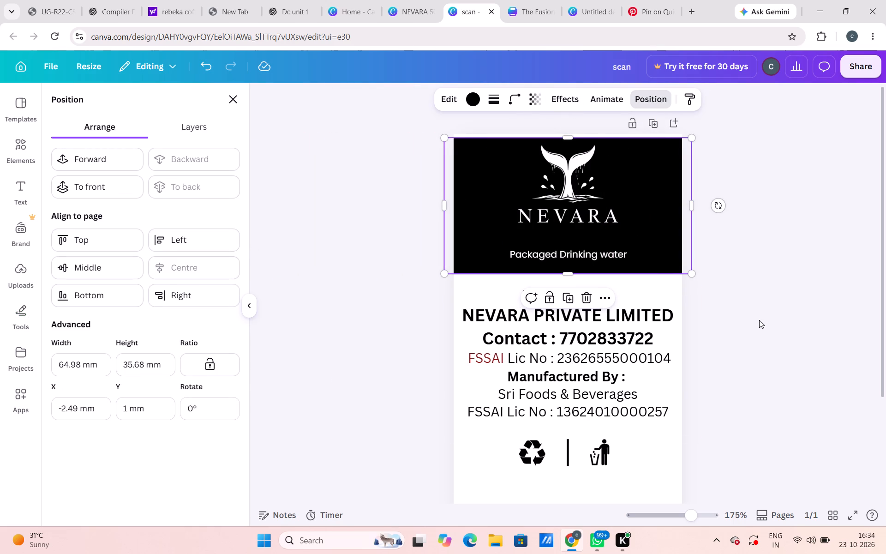
pyautogui.click(759, 320)
# Enlarge the NEVARA logo to about 35.5 mm wide and centre it horizontally on the page.
pyautogui.click(455, 187)
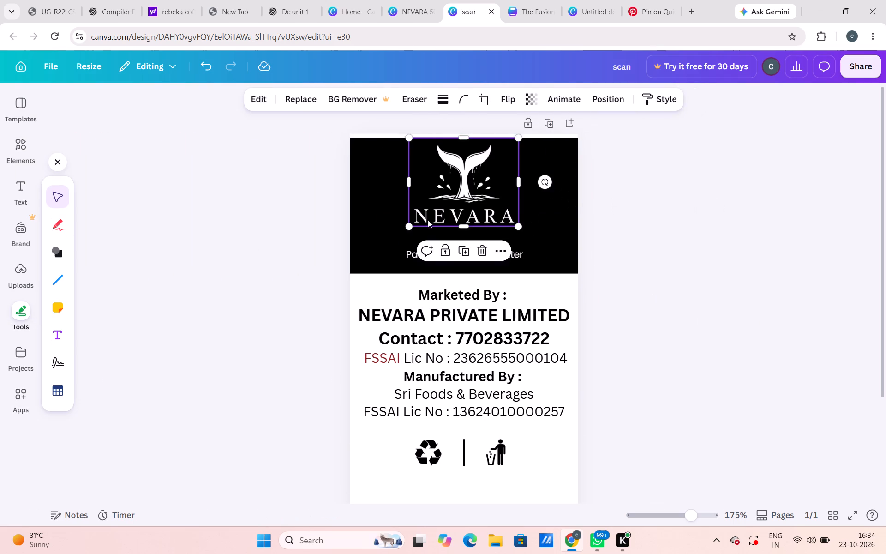
pyautogui.moveTo(413, 228); pyautogui.dragTo(389, 254)
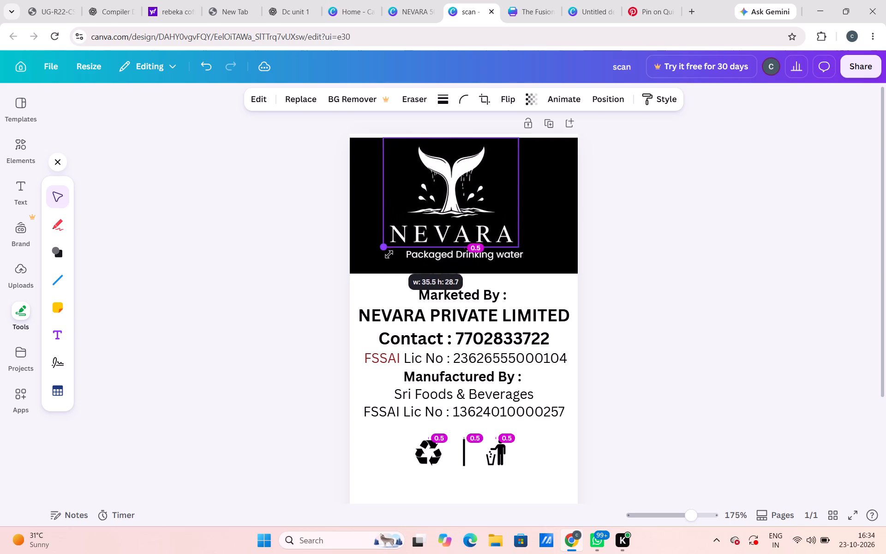
pyautogui.moveTo(389, 254); pyautogui.dragTo(390, 253)
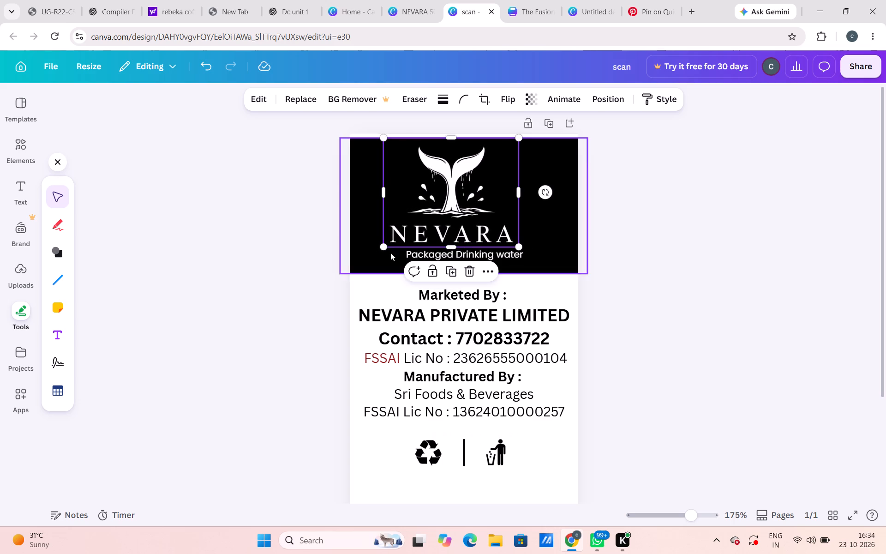
pyautogui.click(617, 105)
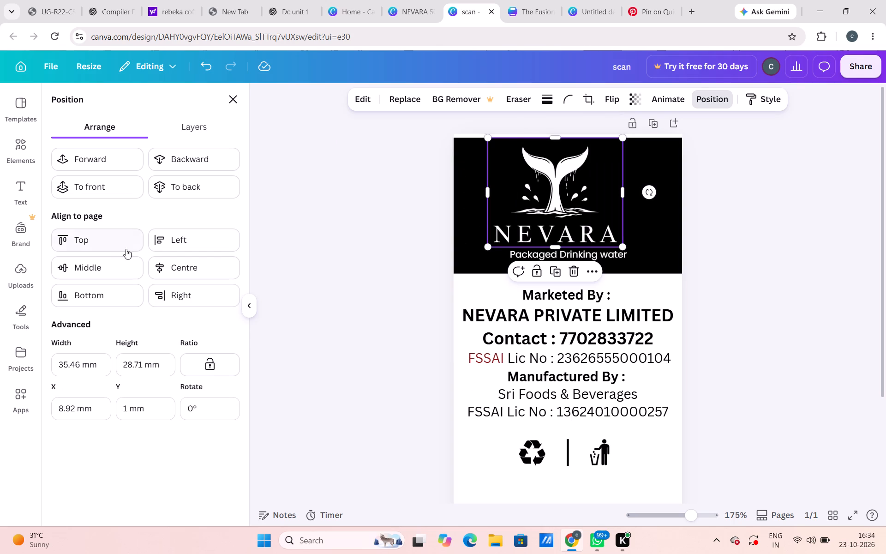
pyautogui.click(176, 270)
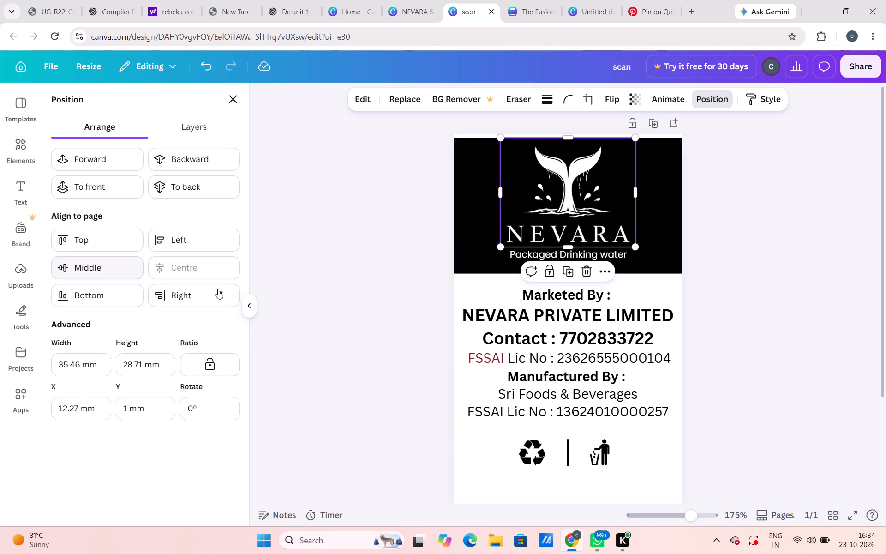
pyautogui.click(738, 378)
pyautogui.click(738, 378)
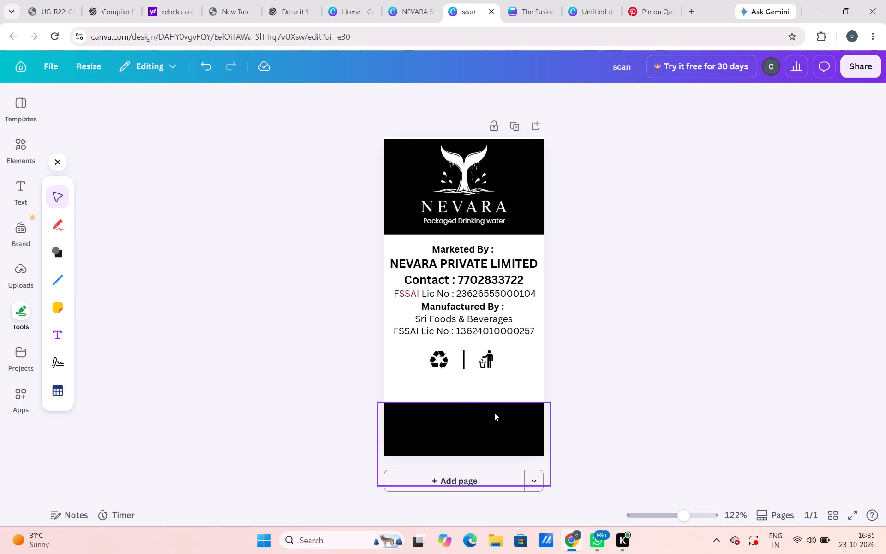
# Raise the bottom black band to leave a gap of about 7.1 mm beneath the disposal icons.
pyautogui.moveTo(494, 413); pyautogui.dragTo(497, 392)
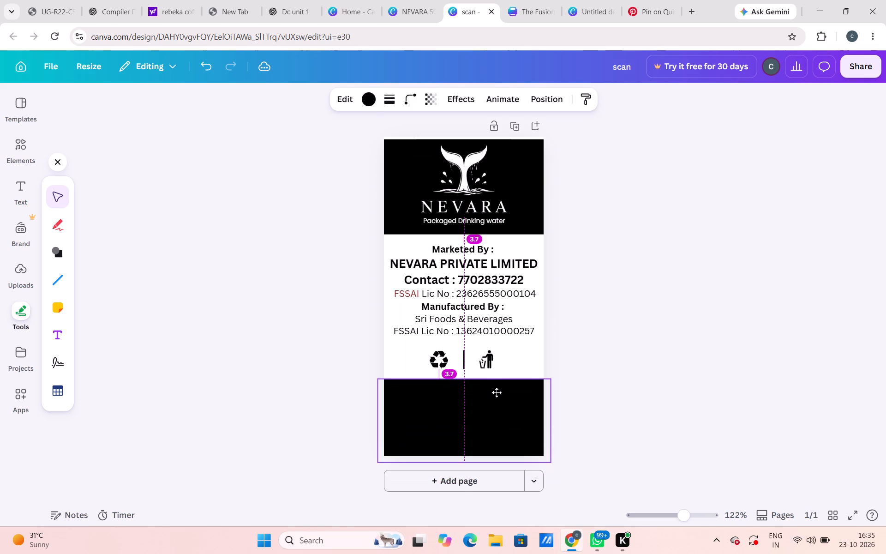
pyautogui.moveTo(497, 392); pyautogui.dragTo(496, 399)
pyautogui.click(648, 394)
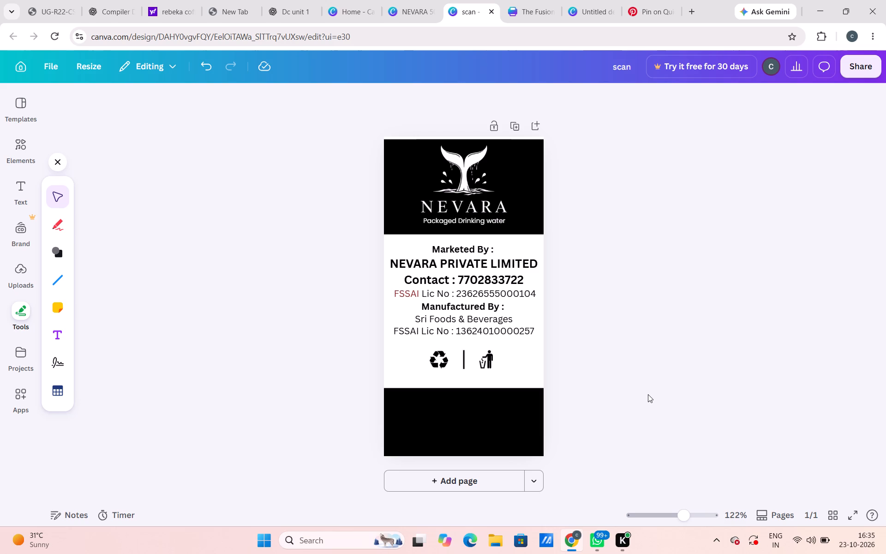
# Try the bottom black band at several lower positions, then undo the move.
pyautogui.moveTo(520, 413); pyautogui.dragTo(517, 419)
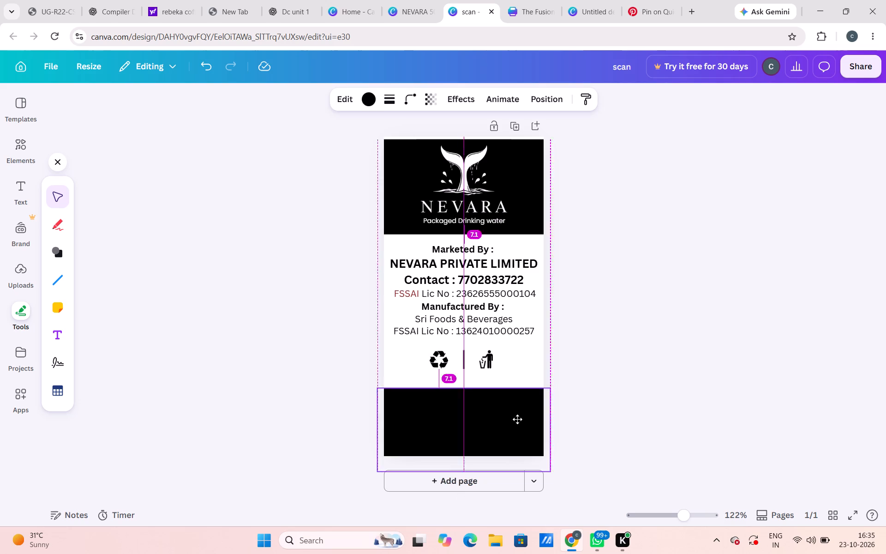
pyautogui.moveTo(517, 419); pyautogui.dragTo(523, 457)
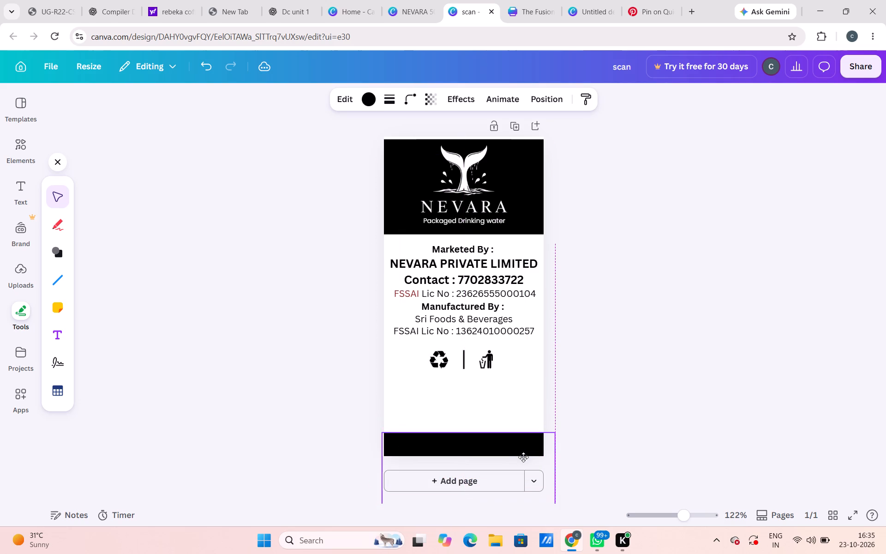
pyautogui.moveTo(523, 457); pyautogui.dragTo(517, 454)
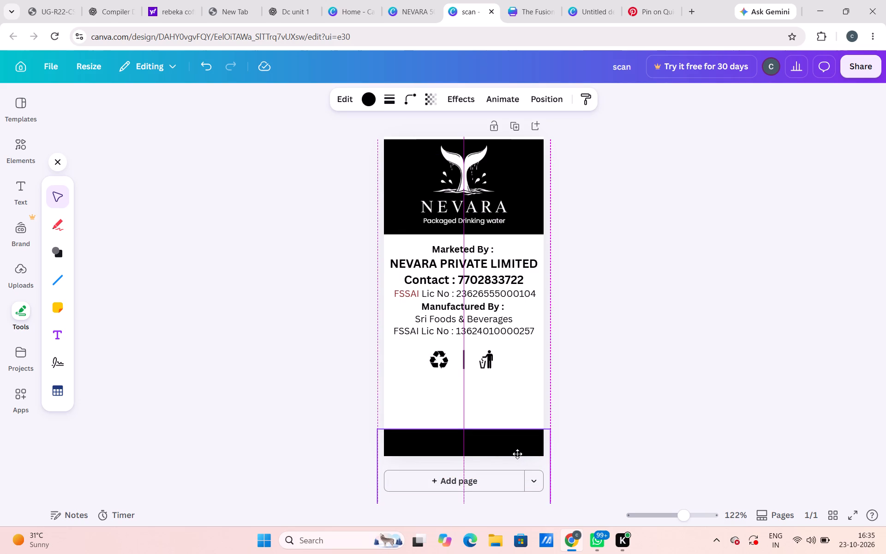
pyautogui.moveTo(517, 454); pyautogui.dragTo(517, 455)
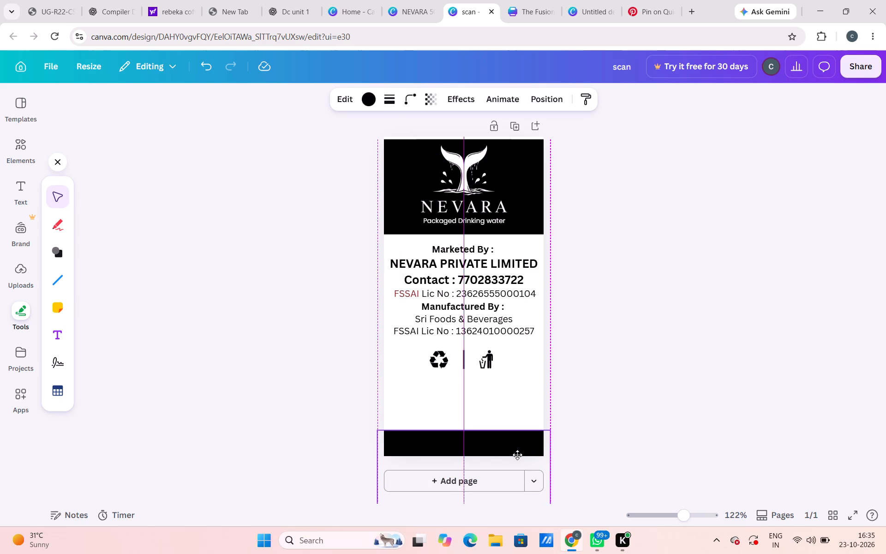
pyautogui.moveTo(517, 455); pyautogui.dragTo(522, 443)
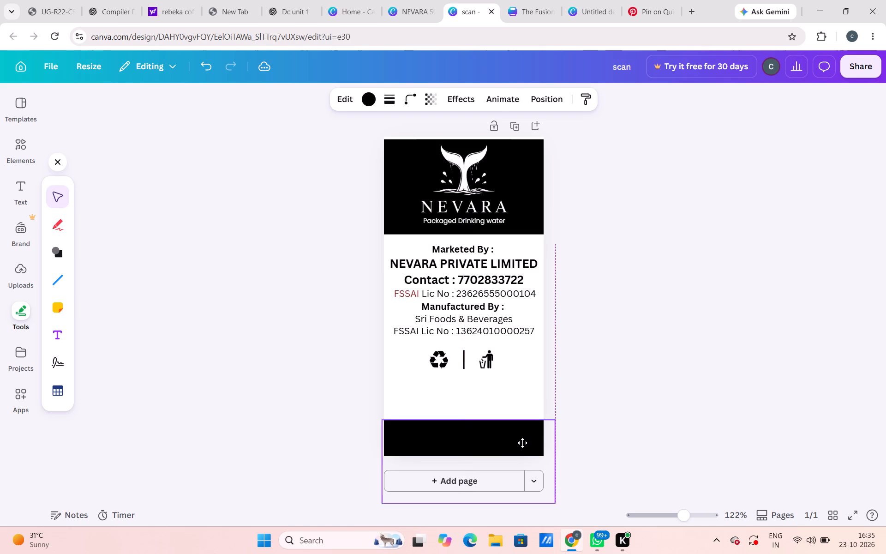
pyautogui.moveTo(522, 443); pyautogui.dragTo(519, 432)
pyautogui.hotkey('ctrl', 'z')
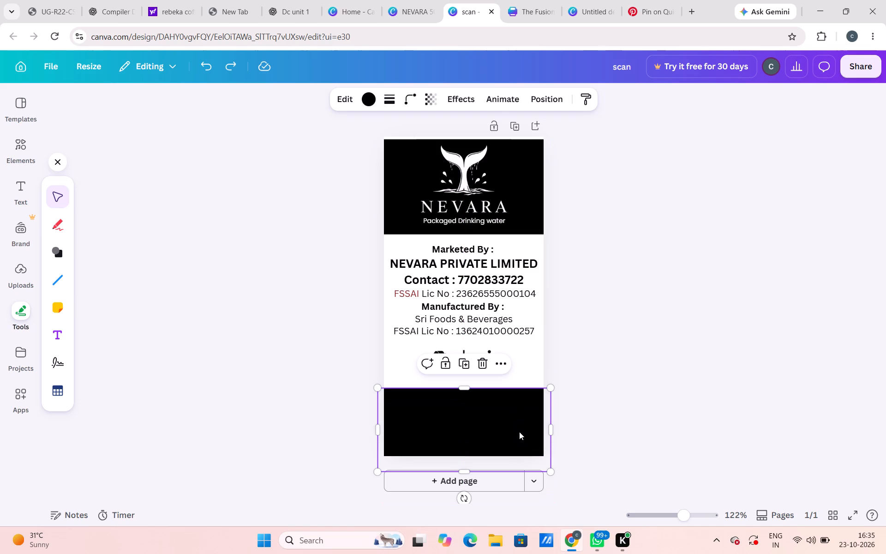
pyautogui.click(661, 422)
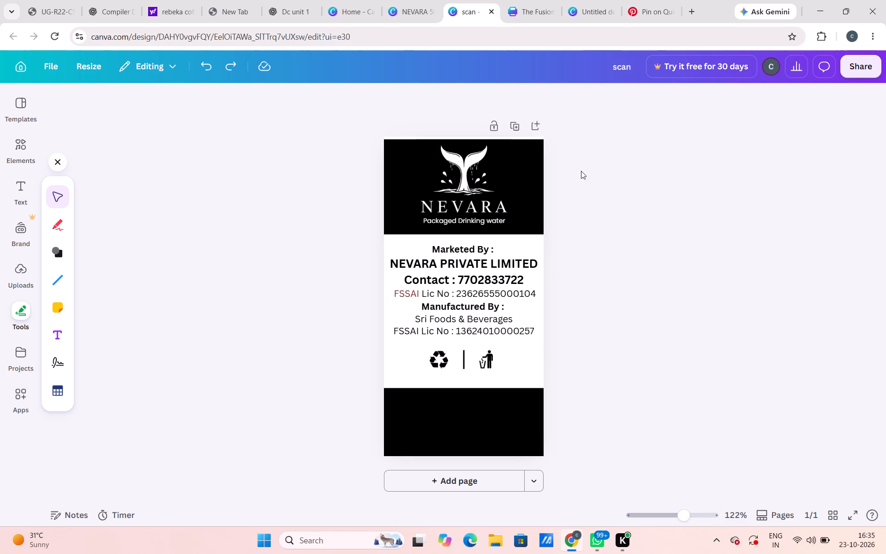
# Examine the layout of the NEVARA 500ML label as a reference, then return to the scan design.
pyautogui.click(410, 0)
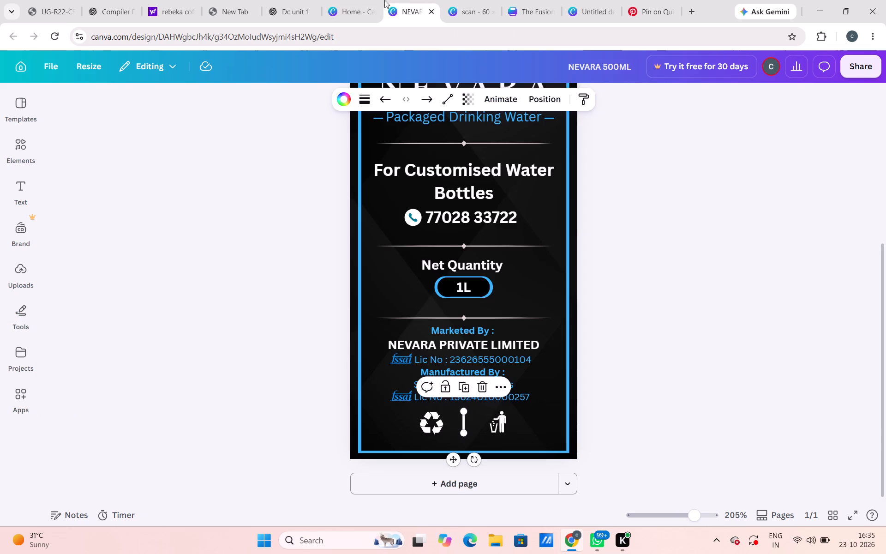
pyautogui.click(353, 0)
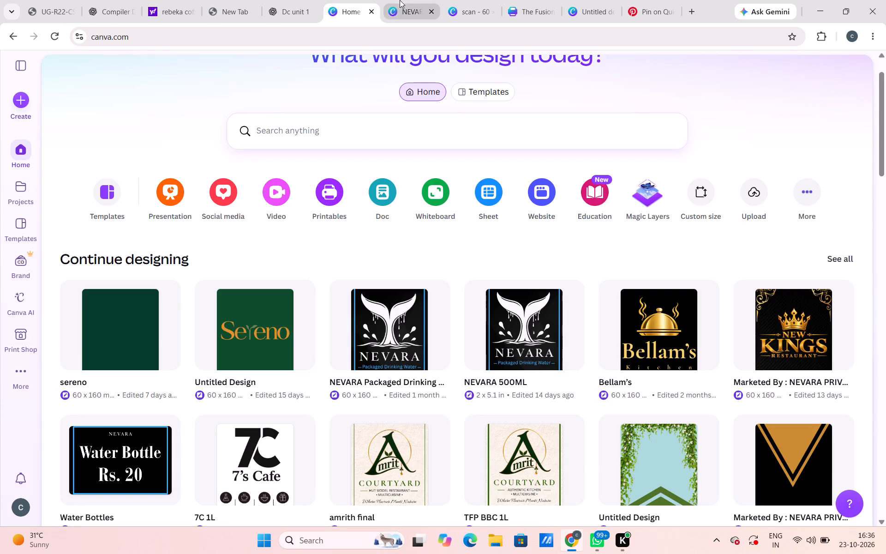
pyautogui.click(400, 0)
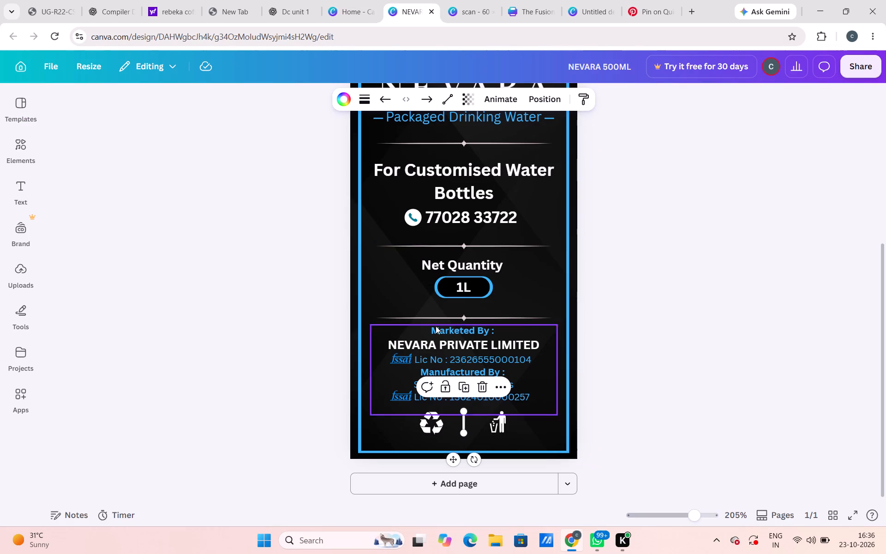
pyautogui.scroll(4, 474, 317)
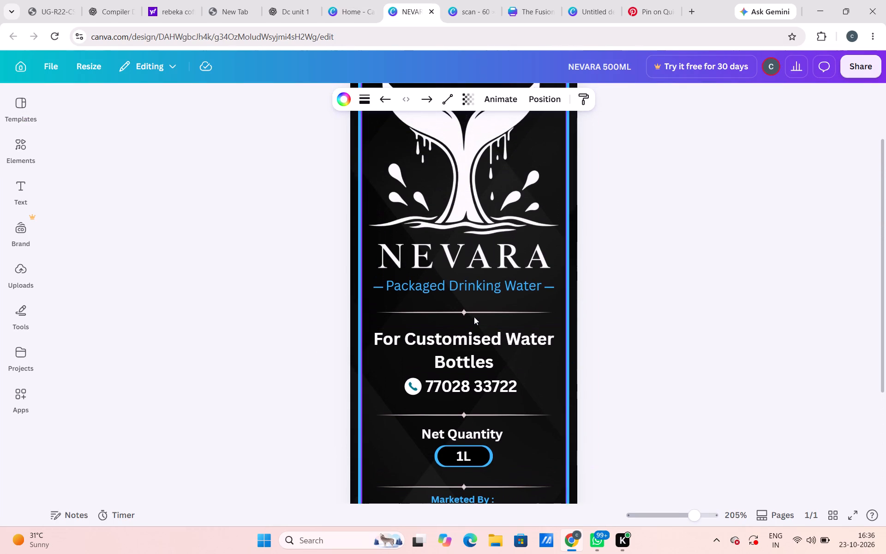
pyautogui.scroll(-1, 474, 317)
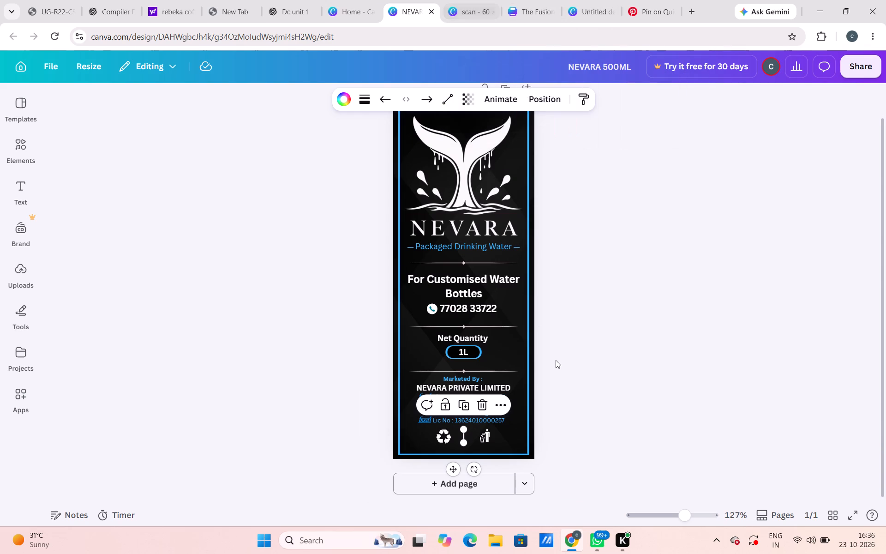
pyautogui.click(581, 397)
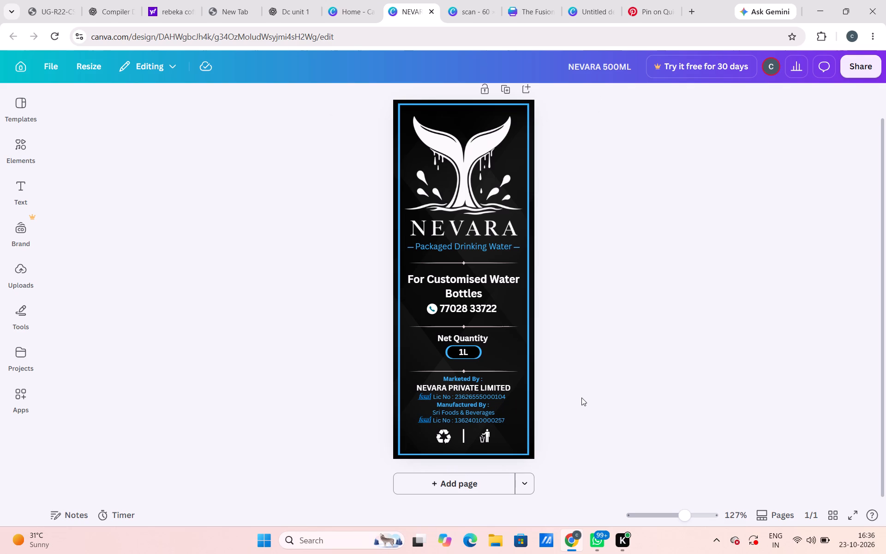
pyautogui.click(479, 0)
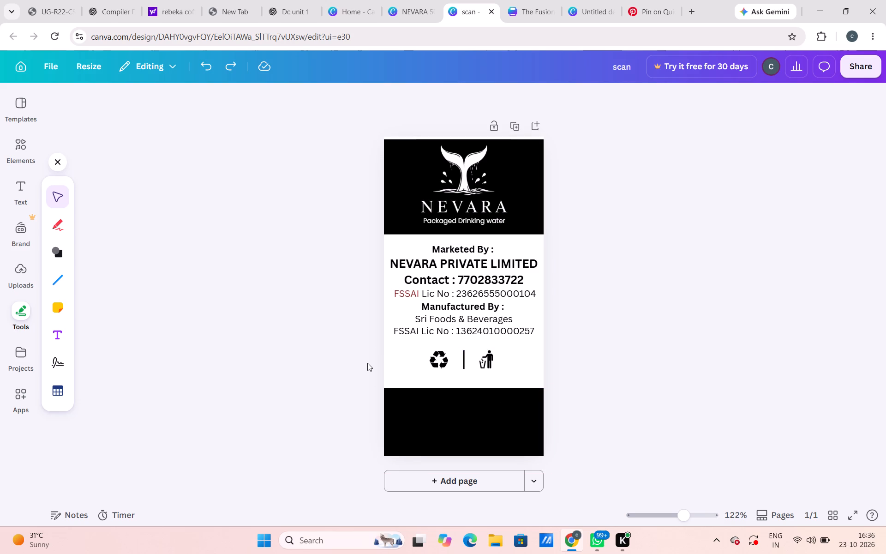
# Group the recycling icon, vertical divider and litter-bin icon.
pyautogui.moveTo(372, 356); pyautogui.dragTo(519, 366)
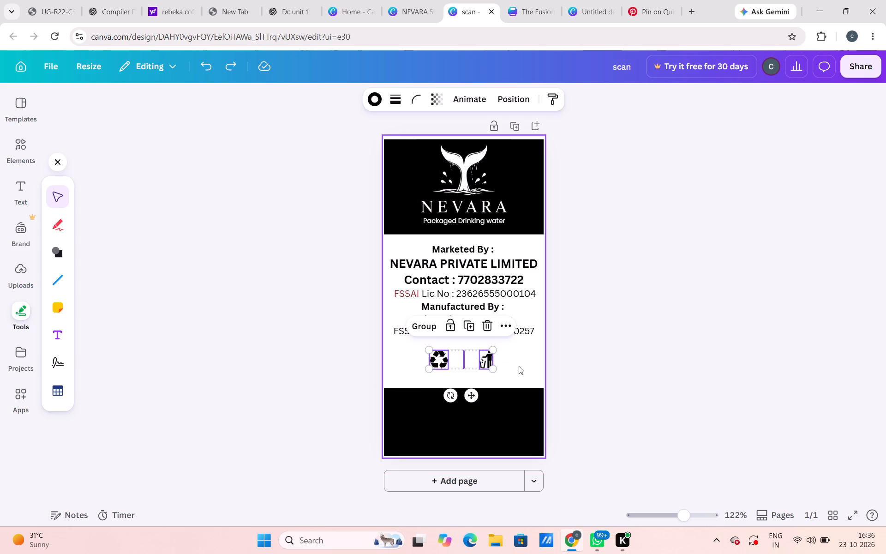
pyautogui.hotkey('ctrl', 'g')
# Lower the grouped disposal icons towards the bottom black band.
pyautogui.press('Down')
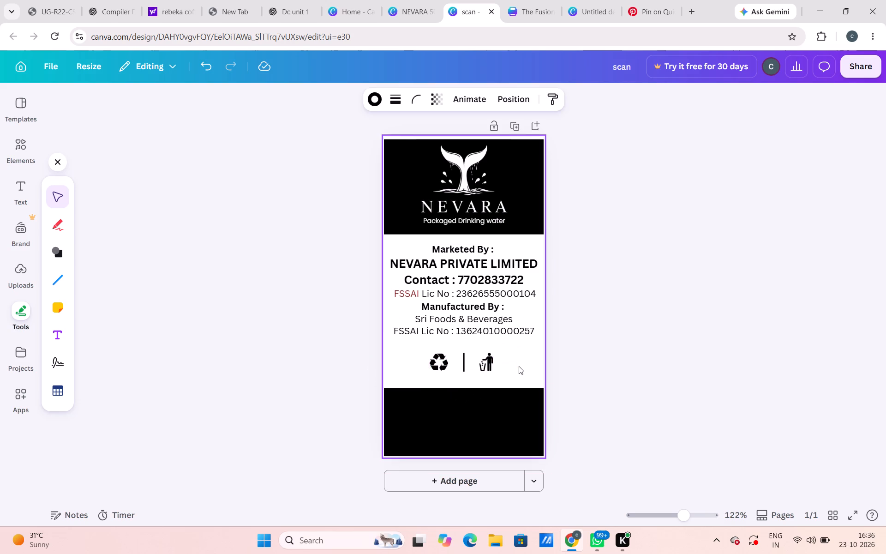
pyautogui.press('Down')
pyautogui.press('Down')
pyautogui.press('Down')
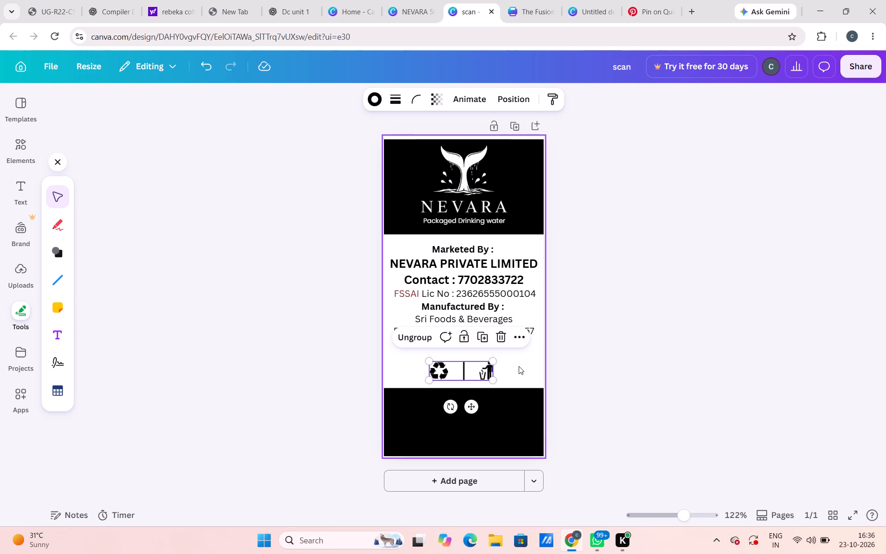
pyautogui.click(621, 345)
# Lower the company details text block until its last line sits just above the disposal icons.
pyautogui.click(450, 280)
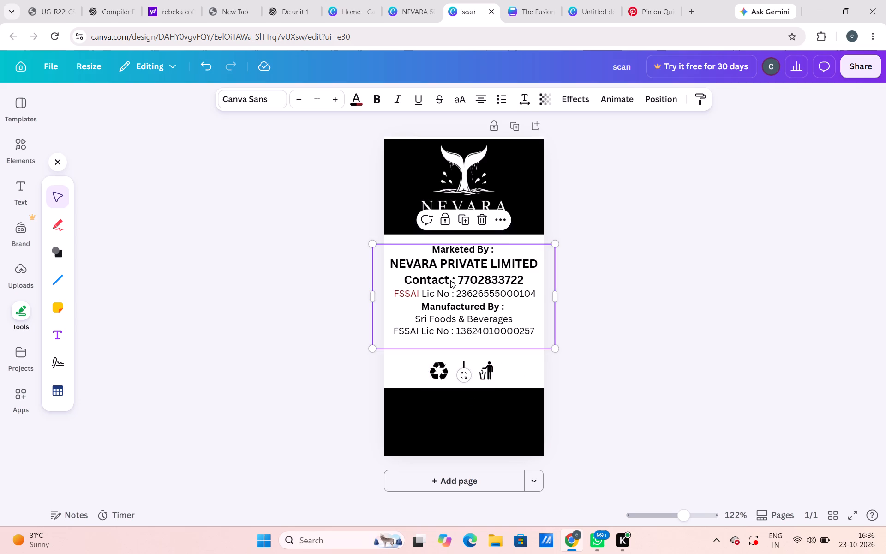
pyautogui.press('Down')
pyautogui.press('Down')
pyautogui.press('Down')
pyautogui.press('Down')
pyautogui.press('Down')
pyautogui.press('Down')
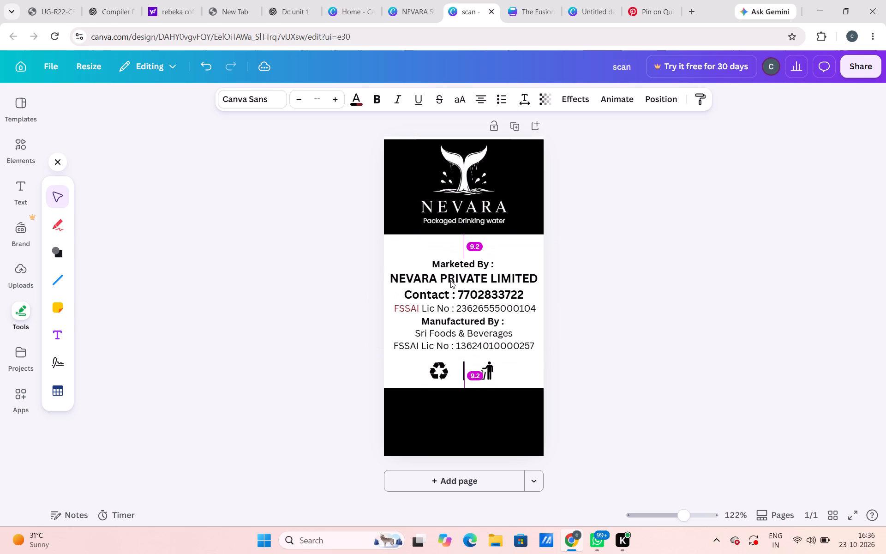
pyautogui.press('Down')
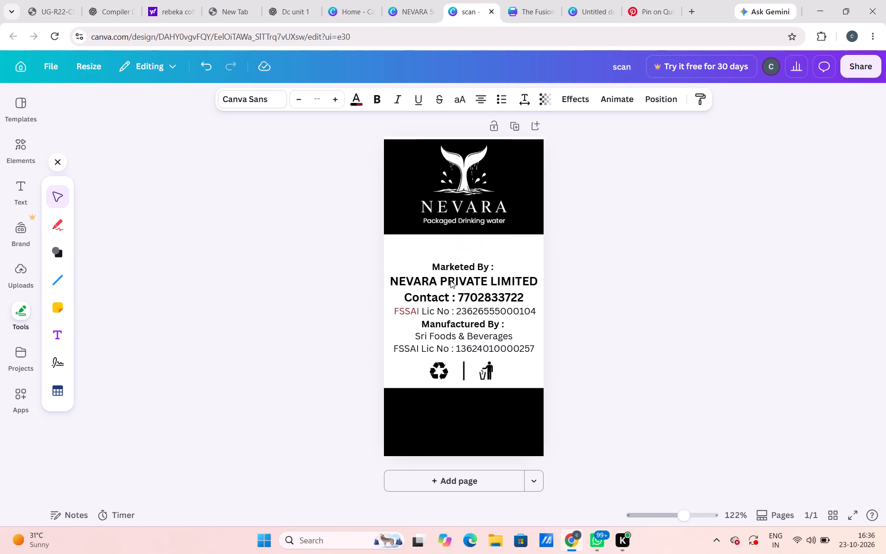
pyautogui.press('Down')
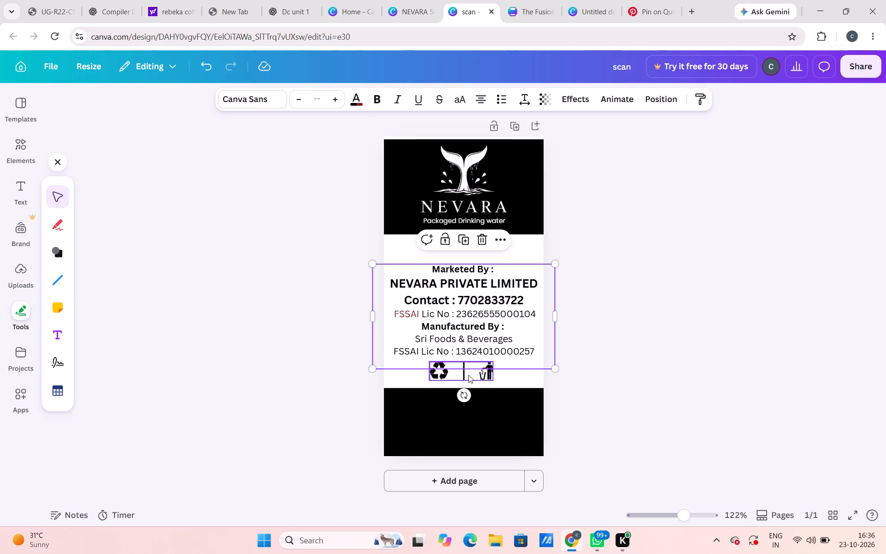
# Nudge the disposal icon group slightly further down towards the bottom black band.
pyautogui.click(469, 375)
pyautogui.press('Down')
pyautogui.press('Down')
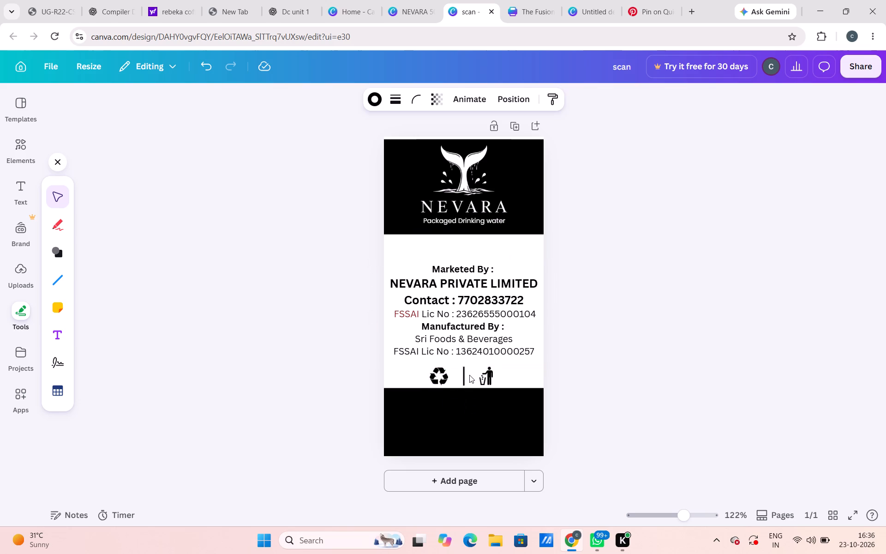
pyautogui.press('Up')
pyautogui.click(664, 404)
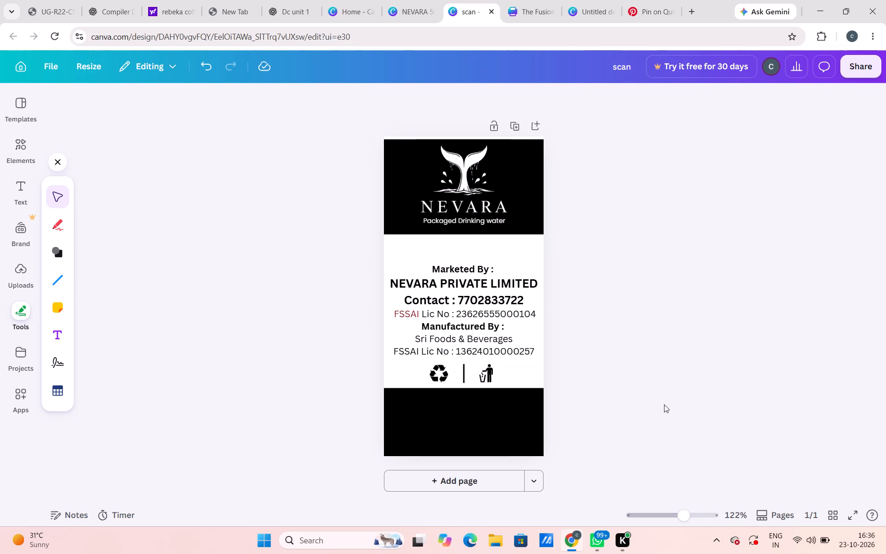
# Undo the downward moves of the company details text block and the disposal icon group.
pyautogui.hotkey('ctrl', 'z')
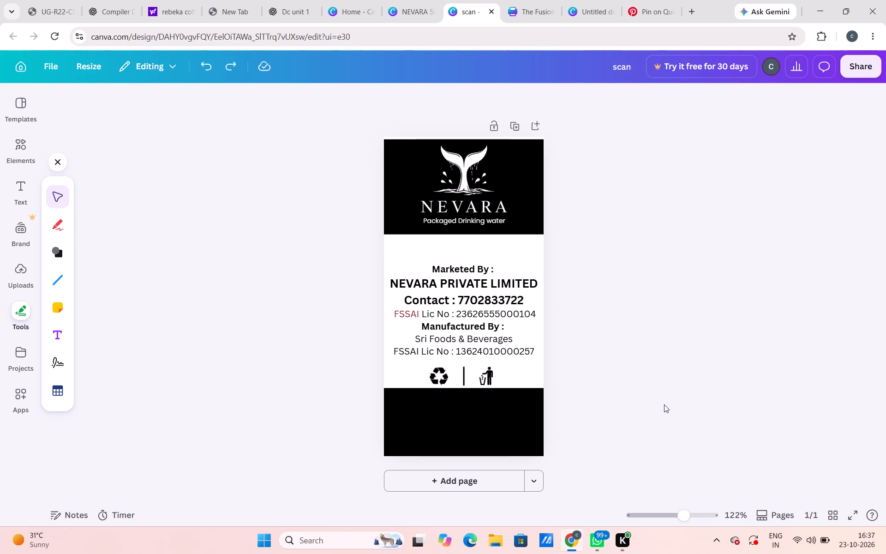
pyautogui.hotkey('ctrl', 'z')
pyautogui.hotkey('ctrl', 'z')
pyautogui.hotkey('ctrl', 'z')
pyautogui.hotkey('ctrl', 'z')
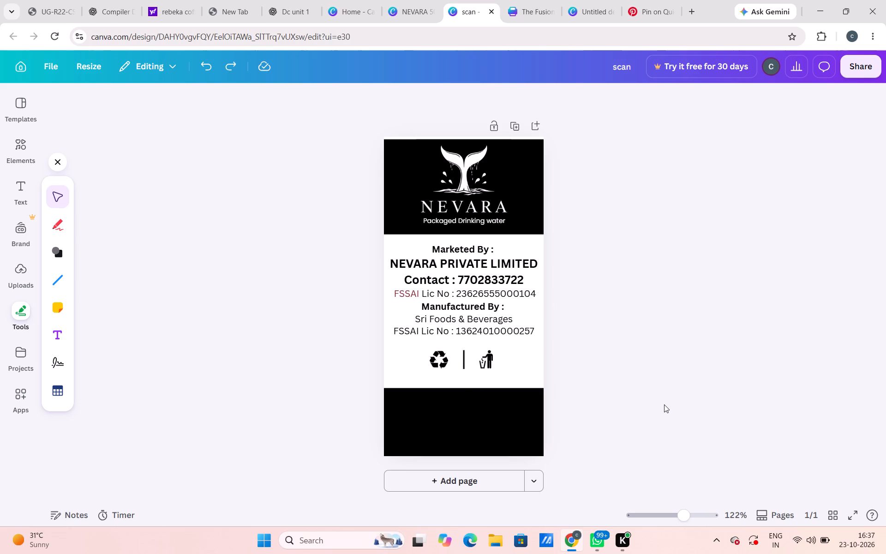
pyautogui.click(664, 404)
# Nudge the disposal icon group and the company details text block slightly down towards the bottom black band.
pyautogui.click(479, 356)
pyautogui.press('Down')
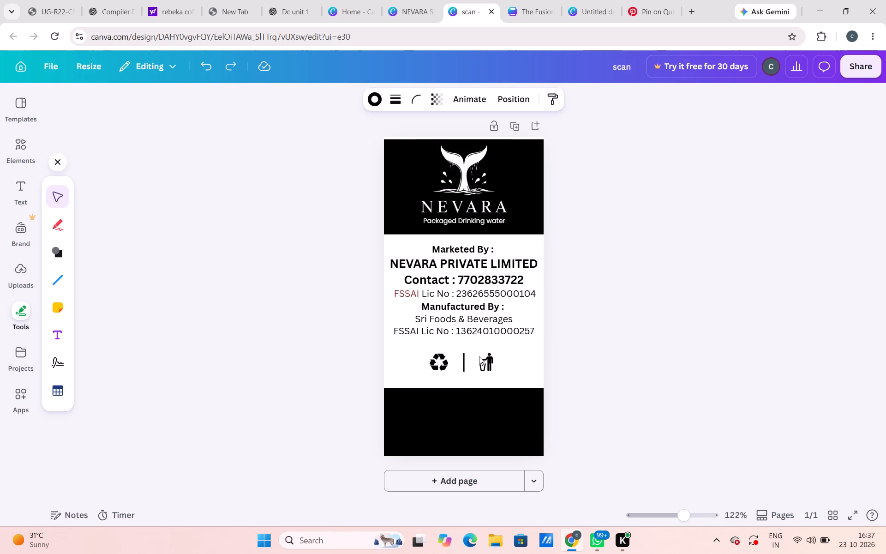
pyautogui.click(478, 319)
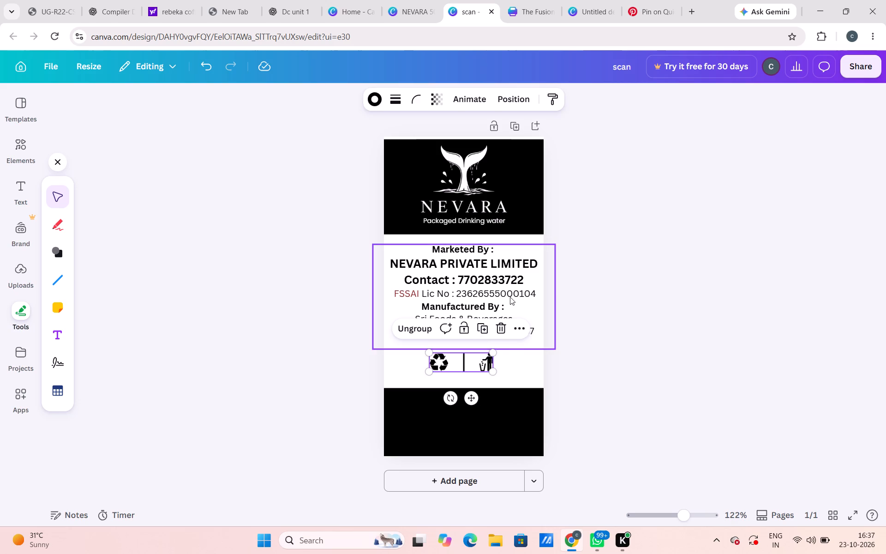
pyautogui.click(511, 295)
pyautogui.press('Down')
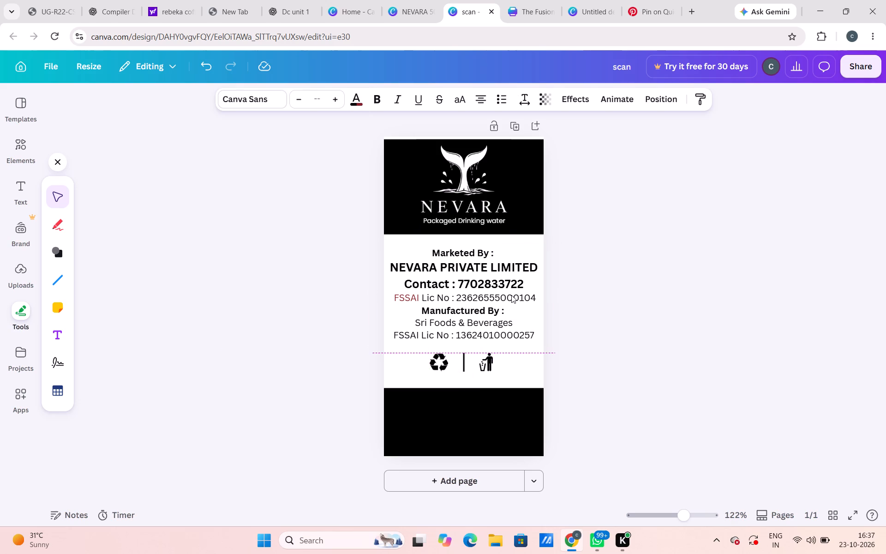
pyautogui.click(613, 305)
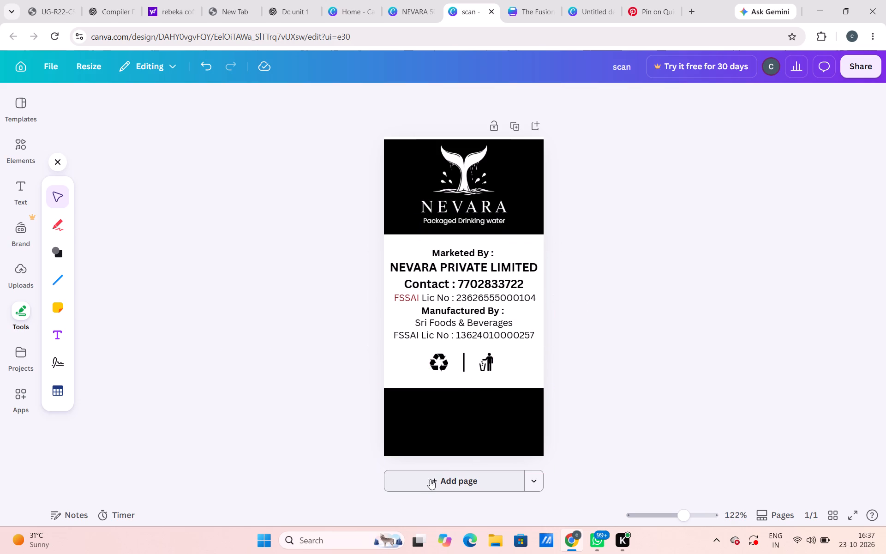
# Add a text box reading "NET QUANTITY" with "1L" on a second line.
pyautogui.click(473, 421)
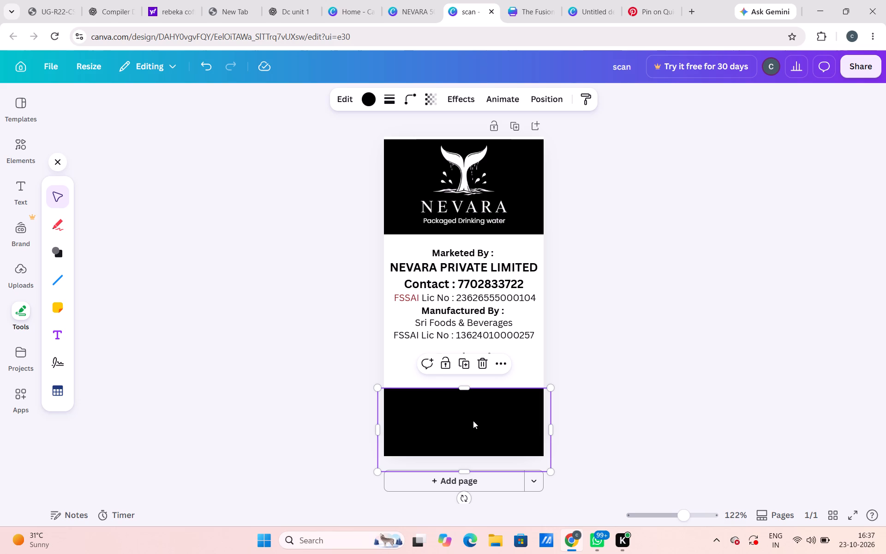
pyautogui.click(33, 193)
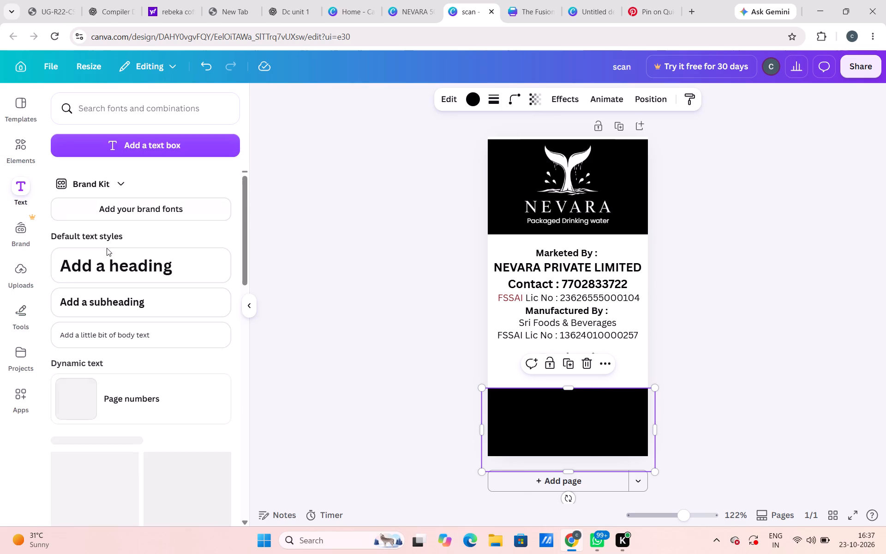
pyautogui.click(162, 151)
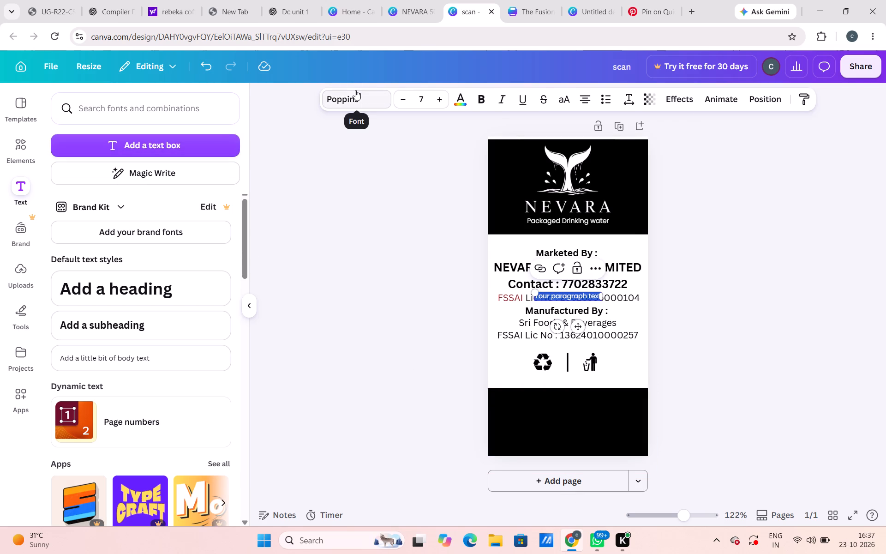
pyautogui.press('BackSpace')
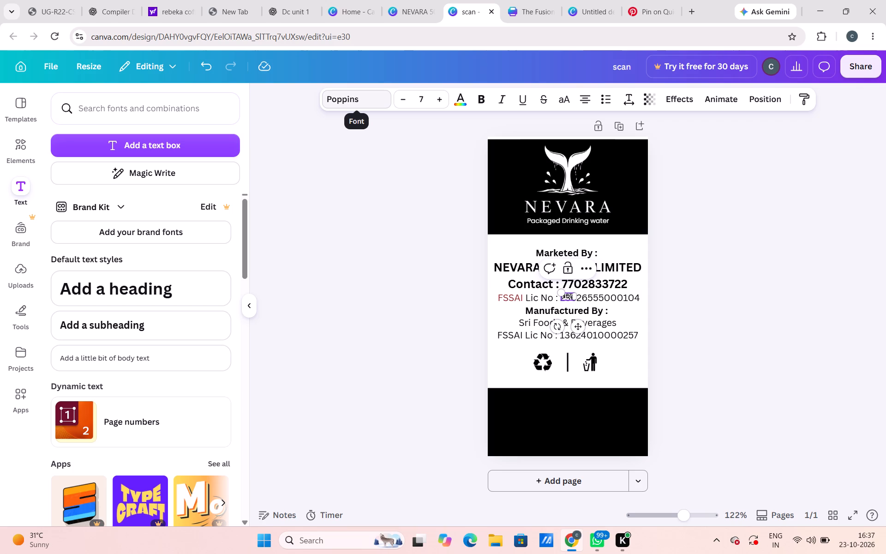
pyautogui.write('QUANTITY')
pyautogui.press('space')
pyautogui.press('Return')
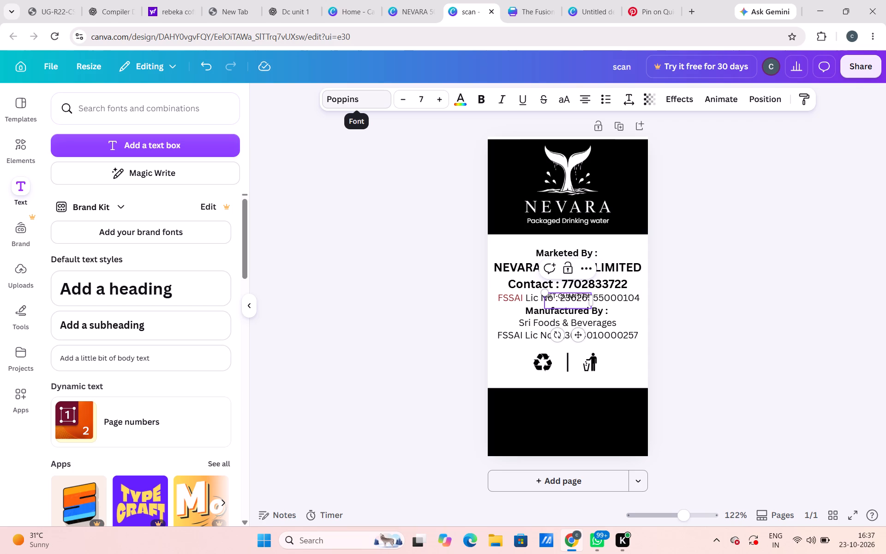
pyautogui.press('1')
pyautogui.press('l')
# Make all of the net quantity text bold and white.
pyautogui.hotkey('ctrl', 'a')
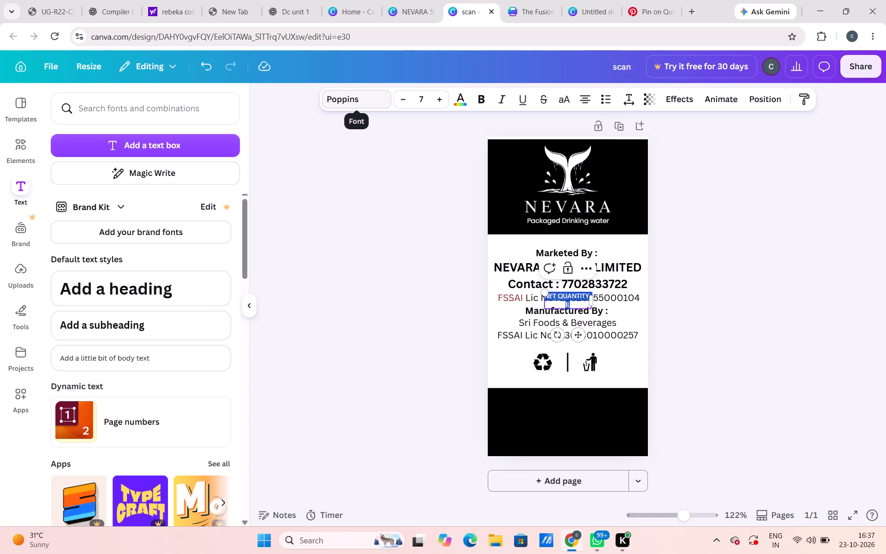
pyautogui.click(473, 93)
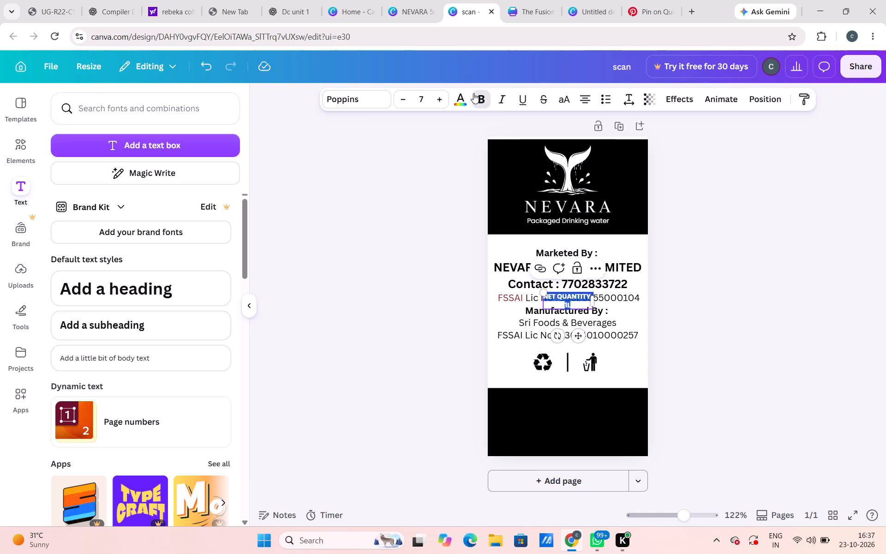
pyautogui.click(463, 96)
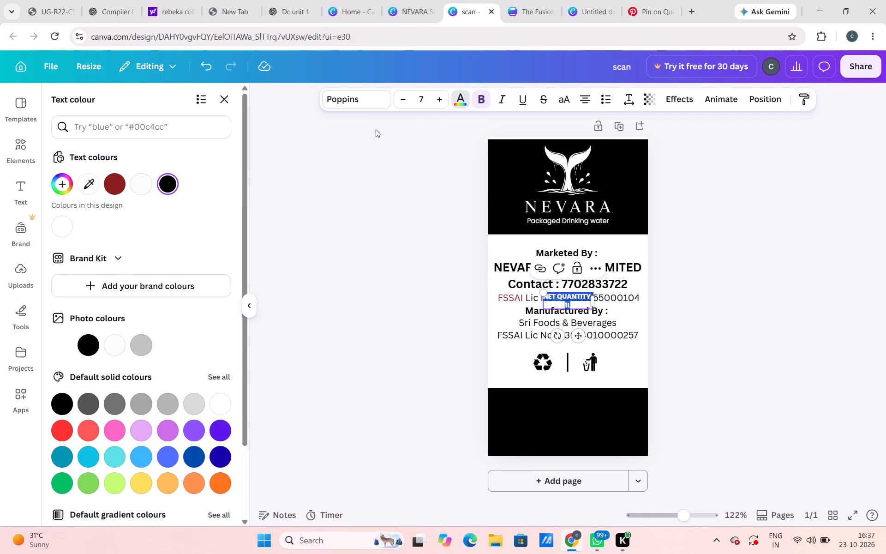
pyautogui.click(146, 189)
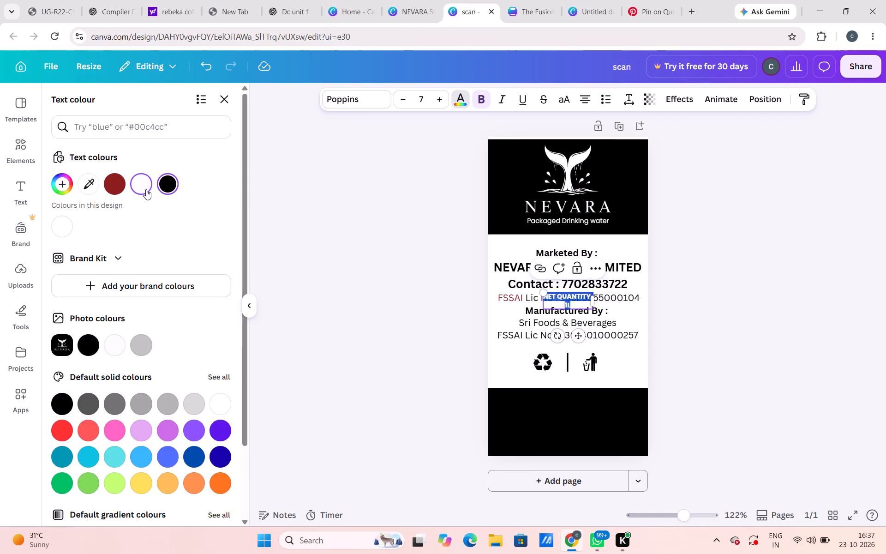
# Move the net quantity text straight down into the middle of the bottom black band.
pyautogui.press('Down')
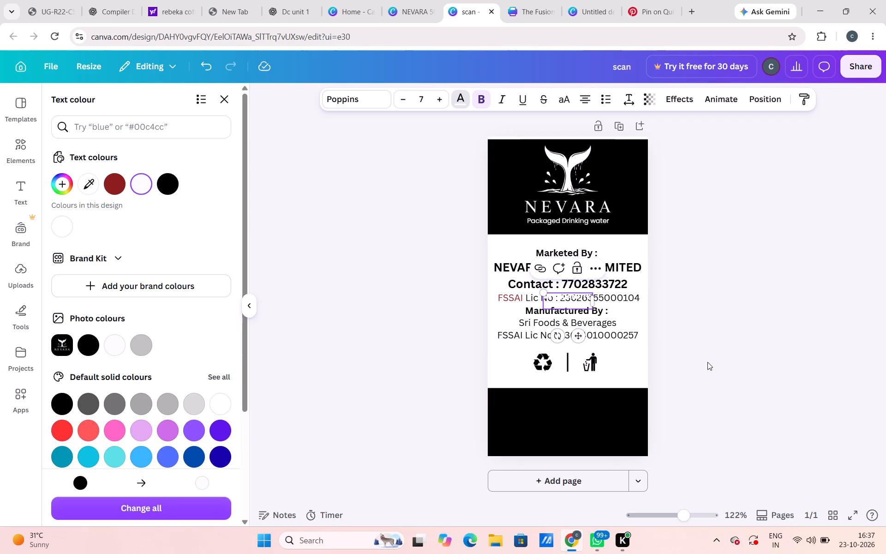
pyautogui.press('Escape')
pyautogui.press('Down')
pyautogui.press('Down')
pyautogui.press('Down')
pyautogui.press('Down')
pyautogui.press('Down')
pyautogui.press('Down')
pyautogui.press('Down')
pyautogui.press('Down')
pyautogui.press('Down')
pyautogui.press('Down')
pyautogui.press('Down')
pyautogui.press('Down')
pyautogui.press('Down')
pyautogui.press('Down')
pyautogui.press('Down')
pyautogui.press('Down')
pyautogui.press('Down')
pyautogui.press('Down')
pyautogui.press('Down')
pyautogui.press('Down')
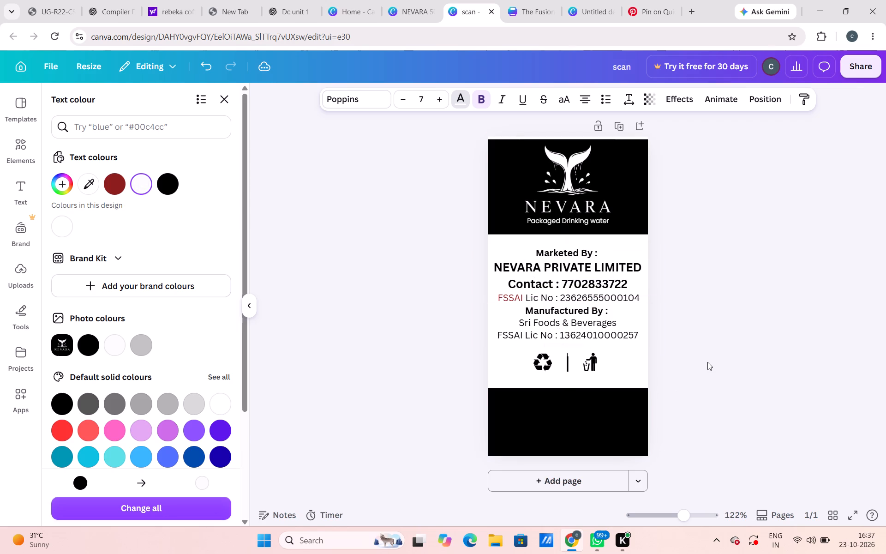
pyautogui.press('Down')
pyautogui.press('Down')
pyautogui.press('Down')
pyautogui.press('Down')
pyautogui.press('Down')
pyautogui.press('Down')
pyautogui.press('Down')
pyautogui.press('Down')
pyautogui.press('Down')
pyautogui.press('Down')
pyautogui.press('Down')
pyautogui.press('Down')
pyautogui.press('Down')
pyautogui.press('Down')
pyautogui.press('Down')
pyautogui.press('Down')
pyautogui.press('Down')
pyautogui.press('Down')
pyautogui.press('Down')
pyautogui.press('Down')
pyautogui.press('Down')
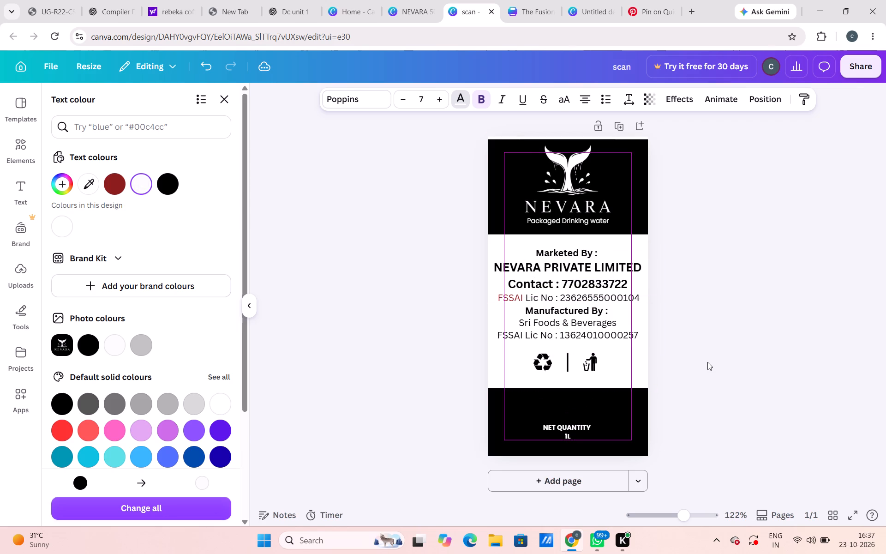
pyautogui.press('Up')
pyautogui.press('Up')
pyautogui.press('Up')
pyautogui.press('Up')
pyautogui.press('Up')
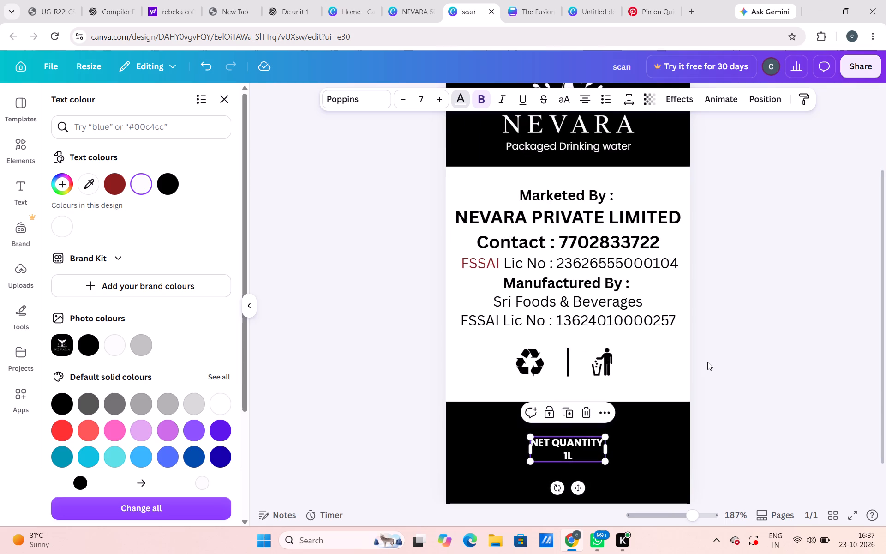
# Insert a space in the volume line of the net quantity text so it reads "1 L".
pyautogui.doubleClick(562, 452)
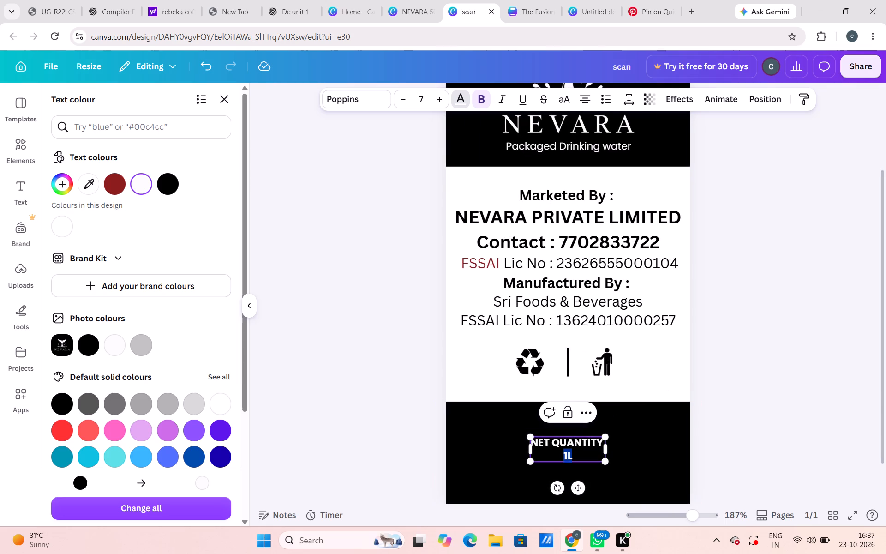
pyautogui.click(562, 452)
pyautogui.press('Right')
pyautogui.press('space')
# Set the font size of both net quantity lines to 12.
pyautogui.hotkey('ctrl', 'a')
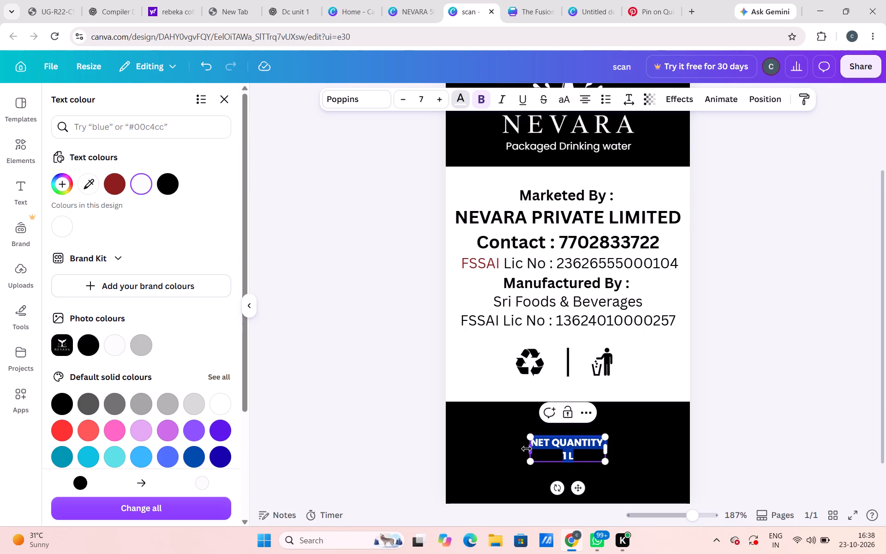
pyautogui.click(431, 99)
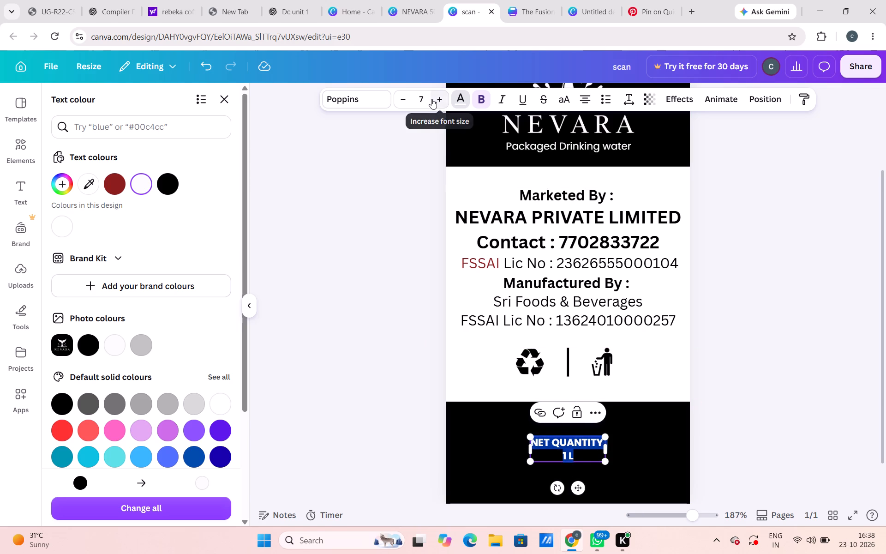
pyautogui.click(426, 96)
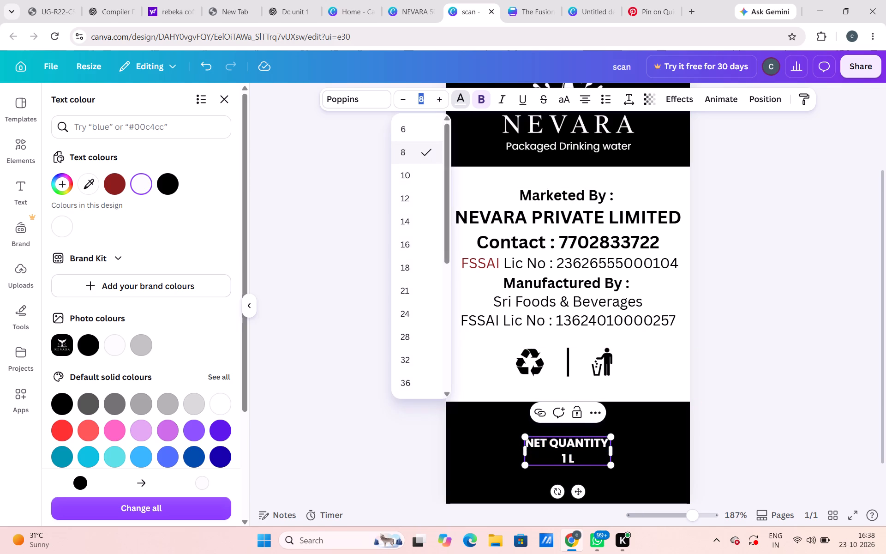
pyautogui.write('13')
pyautogui.press('BackSpace')
pyautogui.press('2')
pyautogui.press('Return')
pyautogui.click(848, 280)
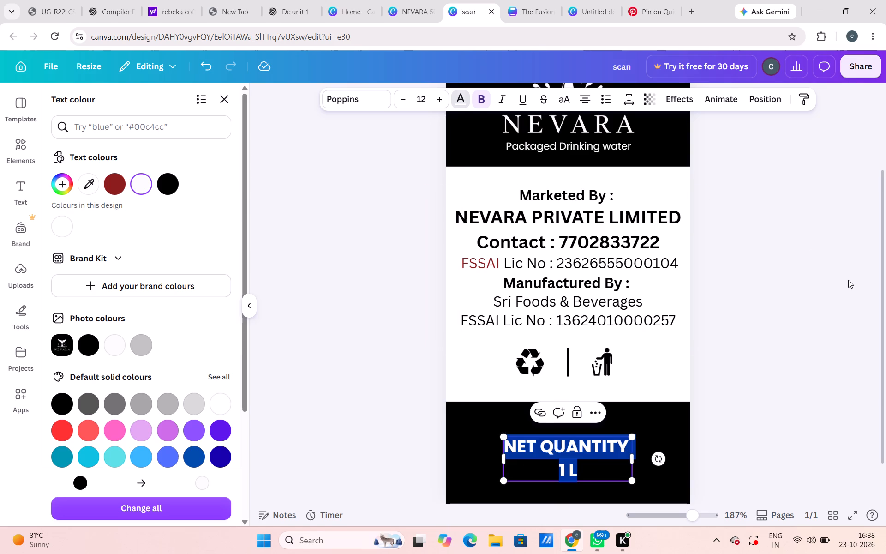
pyautogui.click(848, 280)
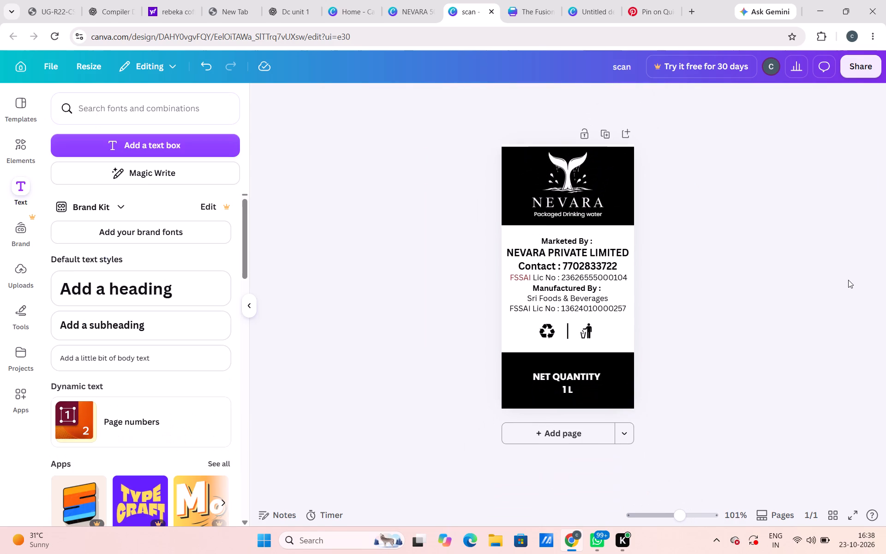
# Check the net quantity text's position and alignment settings and examine the overall label layout.
pyautogui.scroll(2, 848, 280)
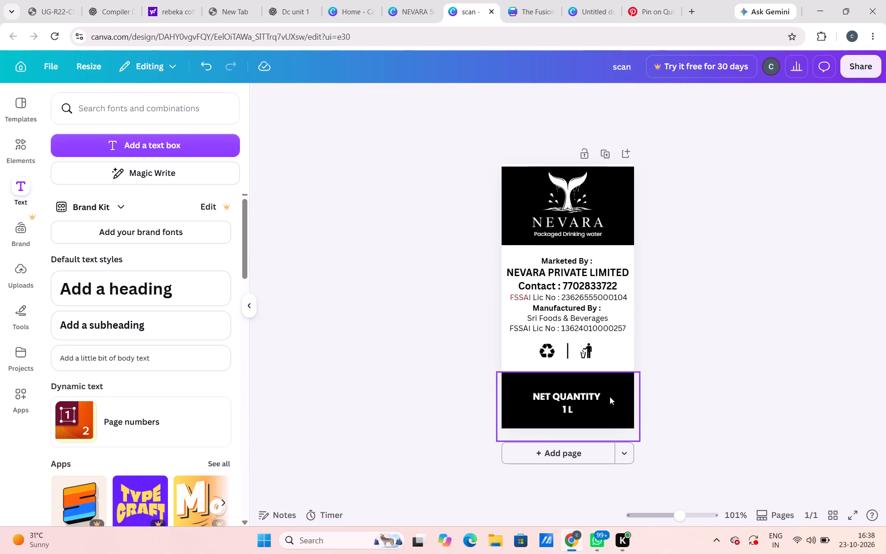
pyautogui.click(574, 408)
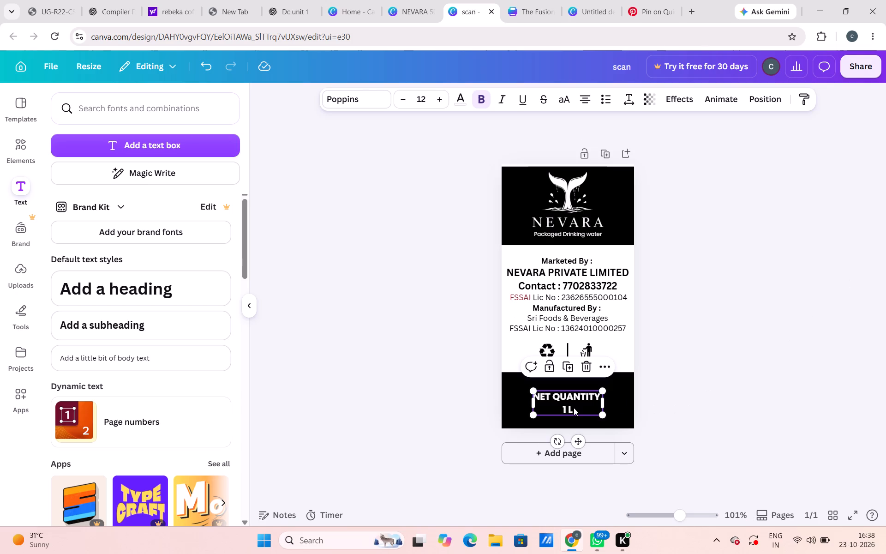
pyautogui.click(766, 105)
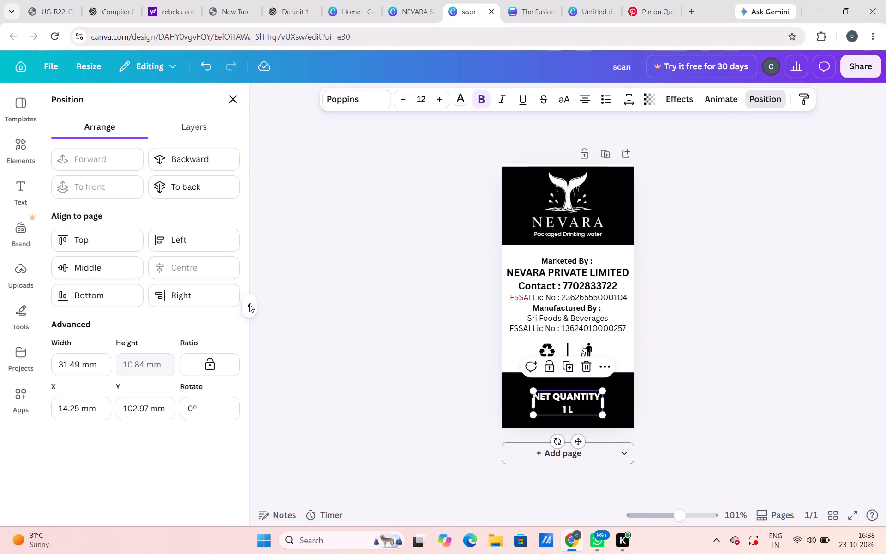
pyautogui.click(346, 374)
pyautogui.click(346, 374)
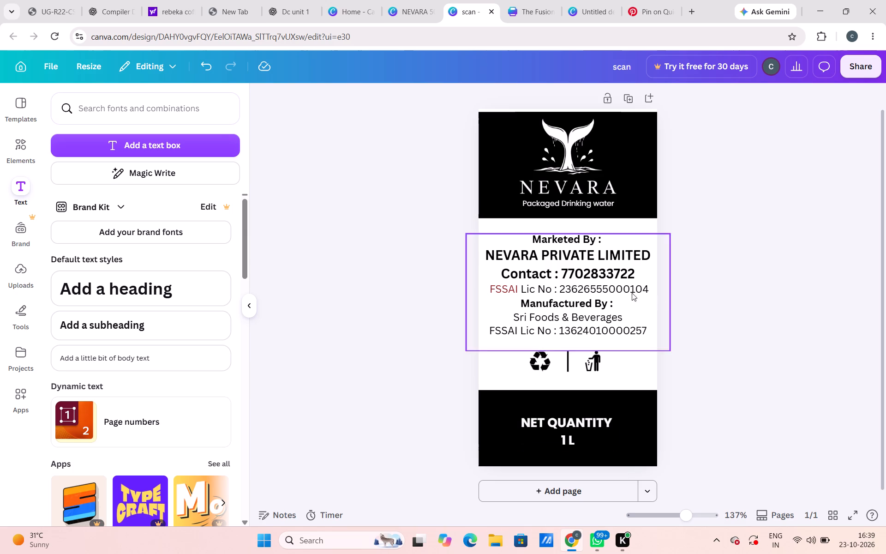
pyautogui.click(754, 387)
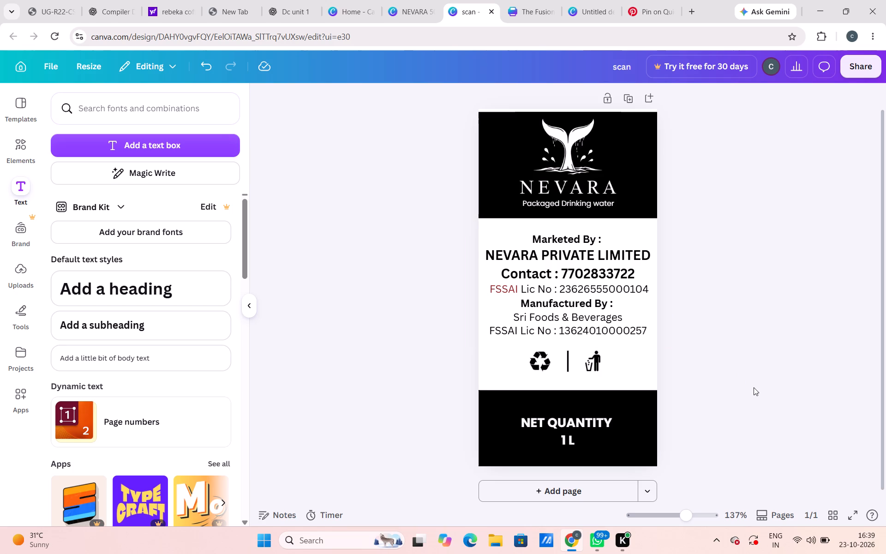
pyautogui.scroll(-2, 754, 387)
pyautogui.scroll(5, 754, 387)
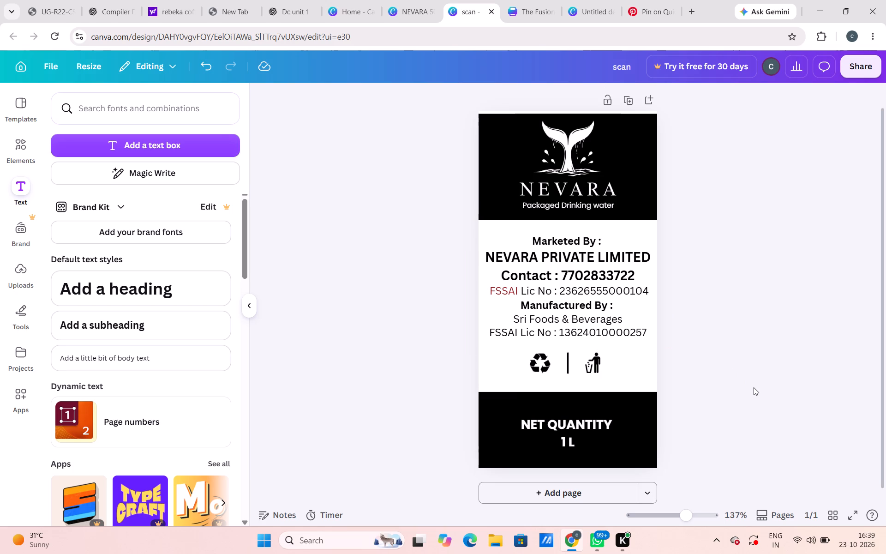
pyautogui.scroll(-2, 754, 387)
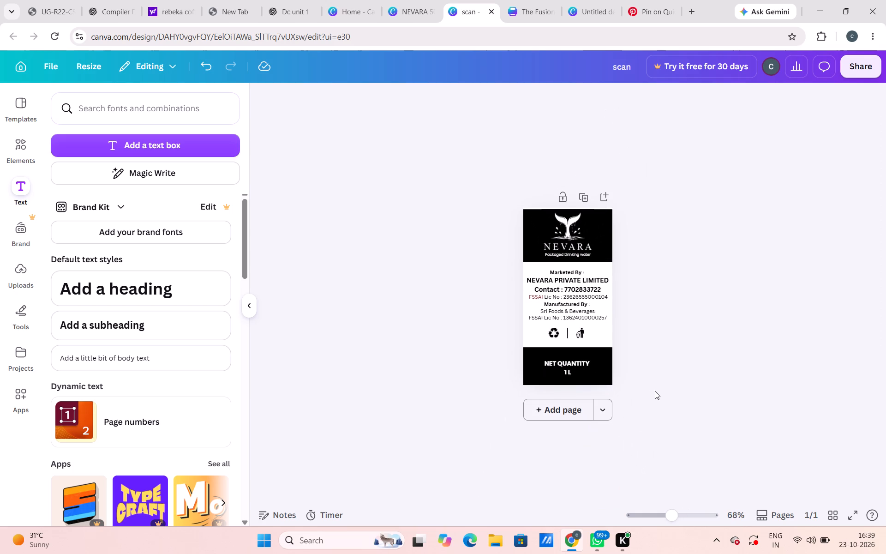
# Increase the font size of the net quantity text in the bottom black band to 14.
pyautogui.click(575, 372)
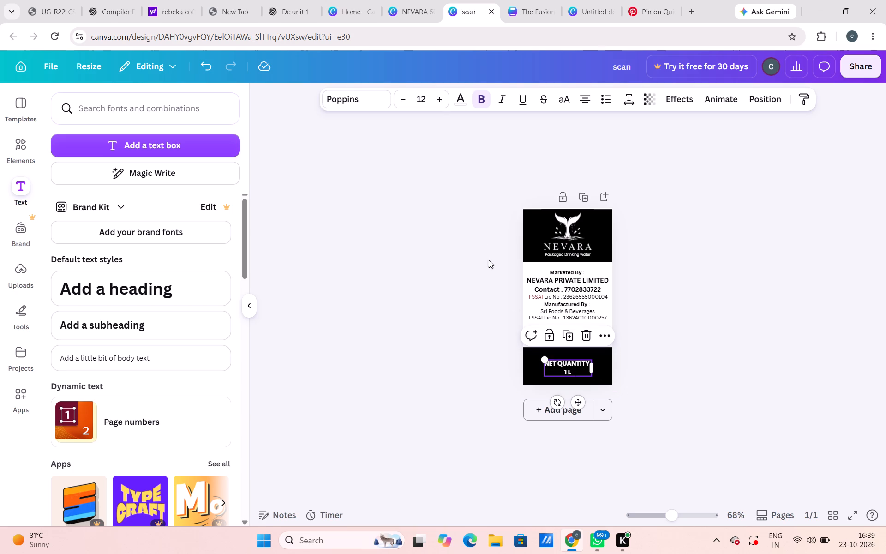
pyautogui.click(434, 101)
pyautogui.click(434, 101)
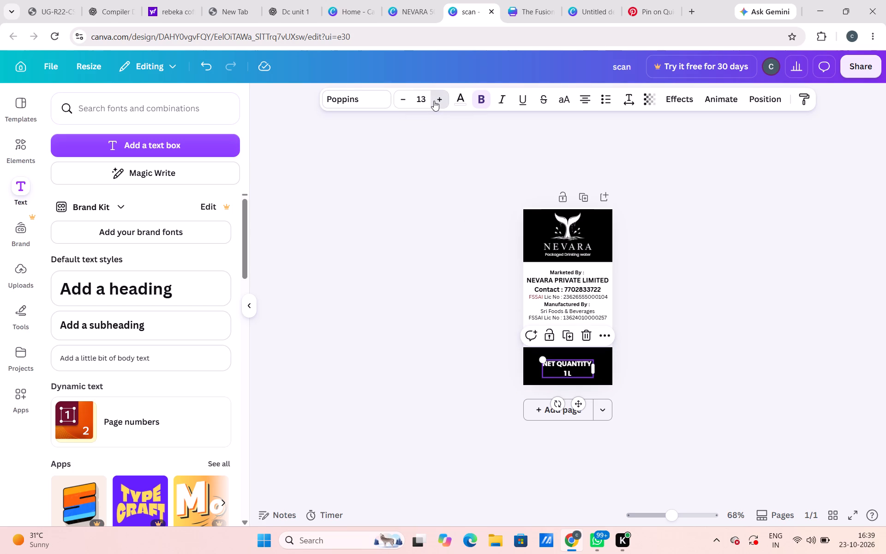
pyautogui.click(744, 390)
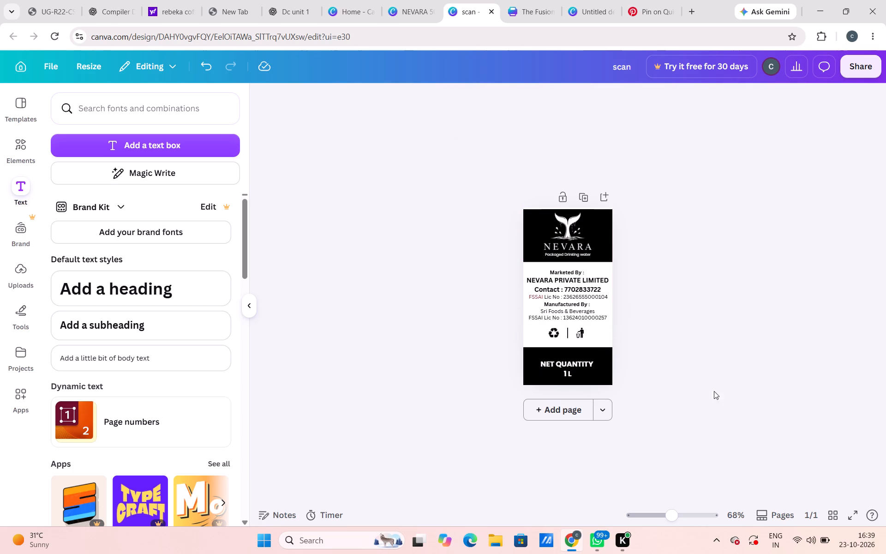
# Align the net quantity text to the horizontal centre of the page.
pyautogui.click(565, 365)
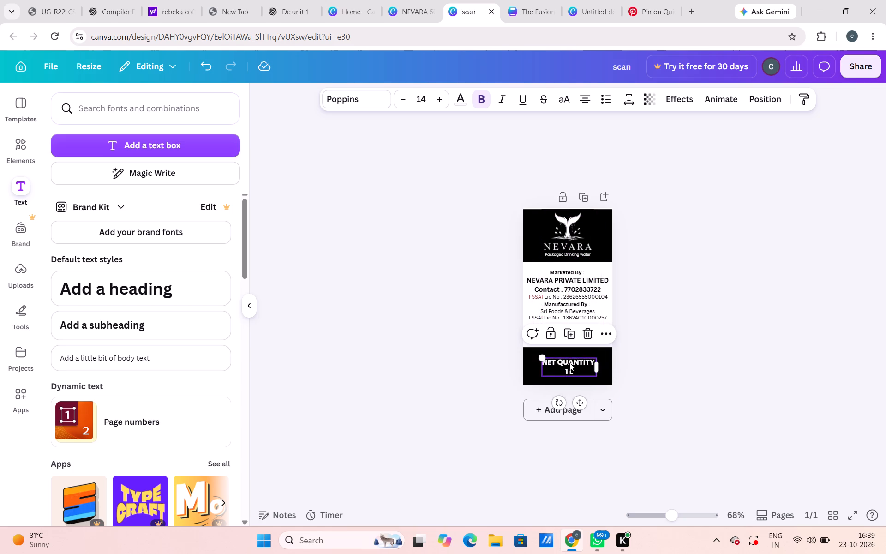
pyautogui.click(758, 97)
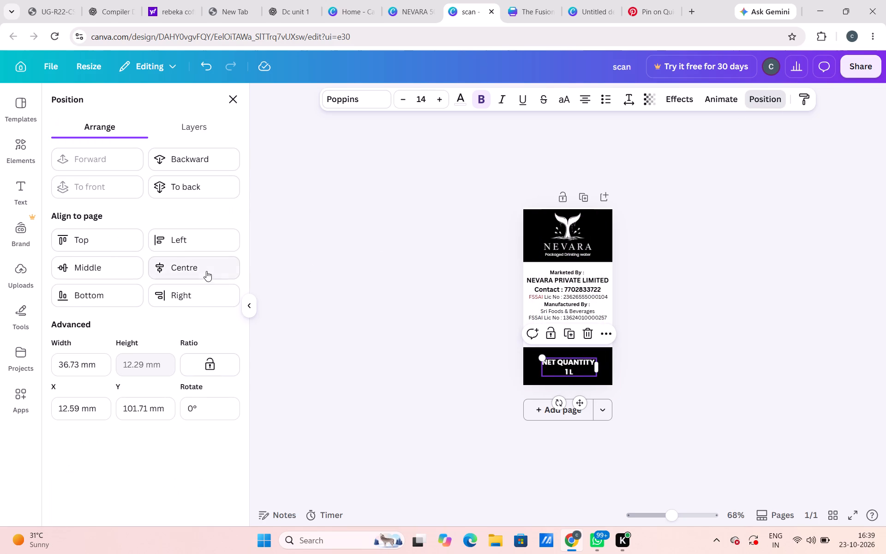
pyautogui.click(204, 269)
pyautogui.click(806, 407)
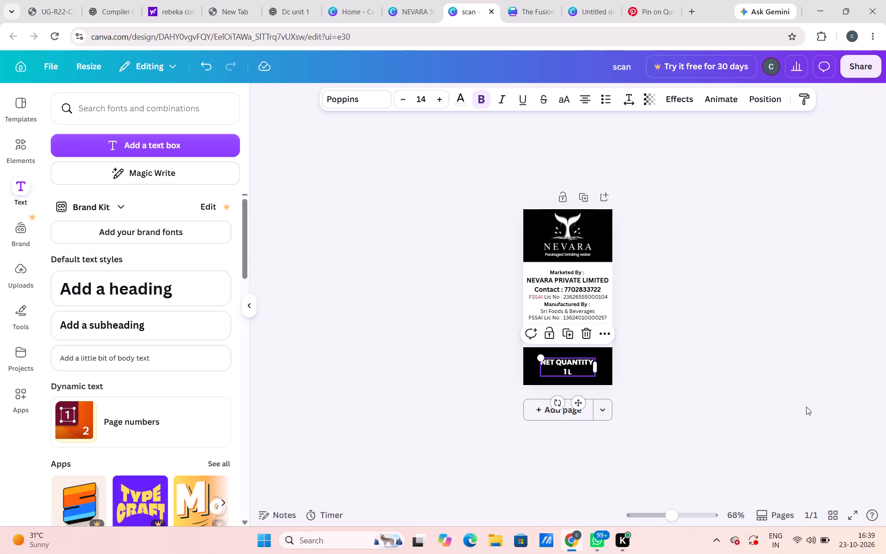
pyautogui.click(806, 407)
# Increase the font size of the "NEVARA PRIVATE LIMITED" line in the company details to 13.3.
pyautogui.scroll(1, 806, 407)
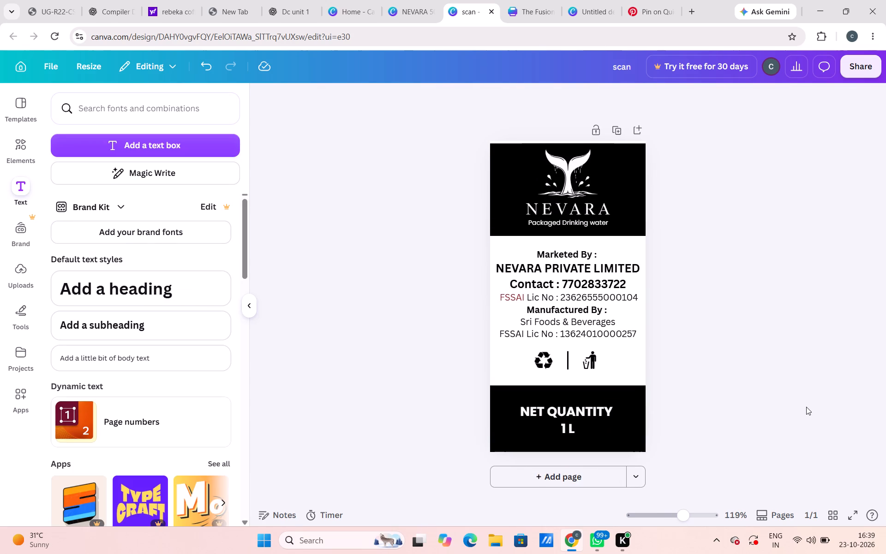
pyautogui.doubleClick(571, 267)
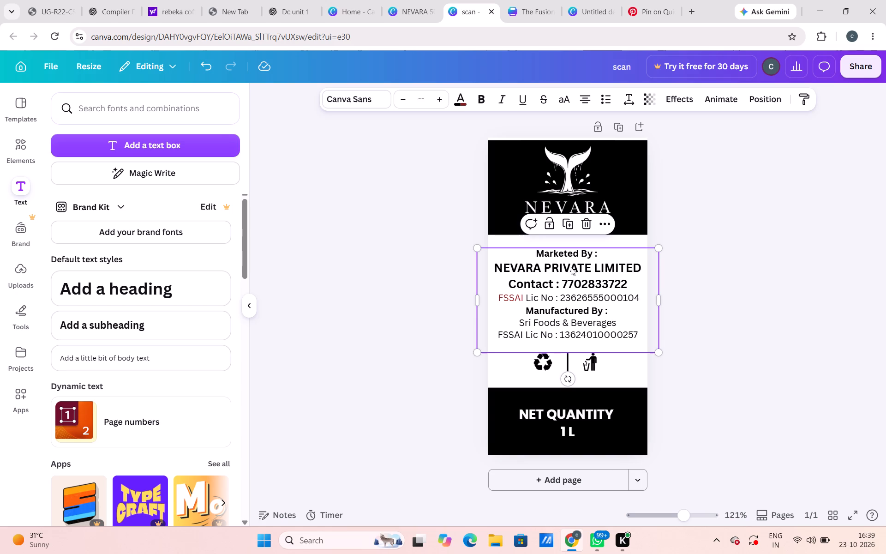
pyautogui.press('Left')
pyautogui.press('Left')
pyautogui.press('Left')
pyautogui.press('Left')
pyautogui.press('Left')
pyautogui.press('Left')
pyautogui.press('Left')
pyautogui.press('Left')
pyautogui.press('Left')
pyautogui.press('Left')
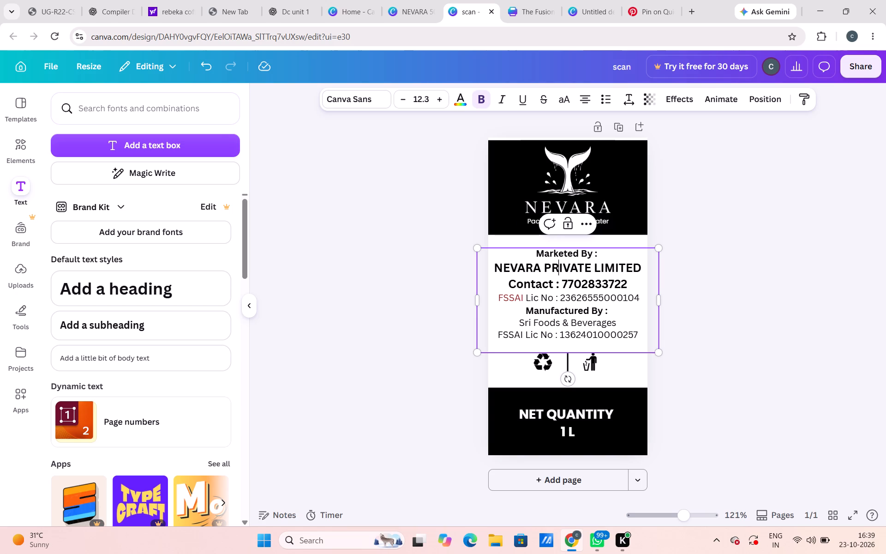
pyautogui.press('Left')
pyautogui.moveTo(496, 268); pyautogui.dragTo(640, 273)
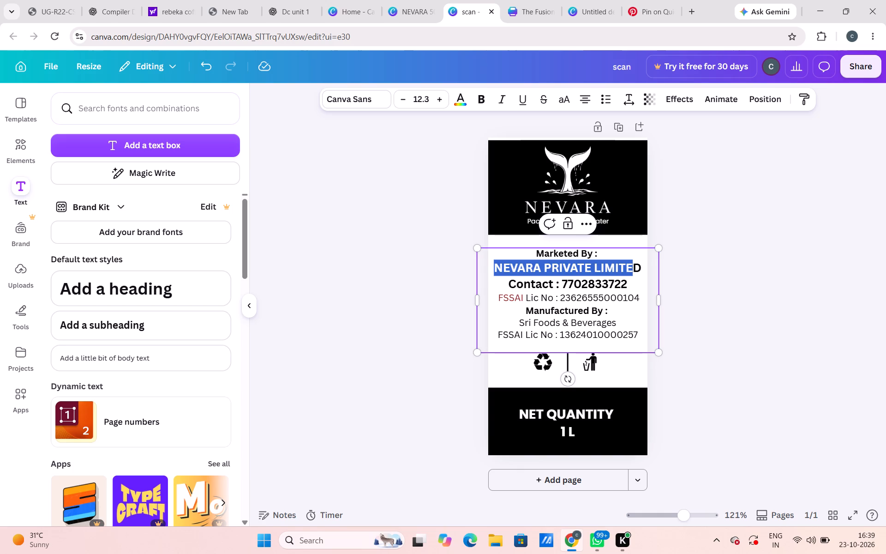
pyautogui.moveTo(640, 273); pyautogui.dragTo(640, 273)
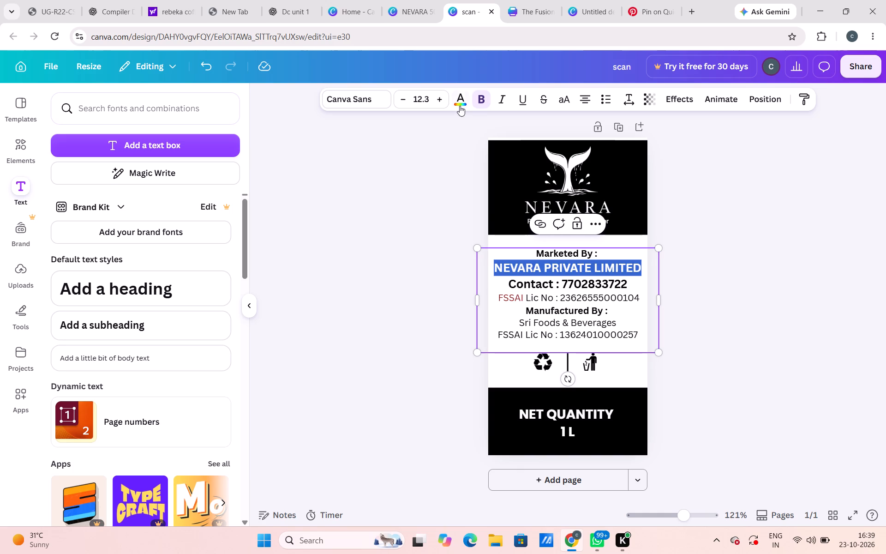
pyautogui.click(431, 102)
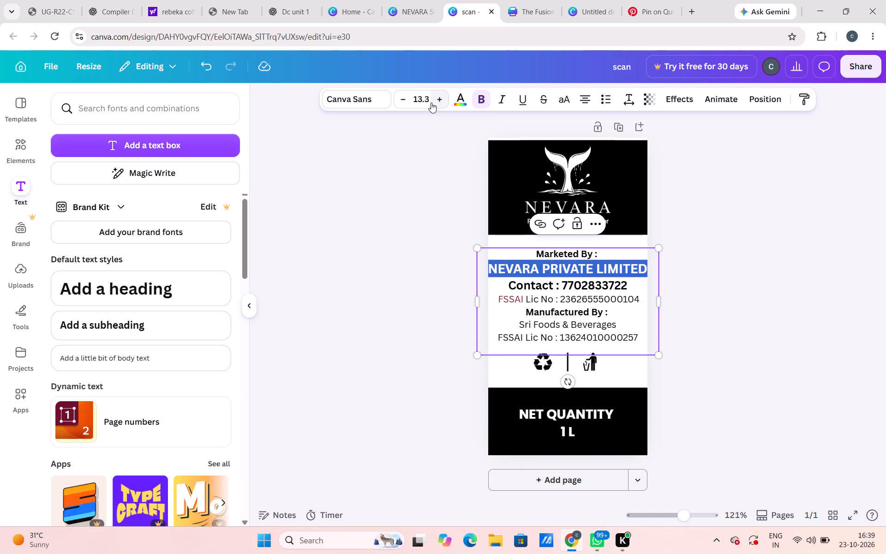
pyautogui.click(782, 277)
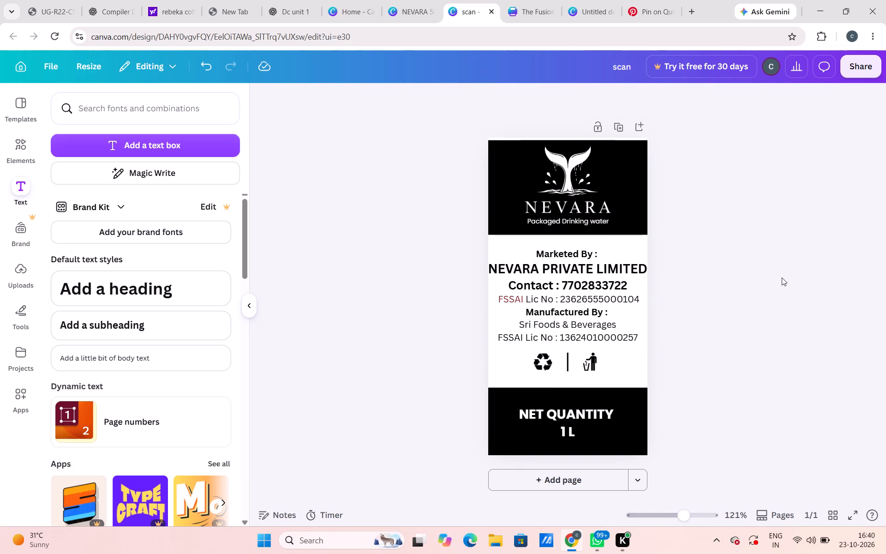
# Set the font size of the whole "NEVARA PRIVATE LIMITED" line to 13.
pyautogui.click(616, 266)
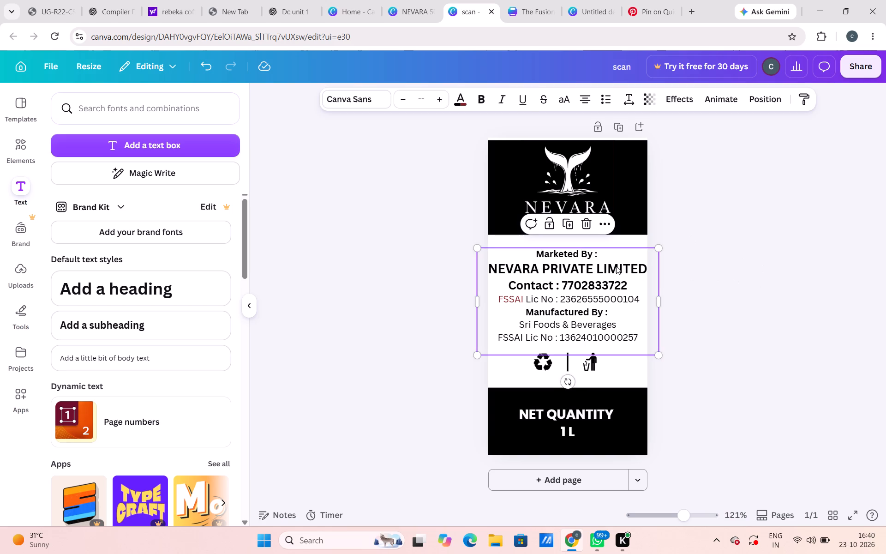
pyautogui.tripleClick(616, 266)
pyautogui.doubleClick(616, 266)
pyautogui.doubleClick(616, 266)
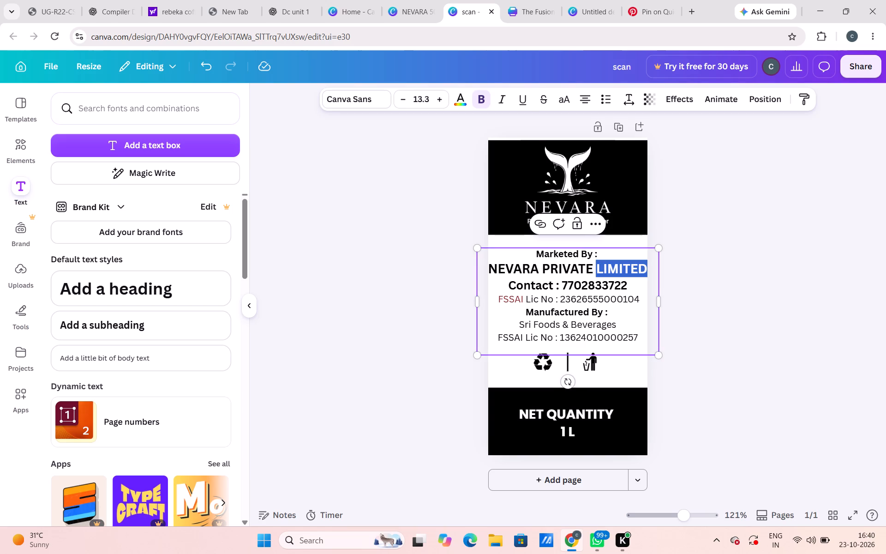
pyautogui.doubleClick(616, 266)
pyautogui.doubleClick(616, 266)
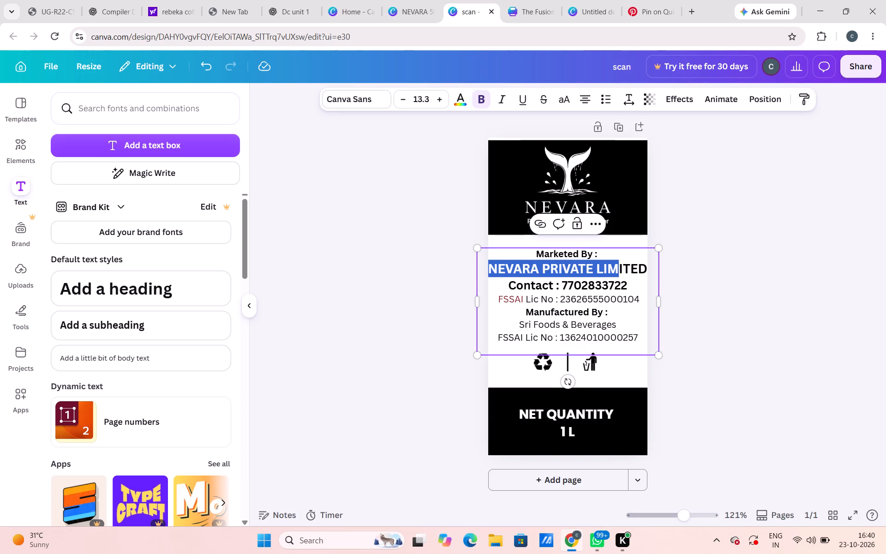
pyautogui.click(427, 101)
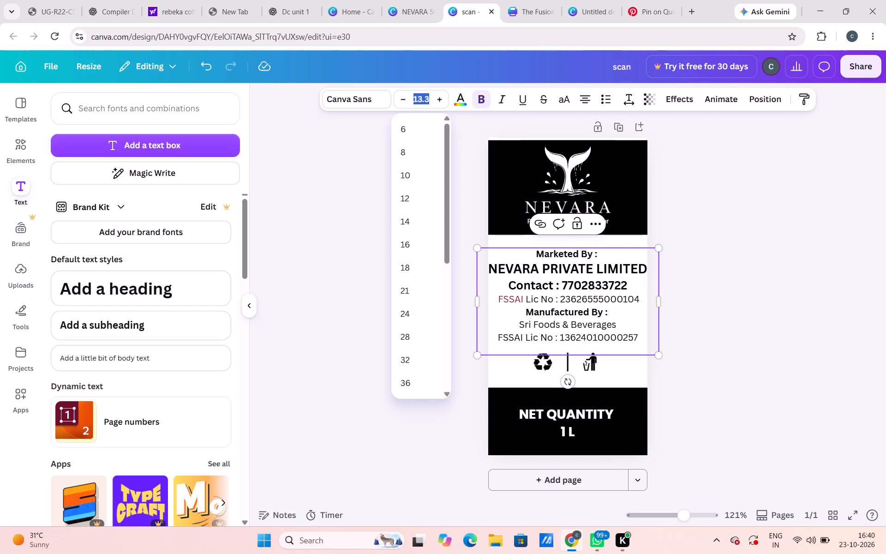
pyautogui.write('13')
pyautogui.press('Return')
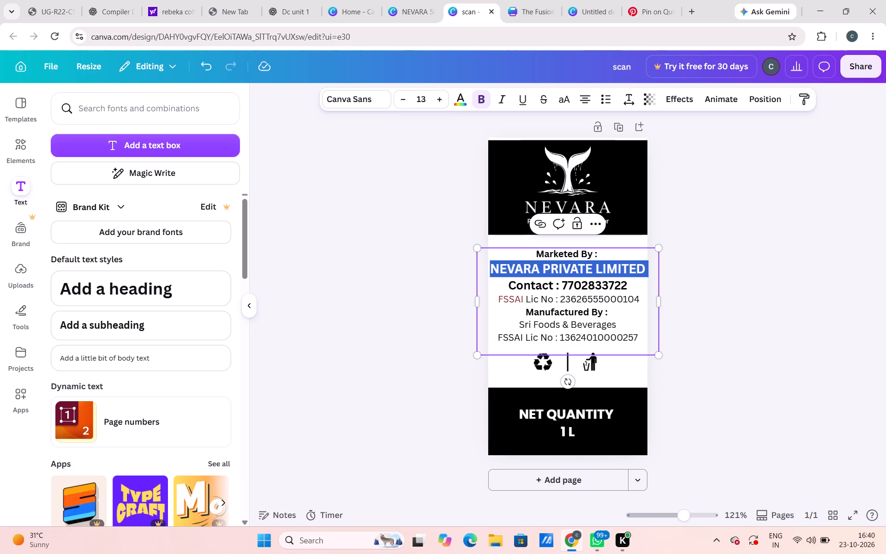
pyautogui.click(811, 269)
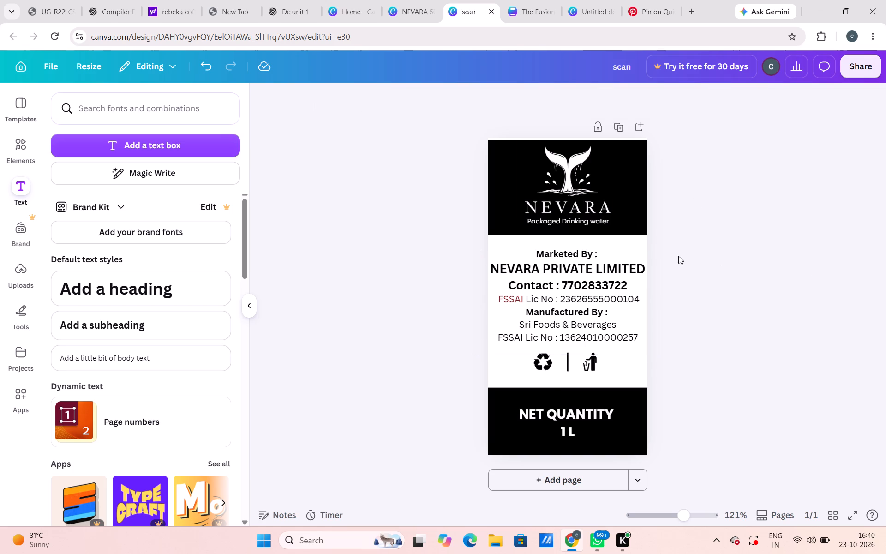
# Set the font size of the contact line in the company details to 13.
pyautogui.doubleClick(608, 286)
pyautogui.tripleClick(608, 286)
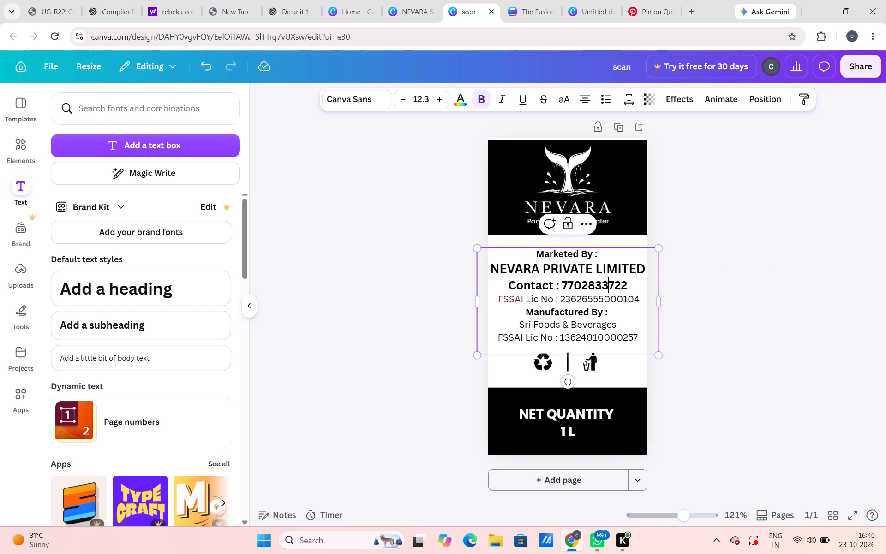
pyautogui.doubleClick(608, 286)
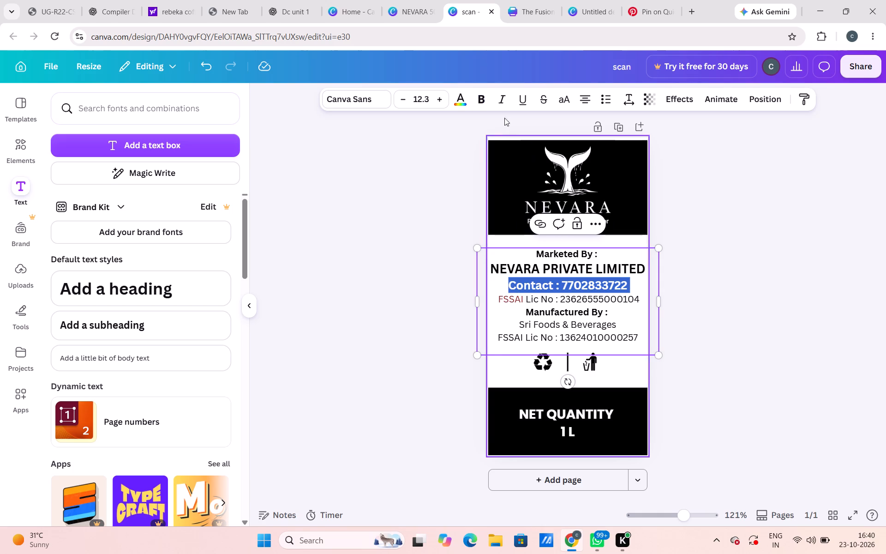
pyautogui.click(420, 100)
pyautogui.write('13')
pyautogui.press('Return')
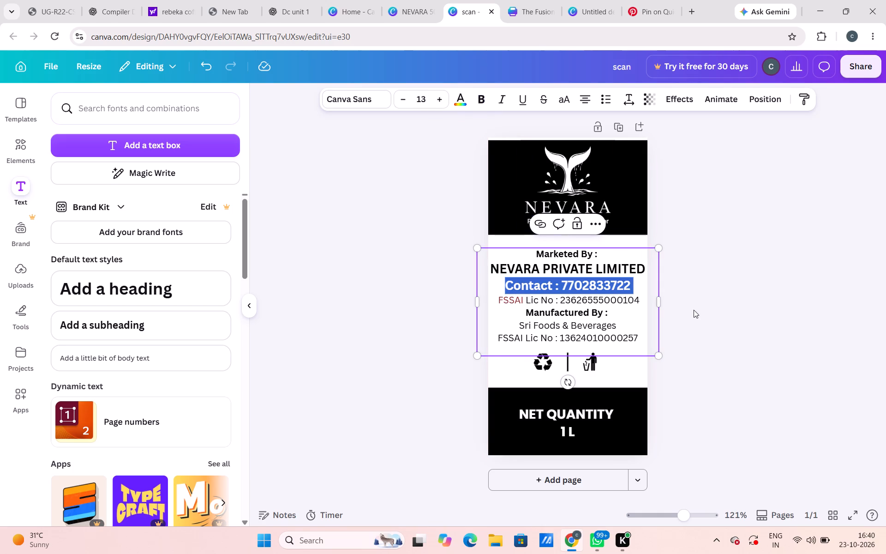
pyautogui.click(719, 334)
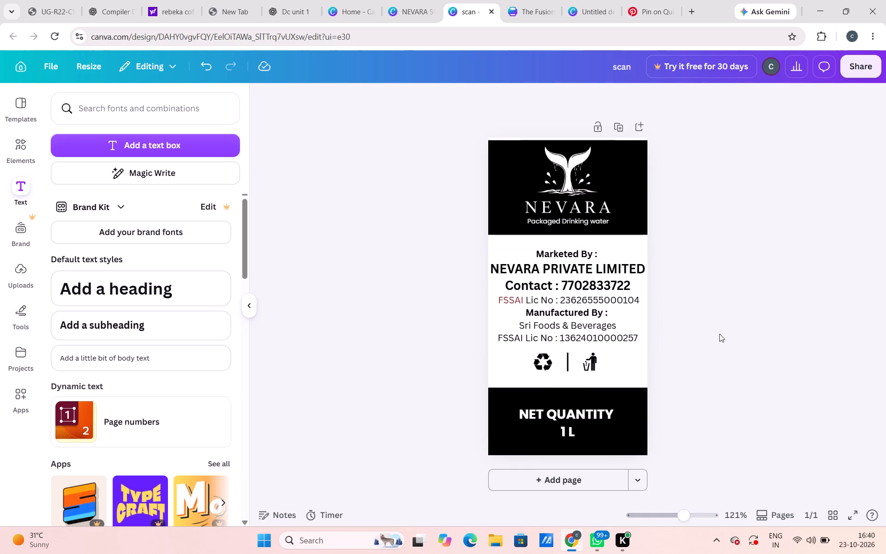
# Set the font size of the "Manufactured By :" and "Marketed By :" heading lines to 10.
pyautogui.tripleClick(528, 308)
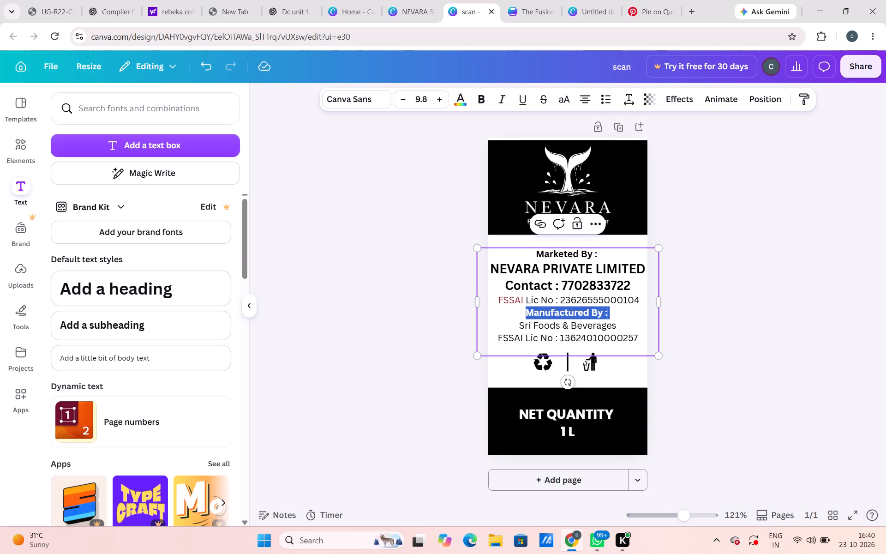
pyautogui.click(426, 97)
pyautogui.write('10')
pyautogui.press('Return')
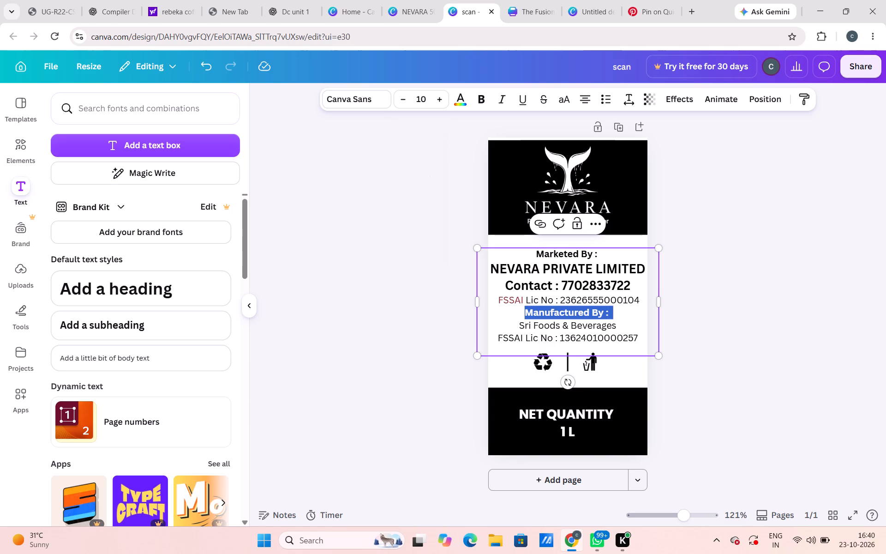
pyautogui.tripleClick(593, 250)
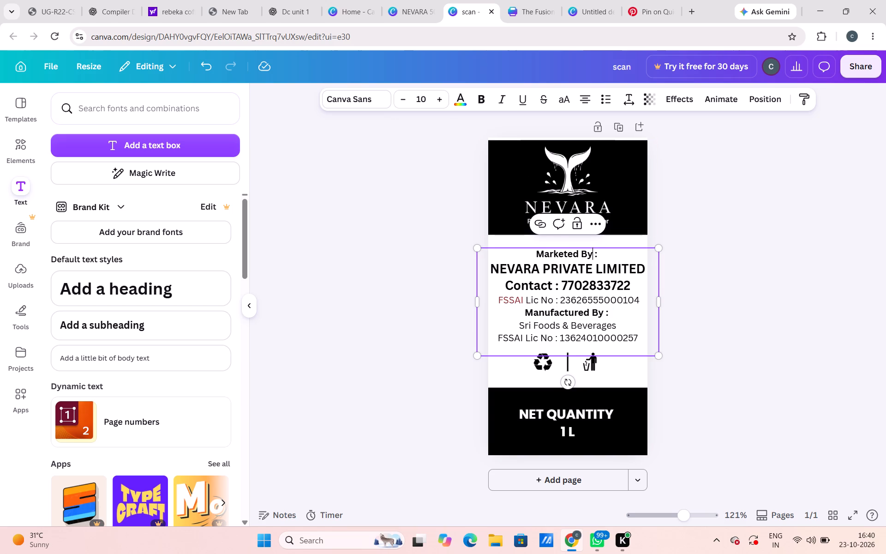
pyautogui.click(593, 250)
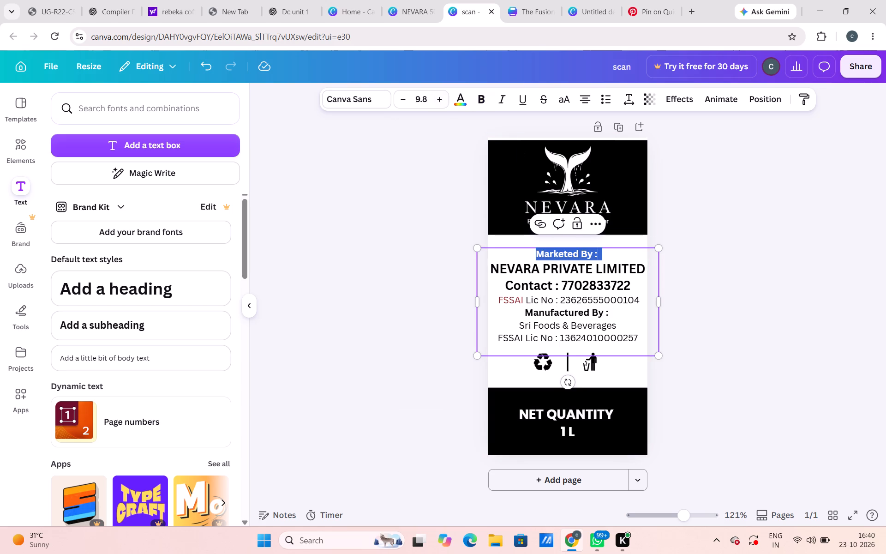
pyautogui.click(422, 94)
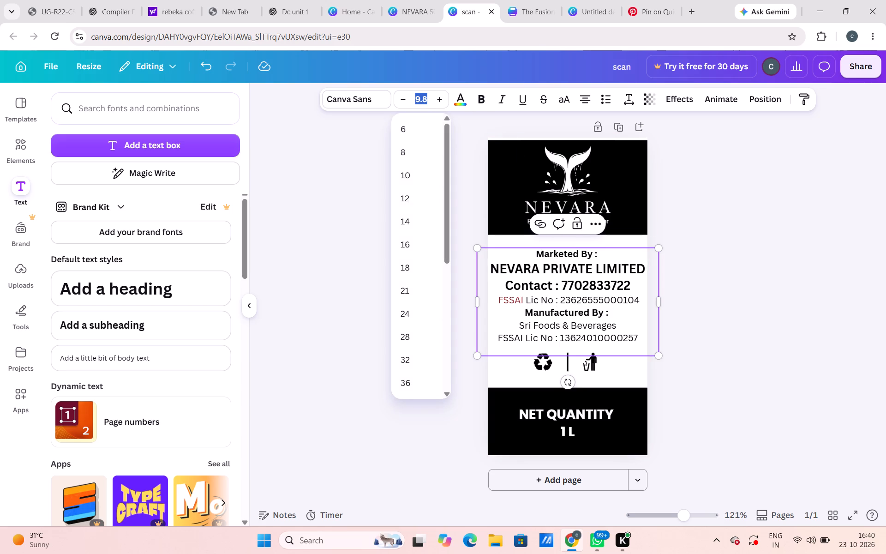
pyautogui.write('10')
pyautogui.press('Return')
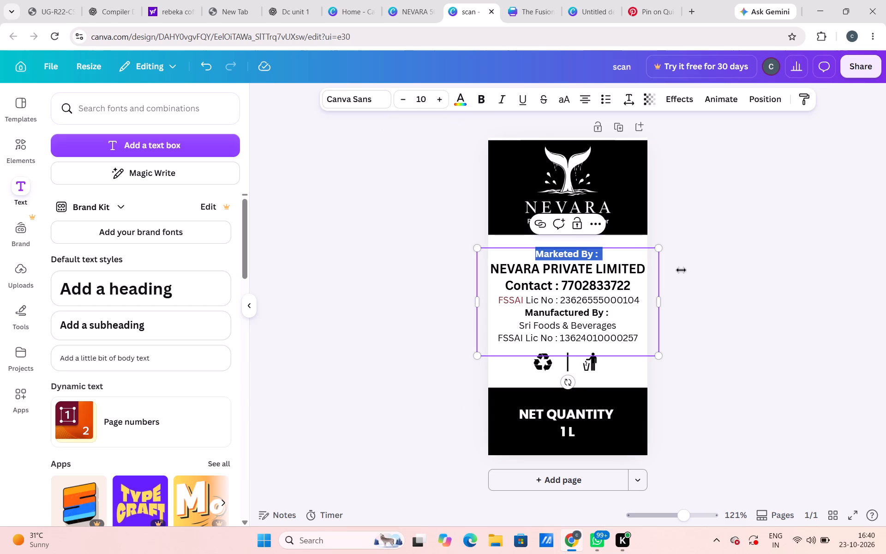
pyautogui.click(802, 325)
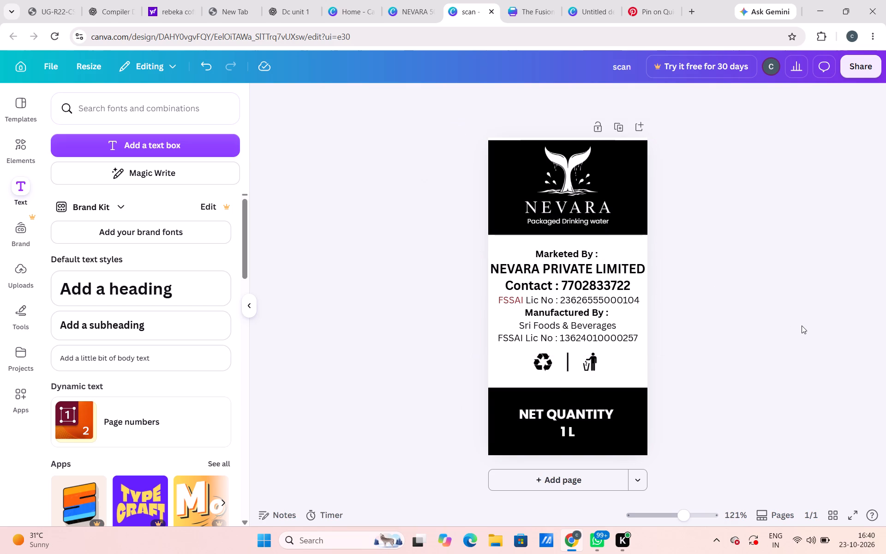
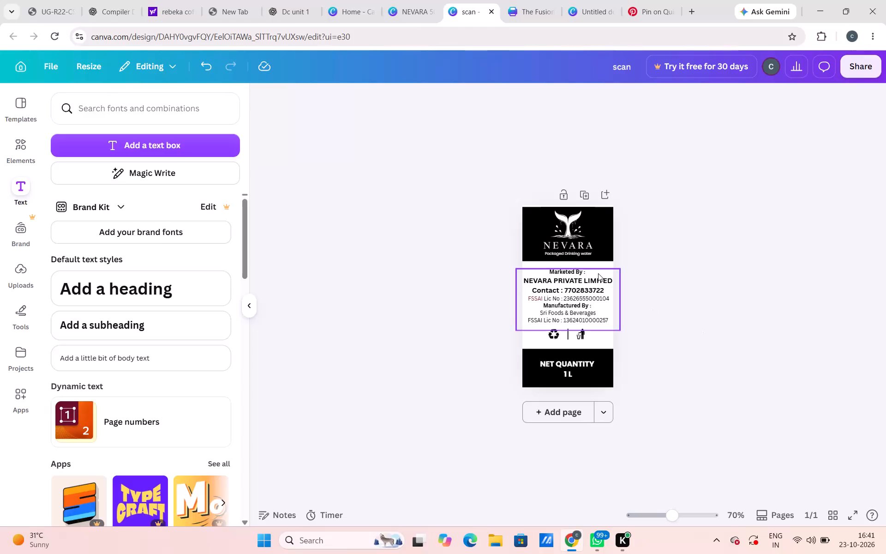
# Add the line "Hyderabad, Telangana" below "NEVARA PRIVATE LIMITED" in the company details.
pyautogui.click(674, 339)
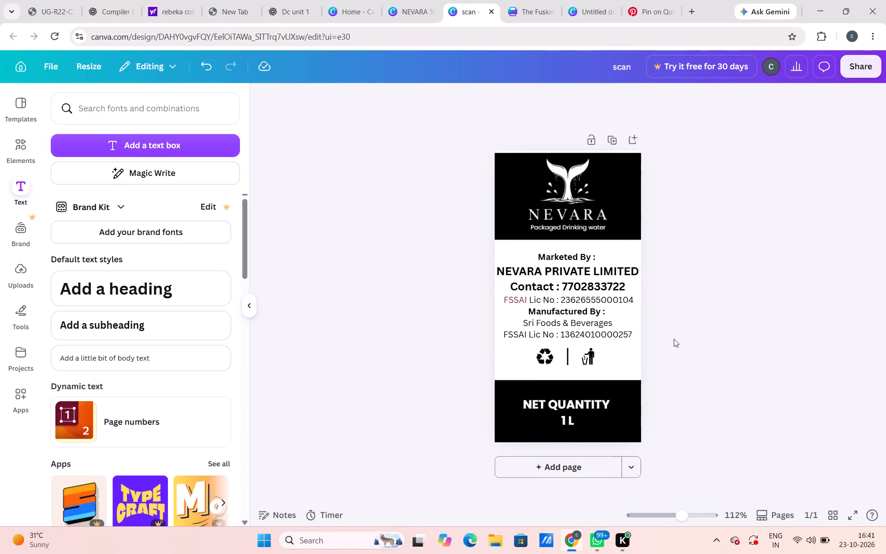
pyautogui.scroll(2, 674, 339)
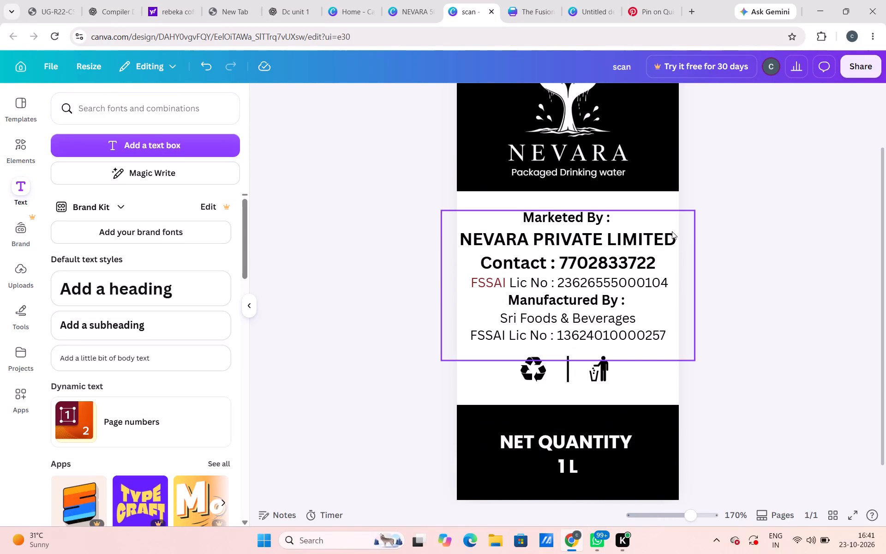
pyautogui.click(669, 235)
pyautogui.click(669, 235)
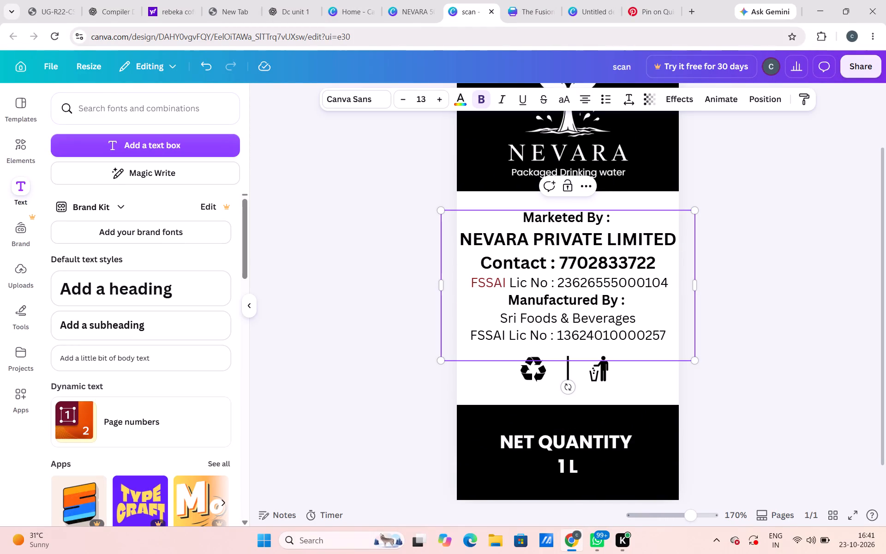
pyautogui.press('Right')
pyautogui.press('Return')
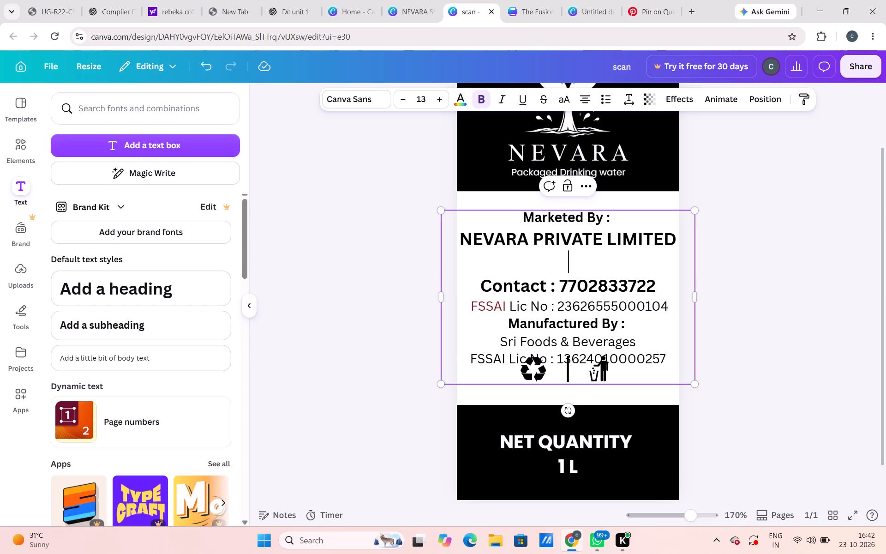
pyautogui.press('h')
pyautogui.press('y')
pyautogui.write('de')
pyautogui.write('raba')
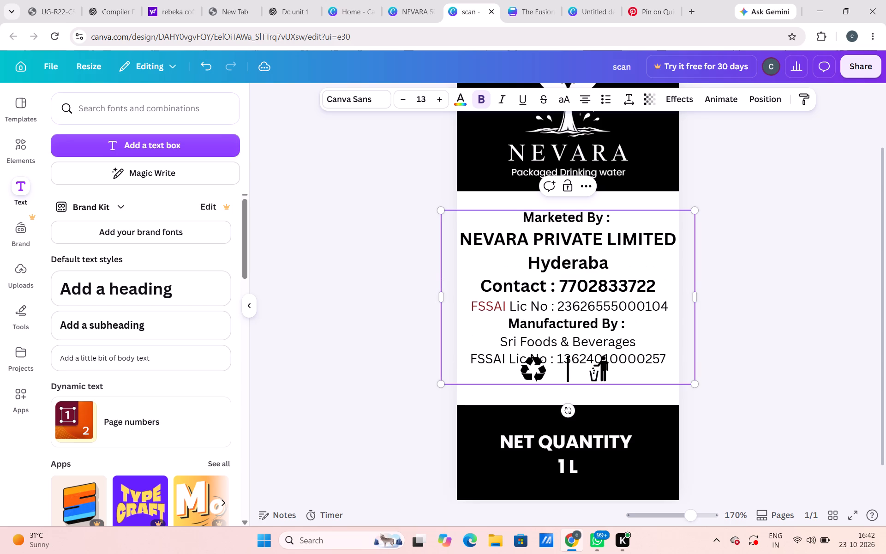
pyautogui.press('d')
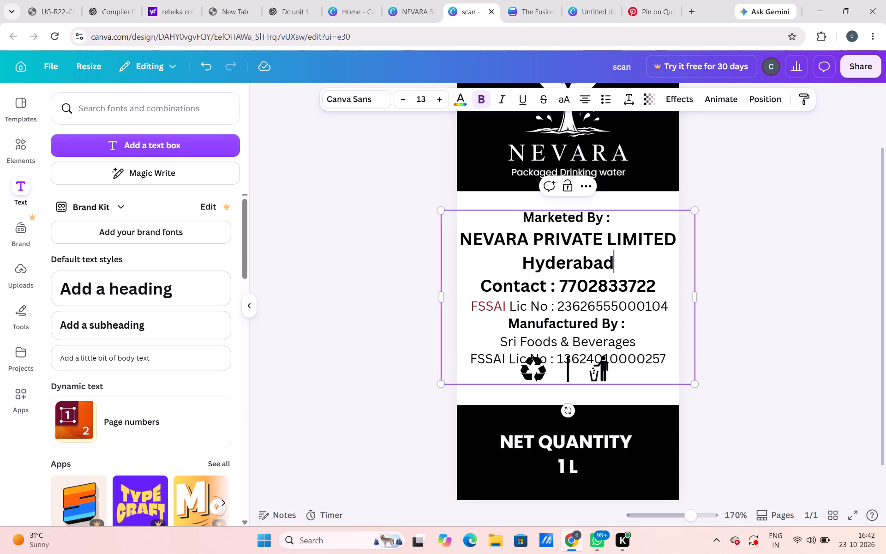
pyautogui.write(',')
pyautogui.press('space')
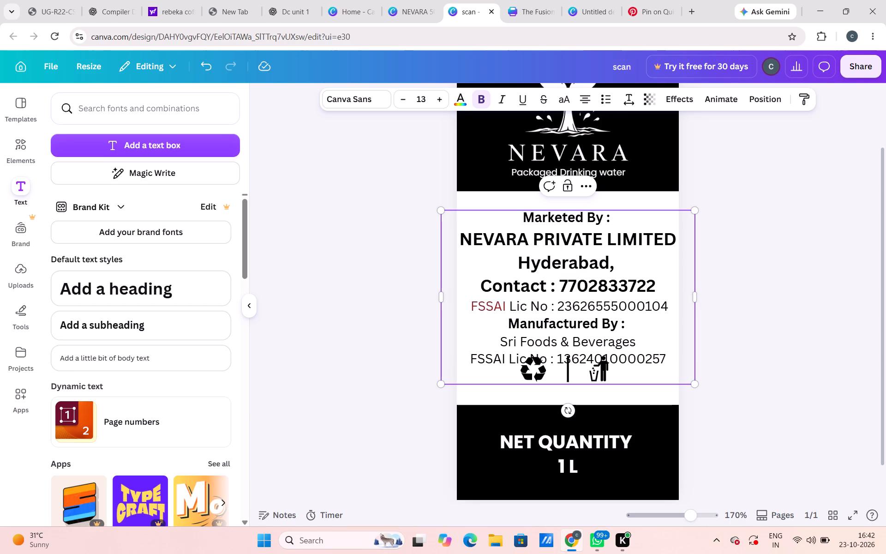
pyautogui.write('elangana')
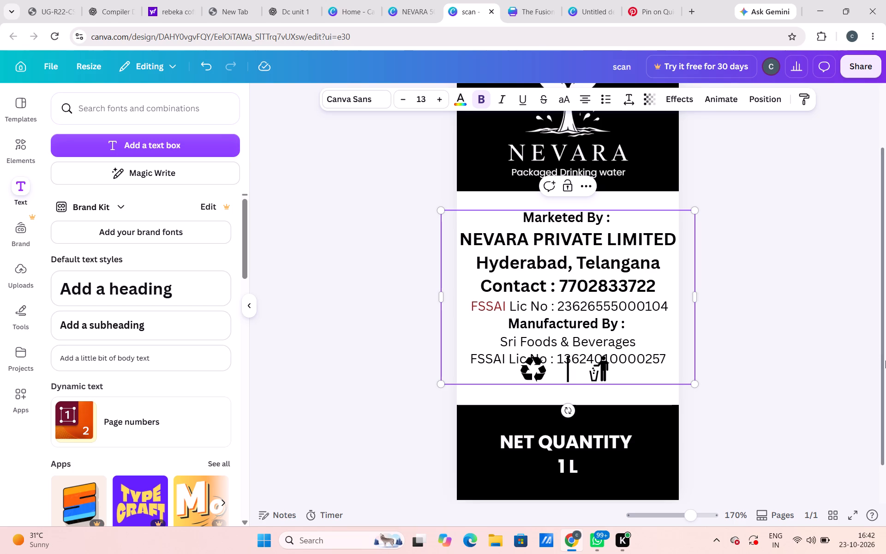
# Remove the bold formatting from the "Hyderabad, Telangana" line.
pyautogui.hotkey('ctrl', 'shift', 'Left')
pyautogui.hotkey('ctrl', 'shift', 'Left')
pyautogui.hotkey('ctrl', 'shift', 'Left')
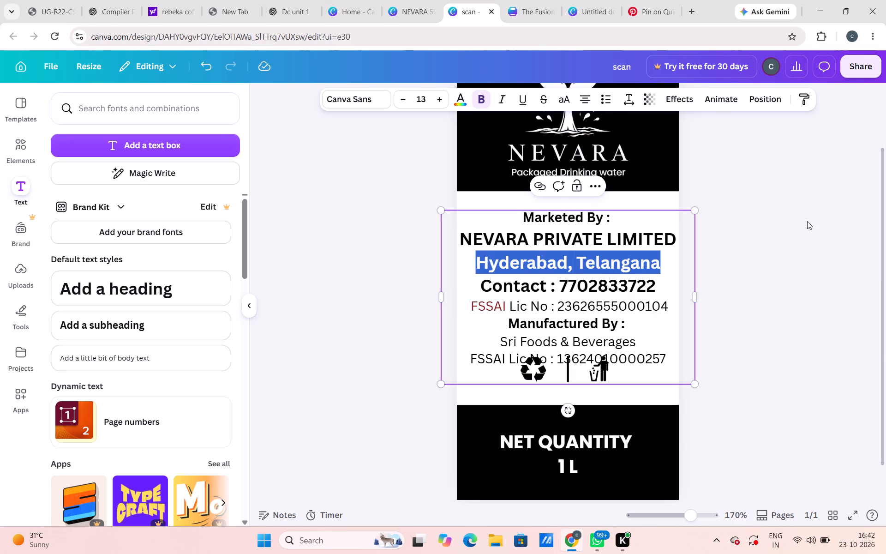
pyautogui.click(479, 103)
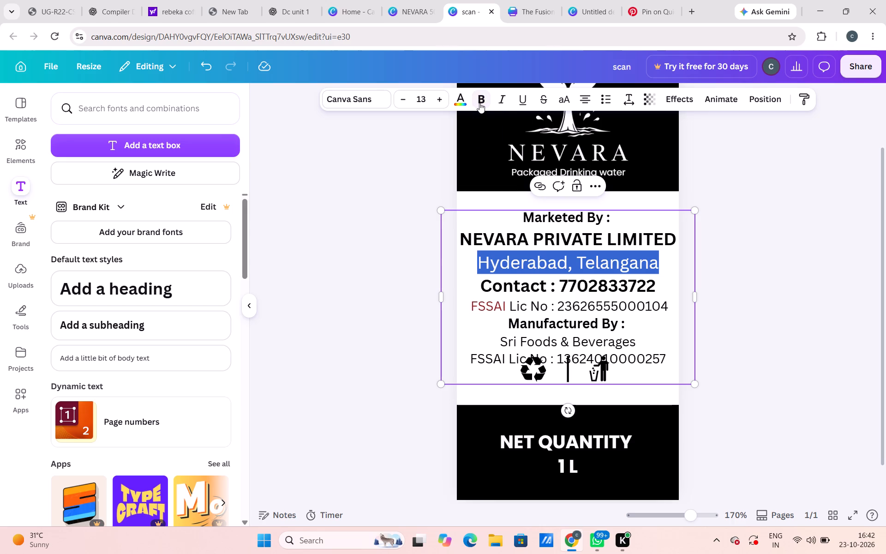
pyautogui.click(801, 359)
# Move the recycling and disposal icon group down, clear of the last FSSAI licence line.
pyautogui.scroll(-1, 801, 359)
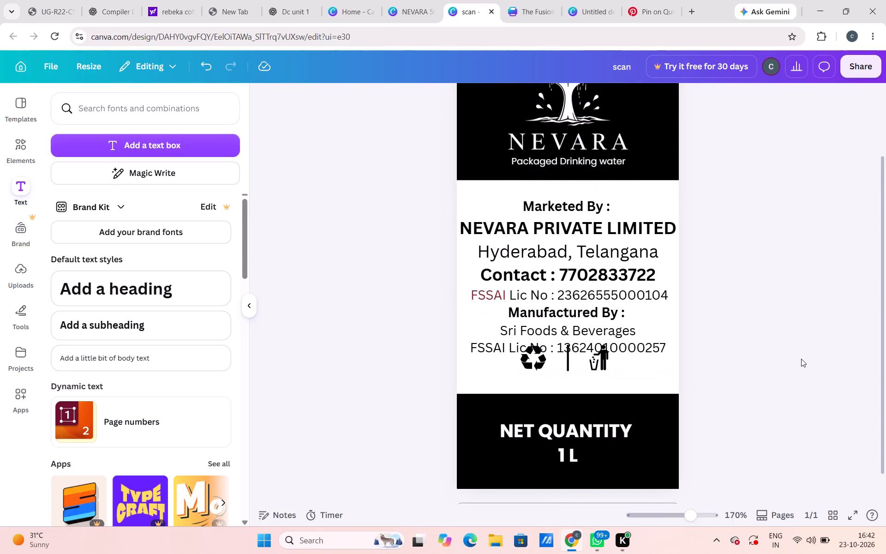
pyautogui.scroll(-1, 801, 359)
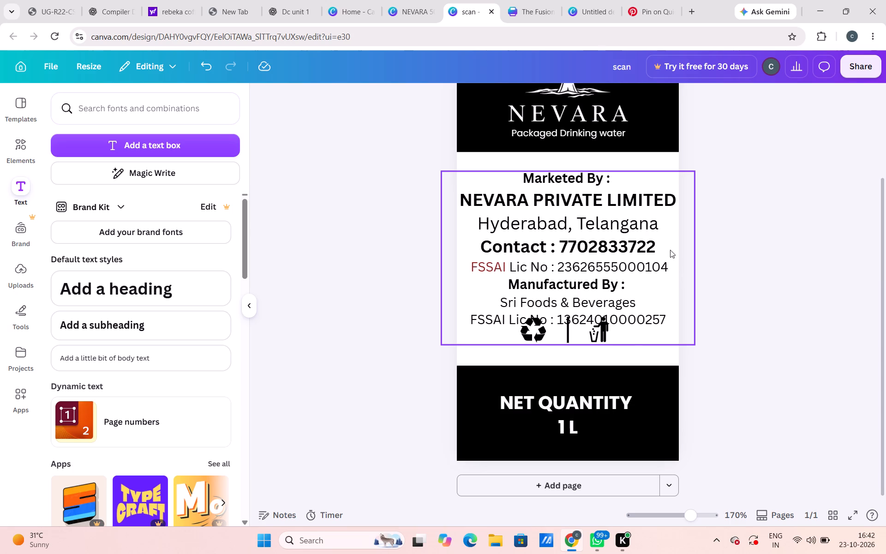
pyautogui.click(597, 340)
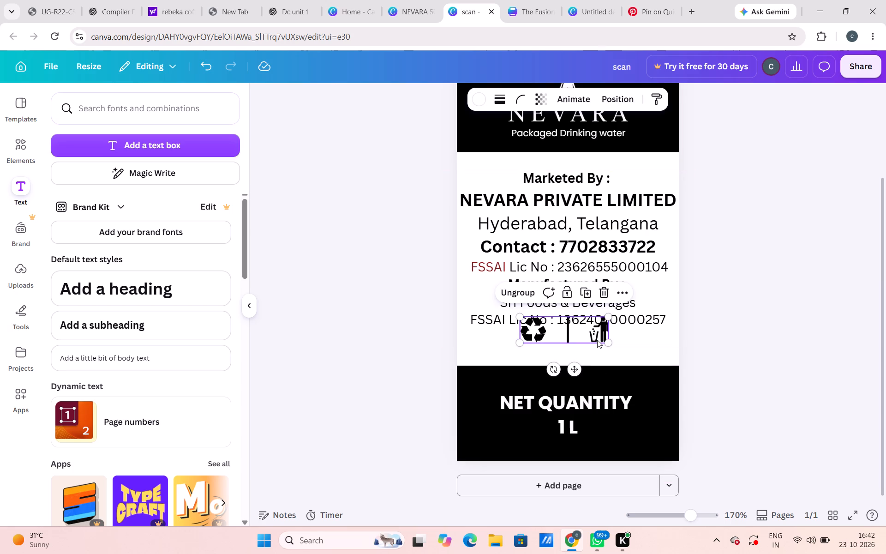
pyautogui.press('Down')
pyautogui.press('Down')
pyautogui.press('Down')
pyautogui.press('Down')
pyautogui.press('Down')
pyautogui.press('Down')
pyautogui.press('Down')
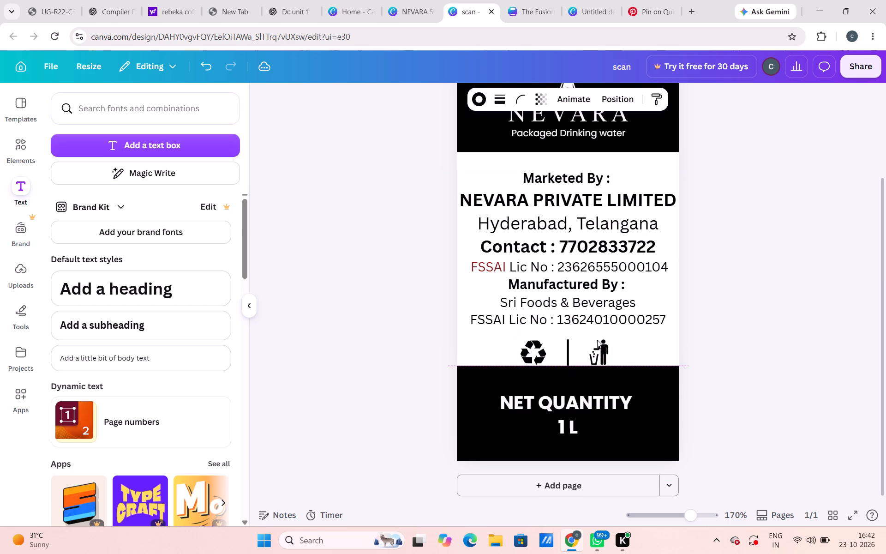
pyautogui.press('Down')
pyautogui.click(753, 373)
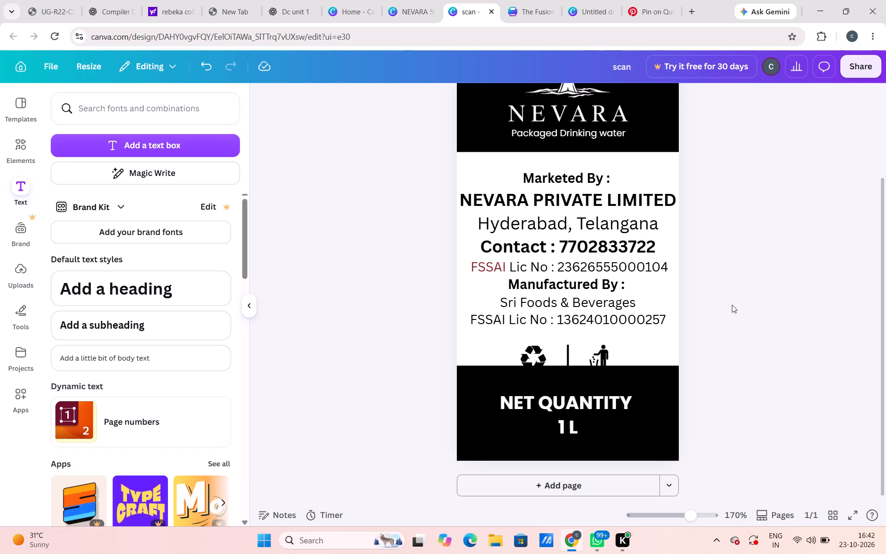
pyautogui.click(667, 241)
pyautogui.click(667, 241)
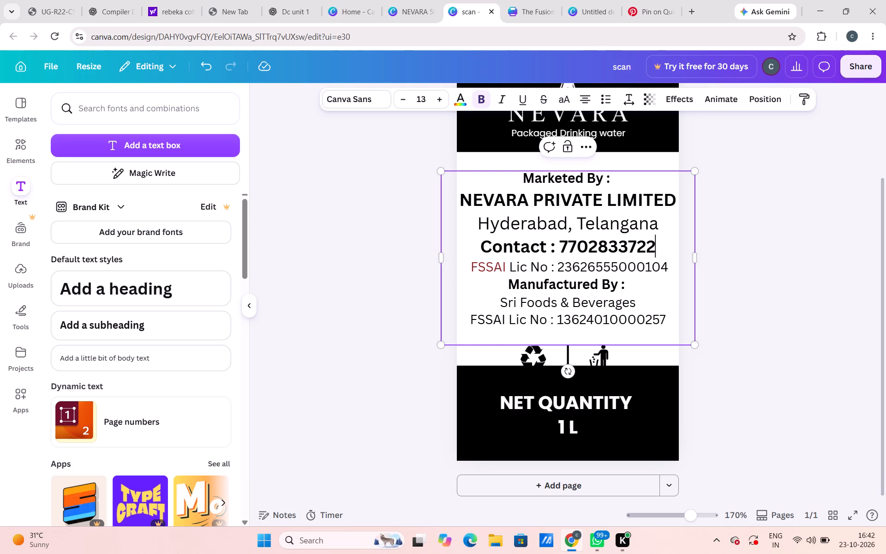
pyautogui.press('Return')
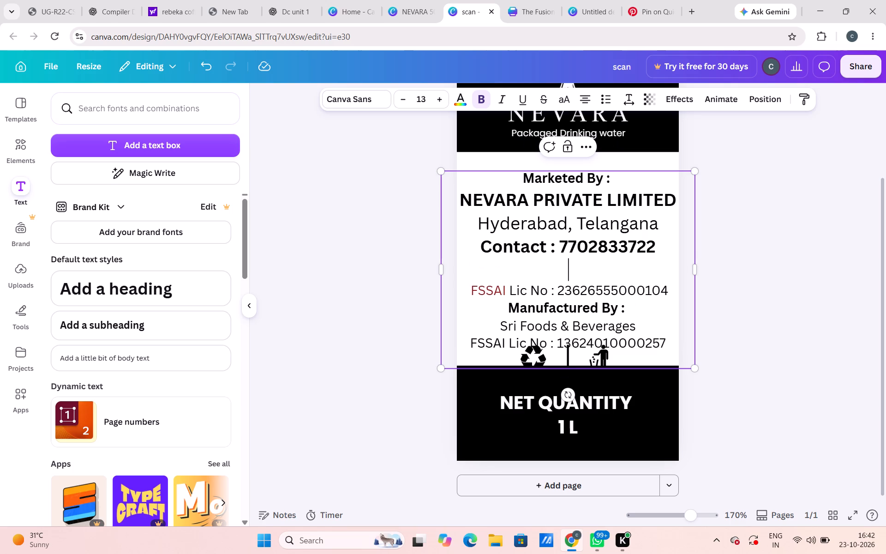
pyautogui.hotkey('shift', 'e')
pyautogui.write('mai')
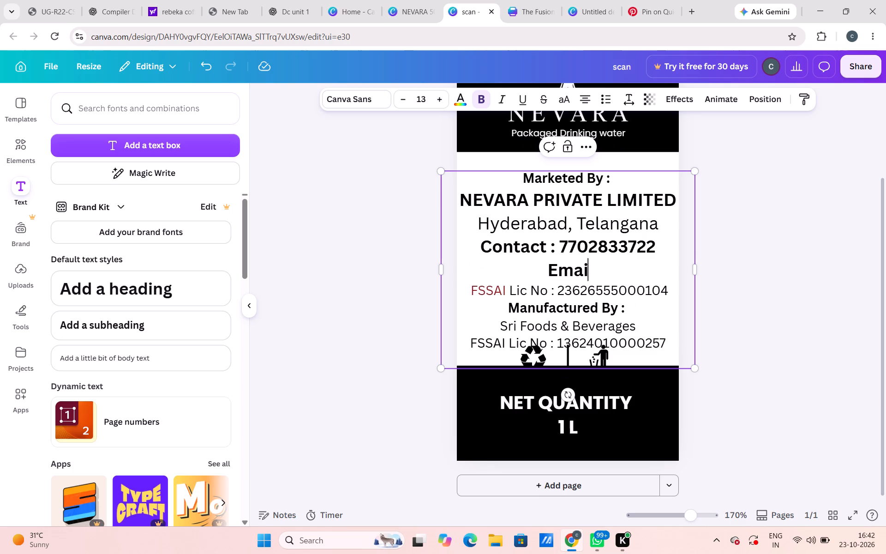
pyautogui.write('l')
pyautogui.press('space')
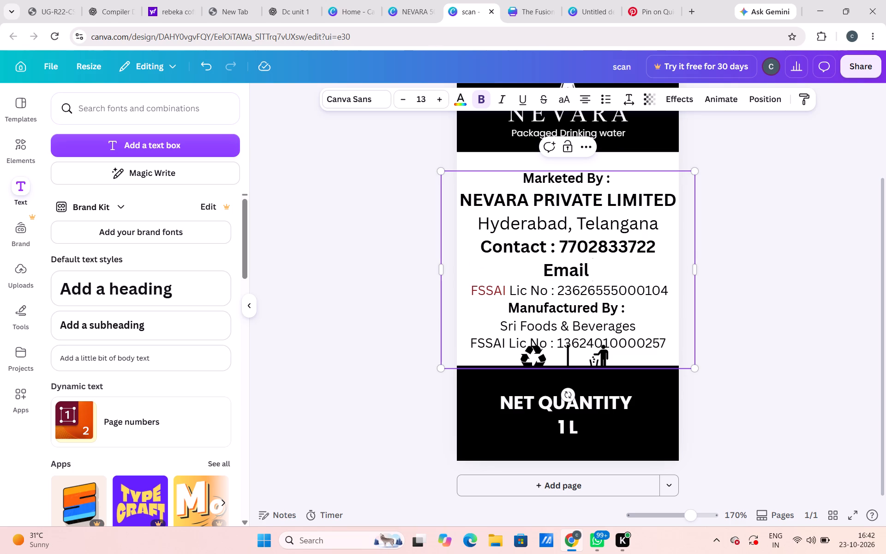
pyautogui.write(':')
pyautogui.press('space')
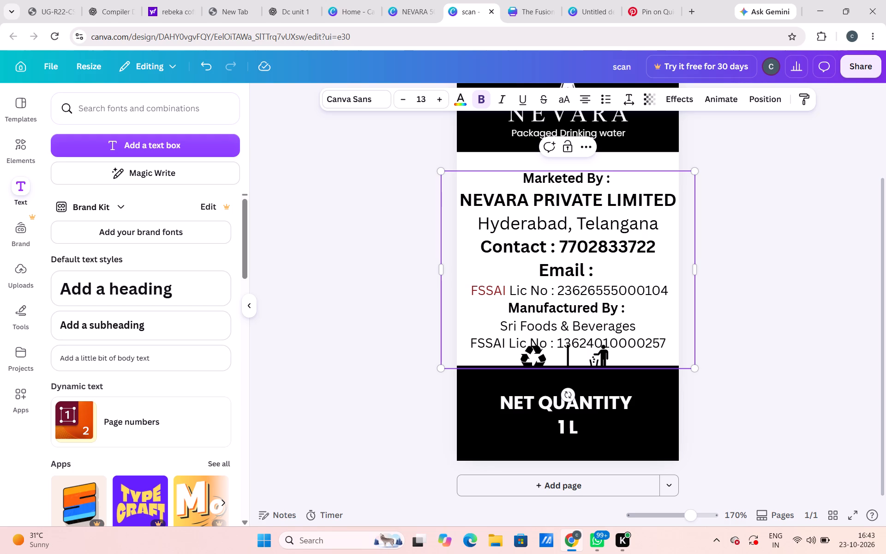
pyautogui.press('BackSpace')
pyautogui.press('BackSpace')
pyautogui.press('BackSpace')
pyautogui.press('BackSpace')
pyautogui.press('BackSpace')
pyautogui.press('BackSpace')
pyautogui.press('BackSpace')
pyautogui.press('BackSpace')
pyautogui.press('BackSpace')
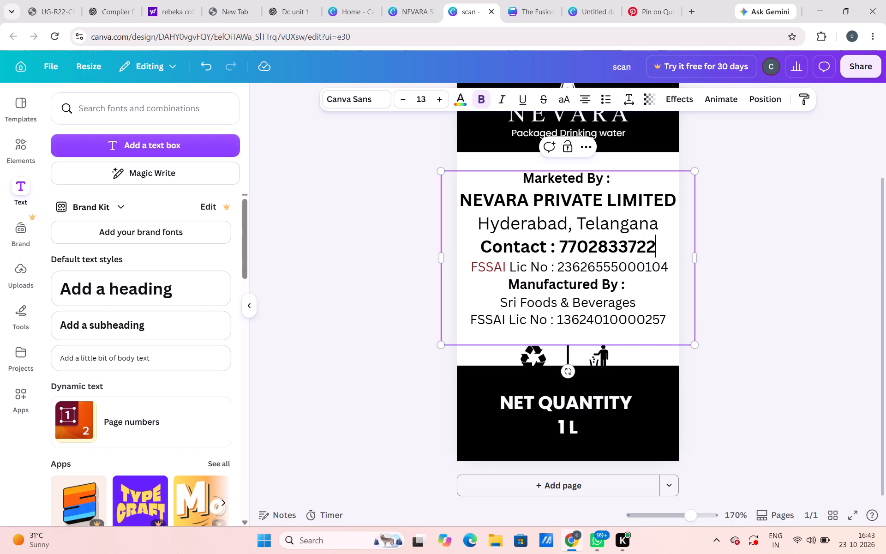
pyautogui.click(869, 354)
# Move the company details text block up slightly, closer to the black logo band.
pyautogui.click(596, 265)
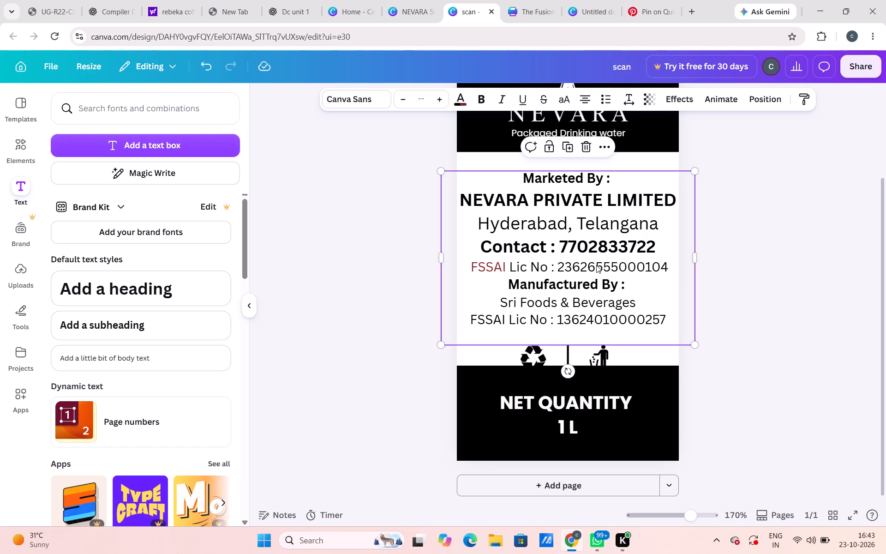
pyautogui.press('Up')
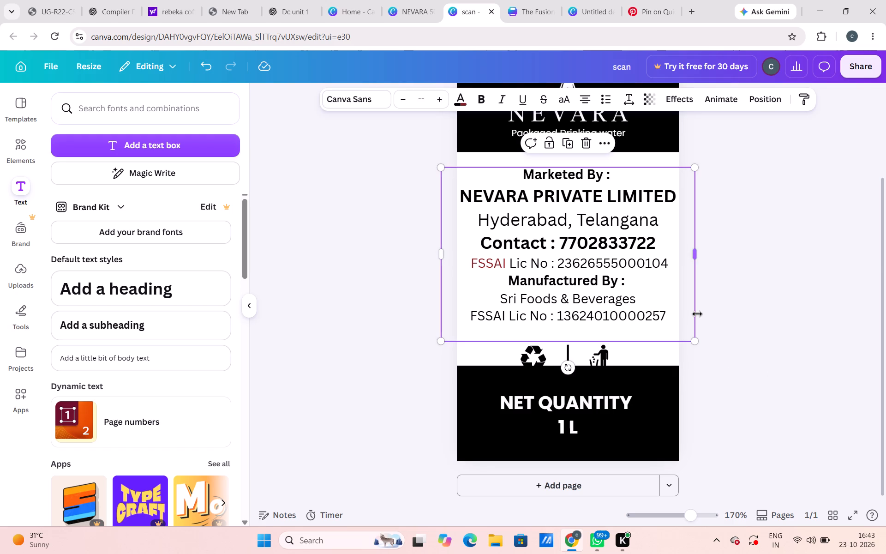
pyautogui.press('Up')
pyautogui.press('Up')
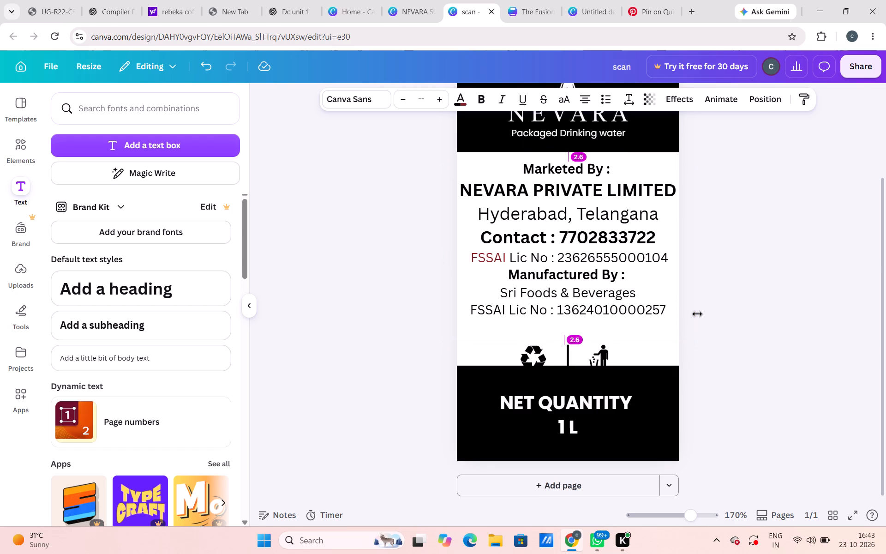
pyautogui.click(768, 361)
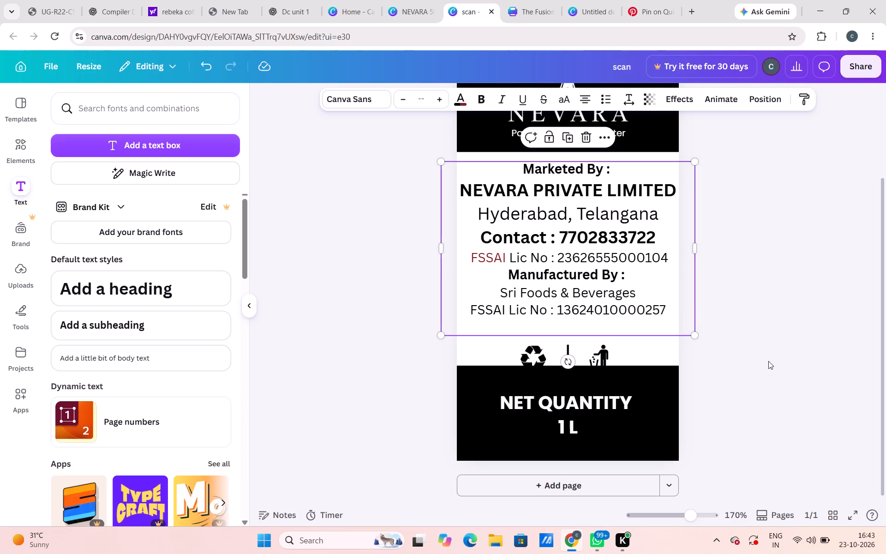
# Move the recycling and disposal icon group up, between the company details and the lower black band.
pyautogui.click(563, 349)
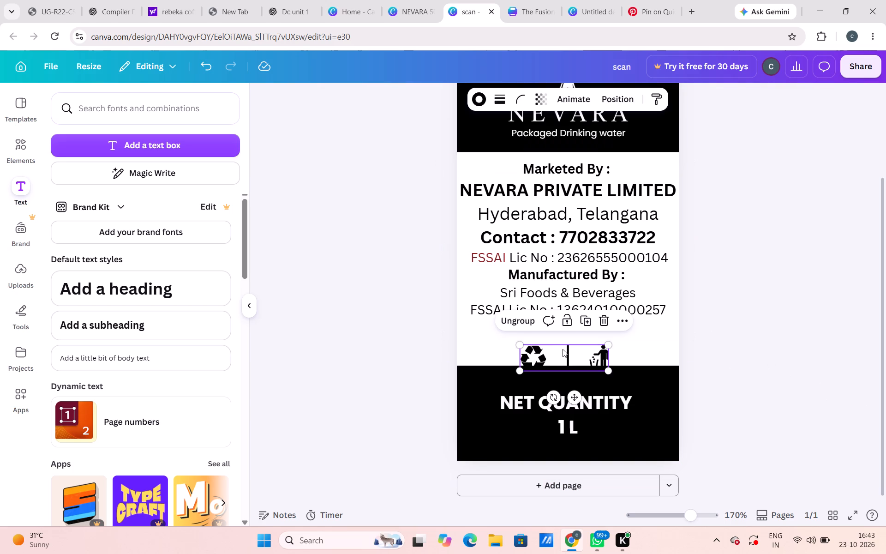
pyautogui.press('Up')
pyautogui.press('Up')
pyautogui.press('Up')
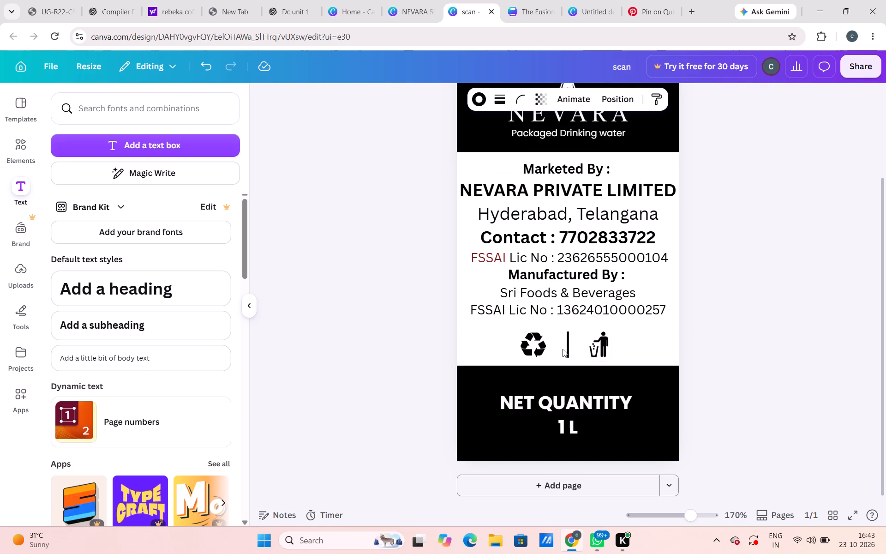
pyautogui.click(736, 412)
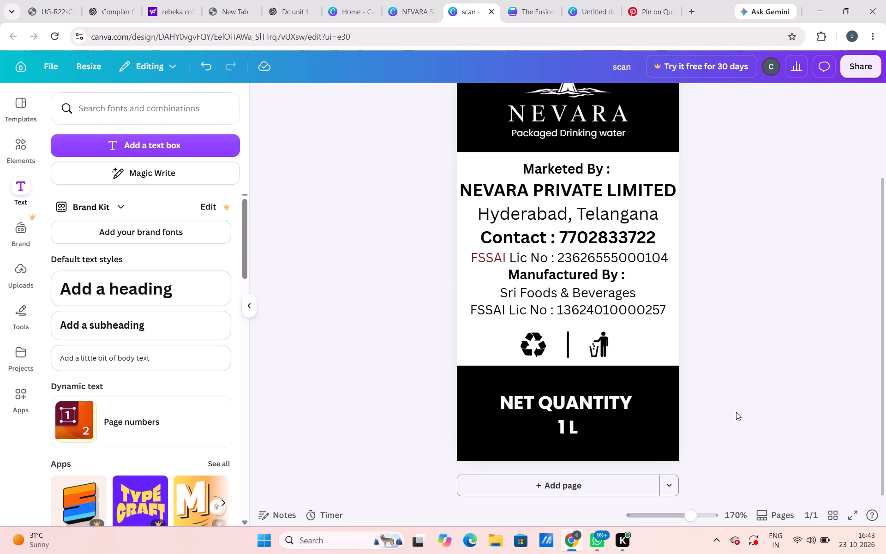
# Replace the net quantity text in the lower black band with "Best before 6 months of manufacturing".
pyautogui.click(648, 421)
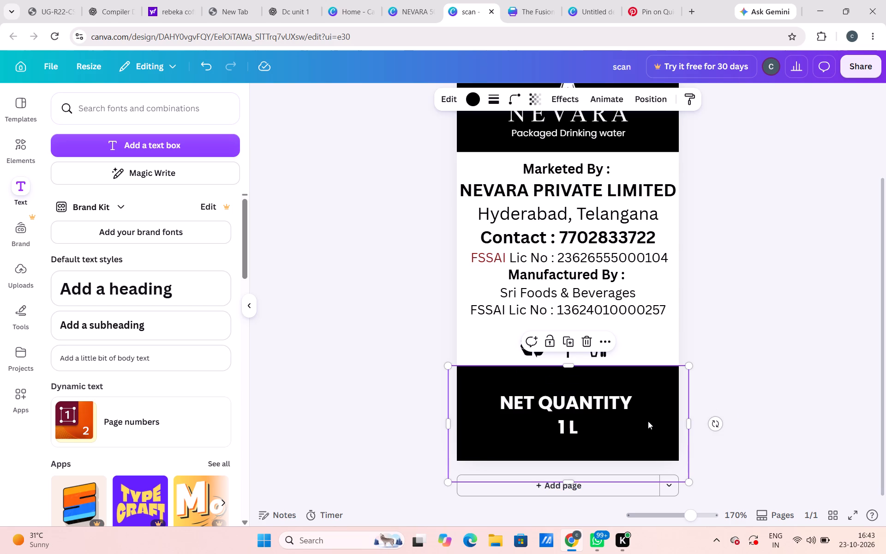
pyautogui.doubleClick(595, 410)
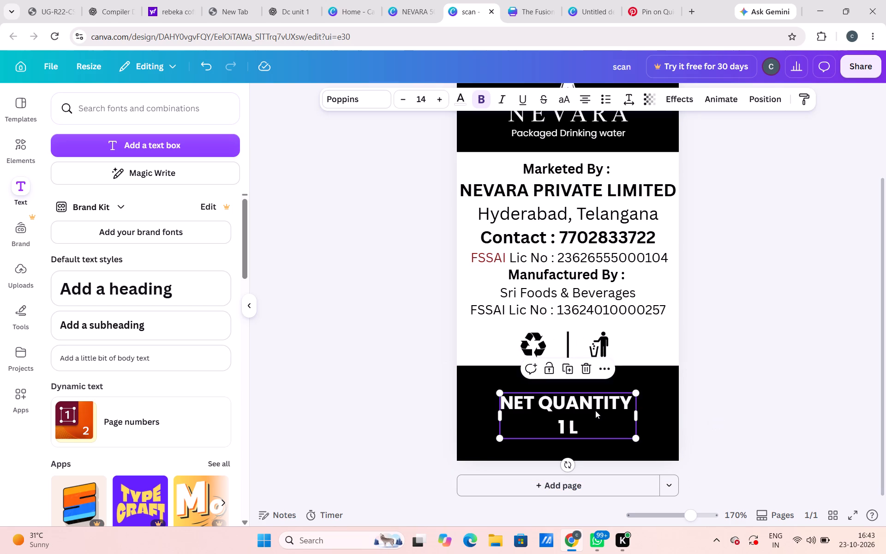
pyautogui.doubleClick(595, 410)
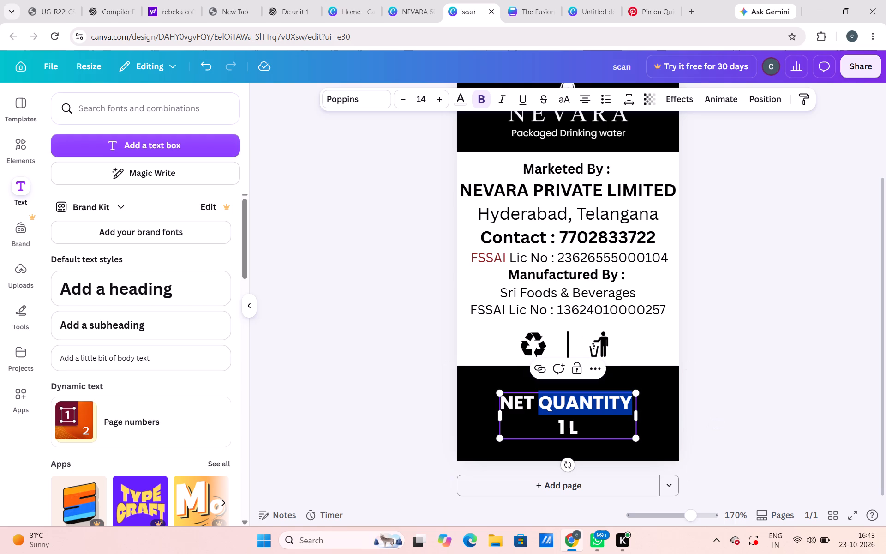
pyautogui.hotkey('ctrl', 'a')
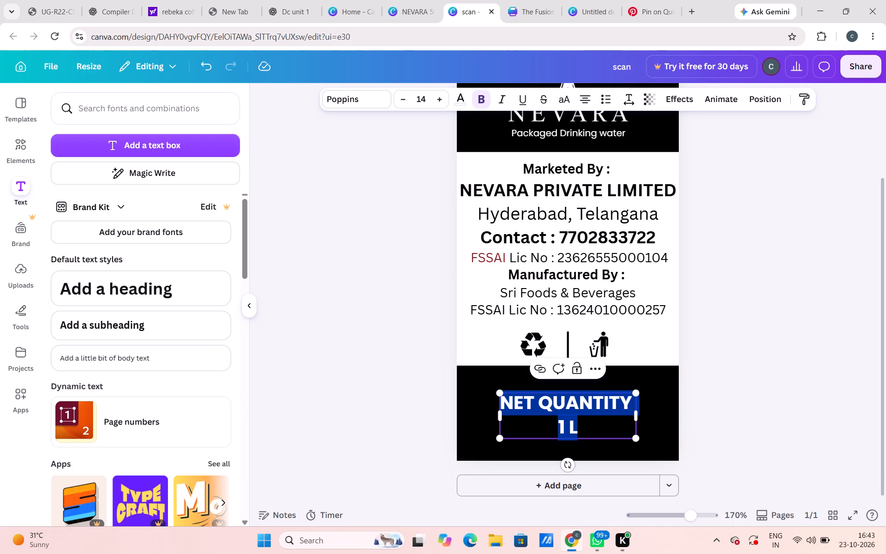
pyautogui.write('est')
pyautogui.press('space')
pyautogui.press('f')
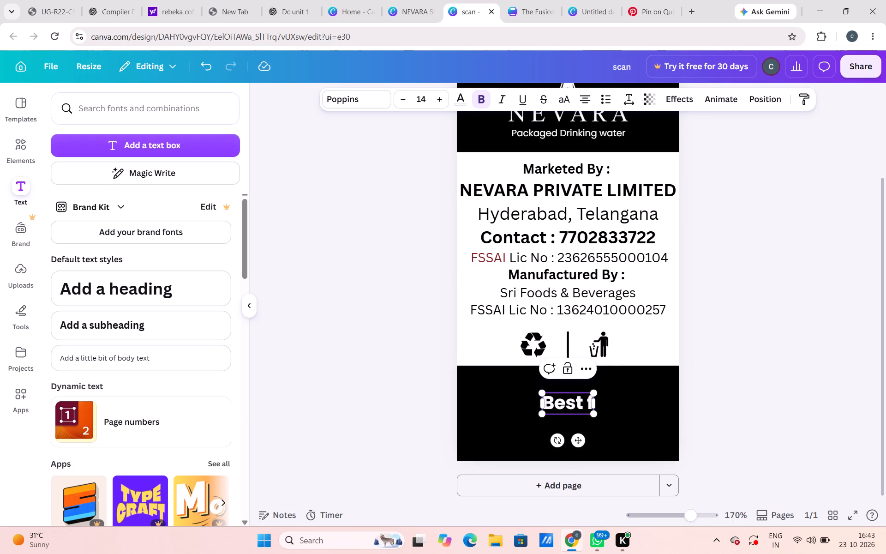
pyautogui.press('BackSpace')
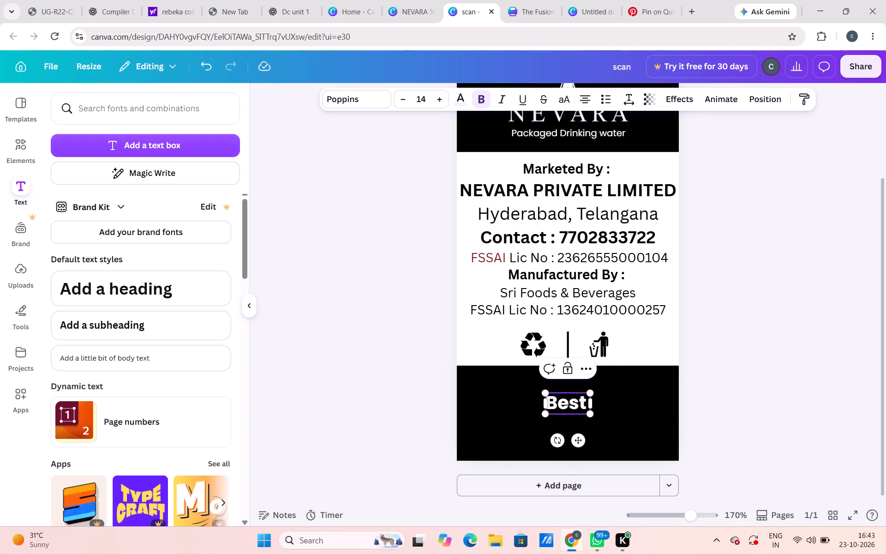
pyautogui.write('before')
pyautogui.press('space')
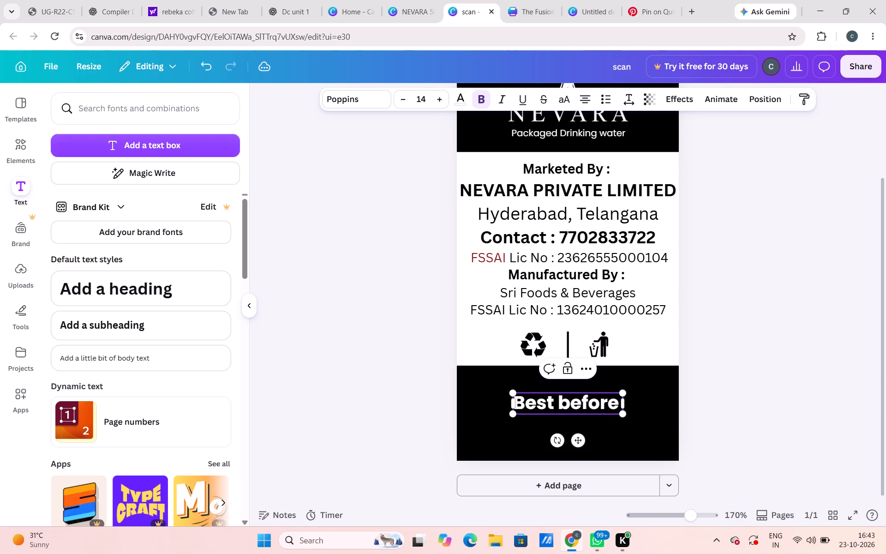
pyautogui.write('6')
pyautogui.press('space')
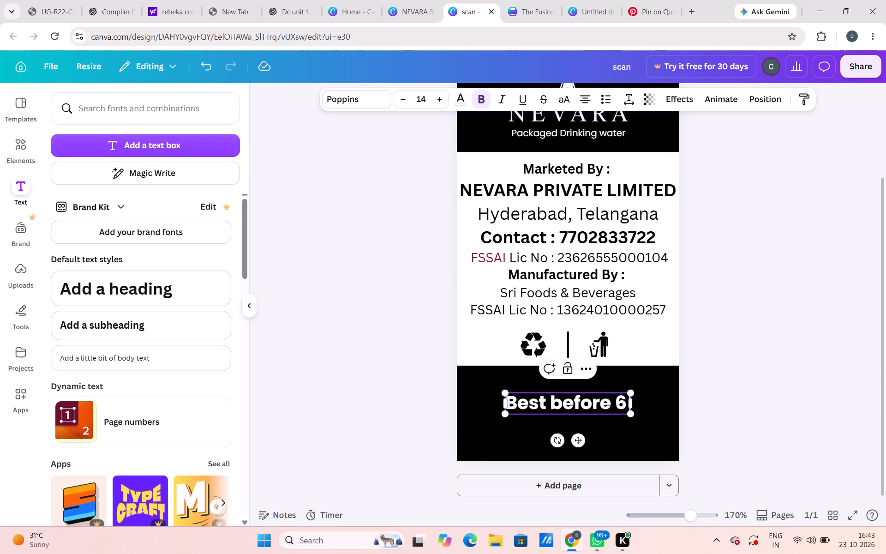
pyautogui.write('months')
pyautogui.press('space')
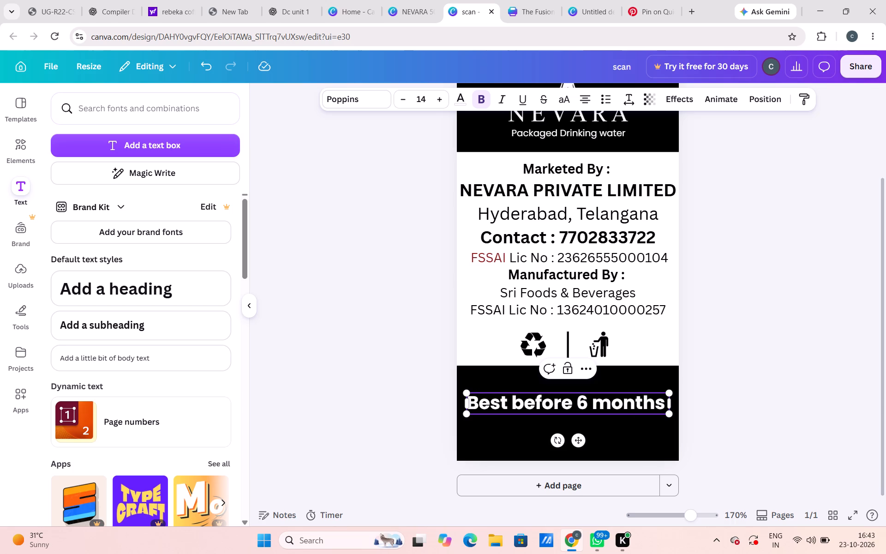
pyautogui.write('of')
pyautogui.press('space')
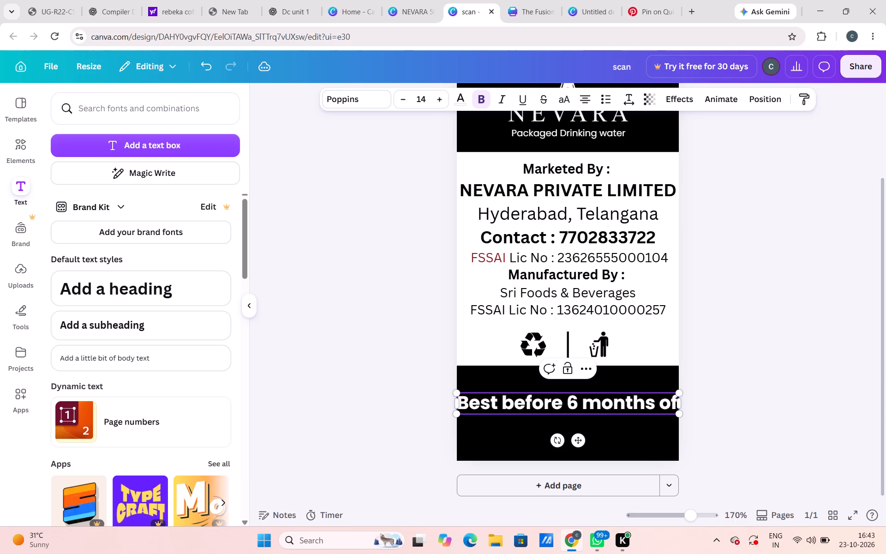
pyautogui.press('m')
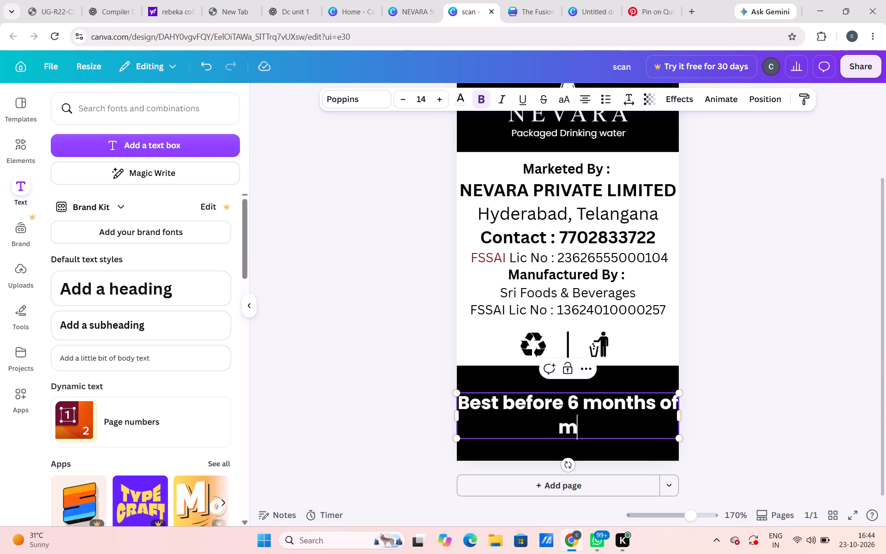
pyautogui.write('anufacturing')
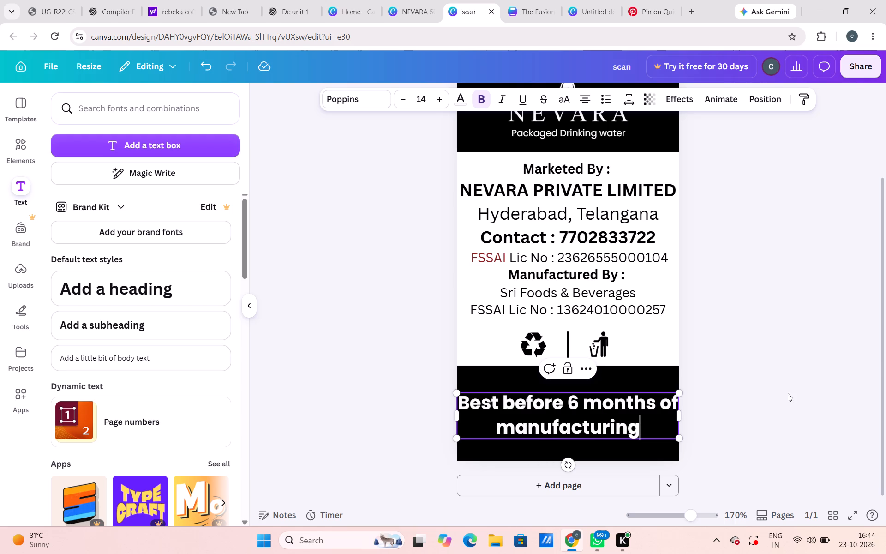
# Reduce the font size of the best-before text in the lower black band to 10.
pyautogui.click(402, 101)
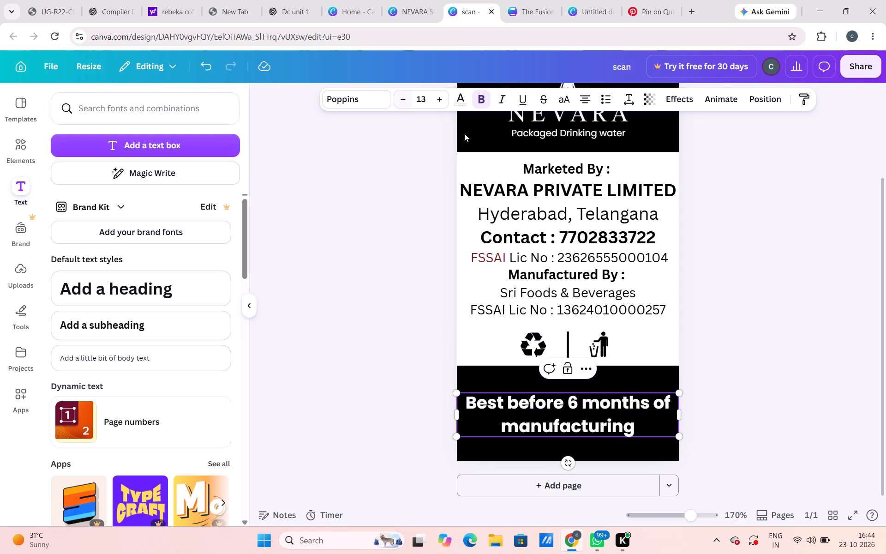
pyautogui.click(858, 404)
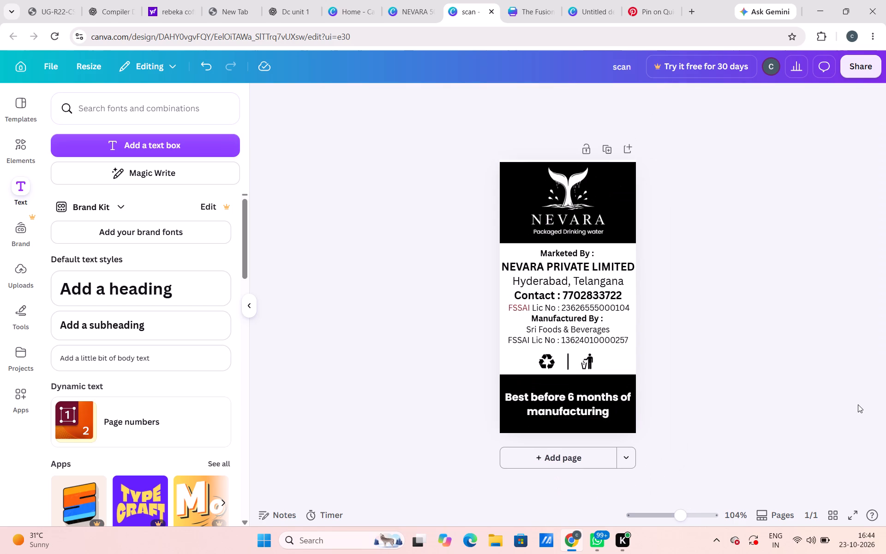
pyautogui.click(619, 416)
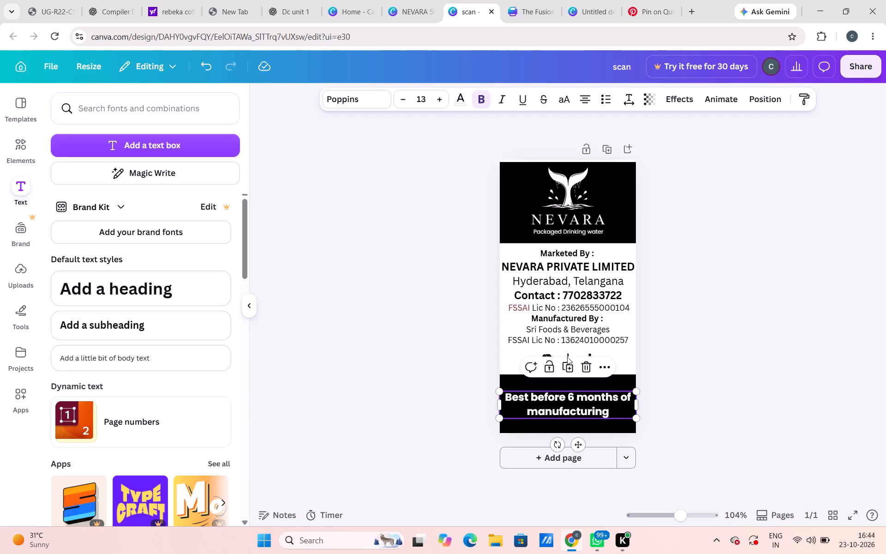
pyautogui.click(402, 101)
pyautogui.click(402, 101)
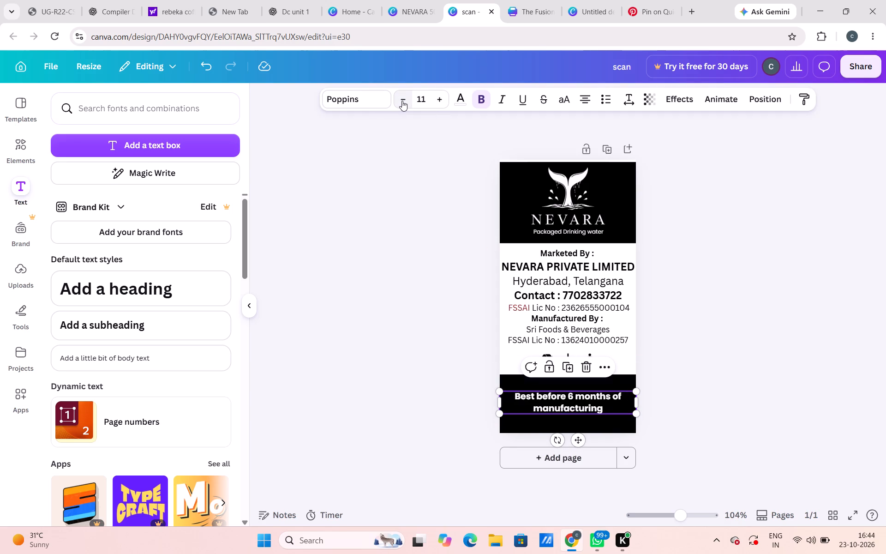
pyautogui.click(402, 101)
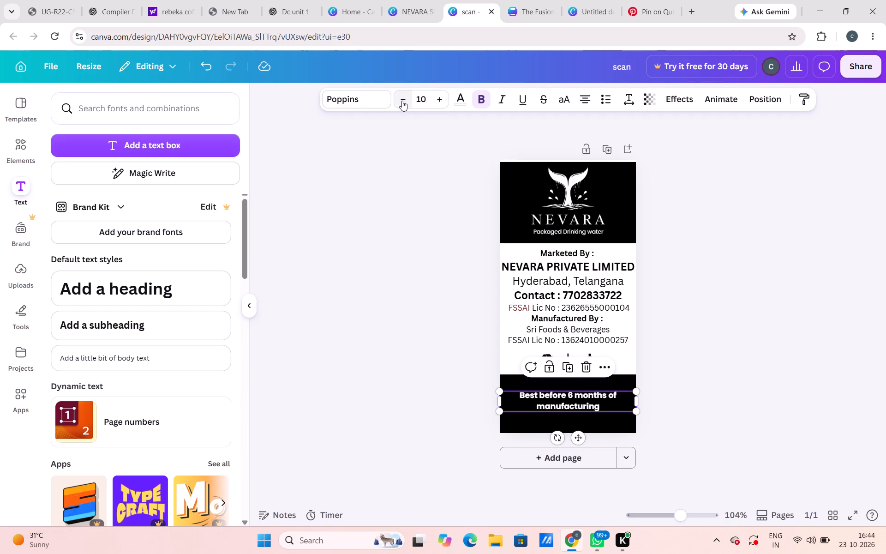
pyautogui.click(729, 449)
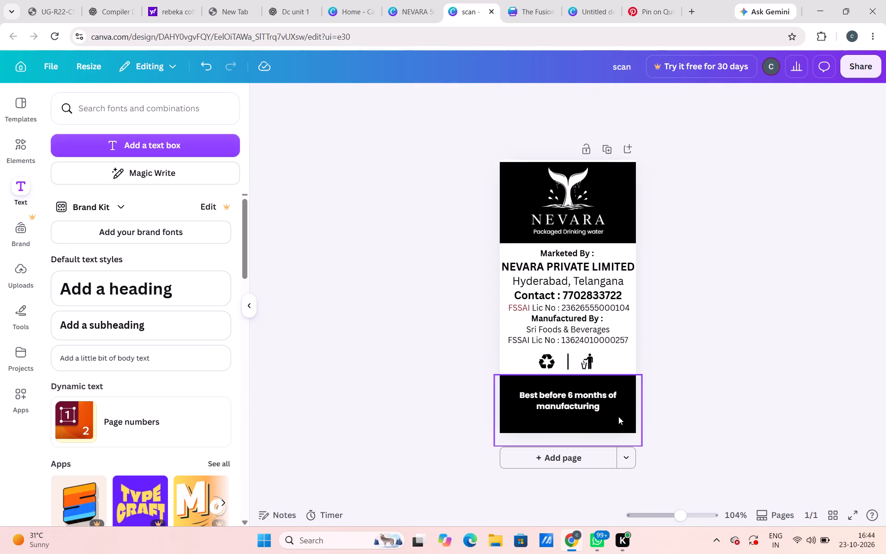
# Move the lower black band down so it covers a shallower strip at the label's bottom edge.
pyautogui.moveTo(618, 416); pyautogui.dragTo(617, 434)
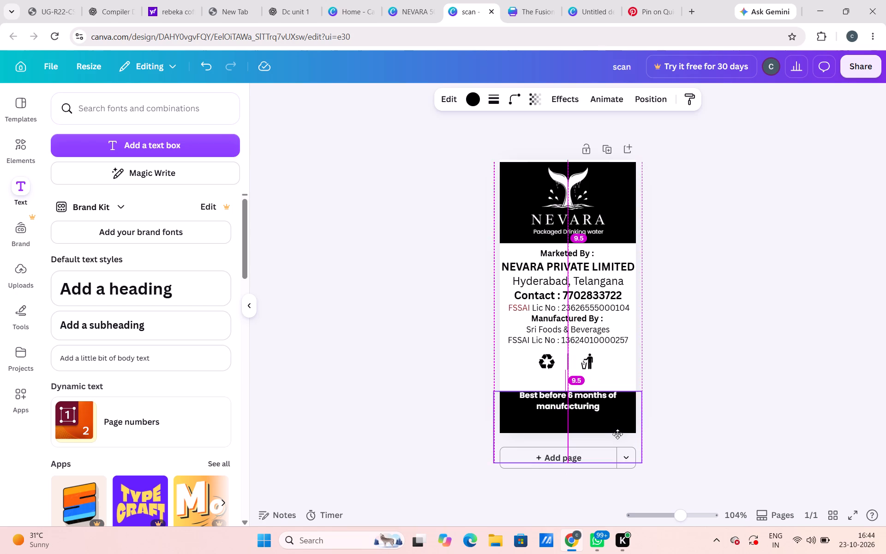
pyautogui.moveTo(617, 434); pyautogui.dragTo(617, 438)
# Nudge the best-before text down so it sits fully inside the lowered black band.
pyautogui.click(575, 406)
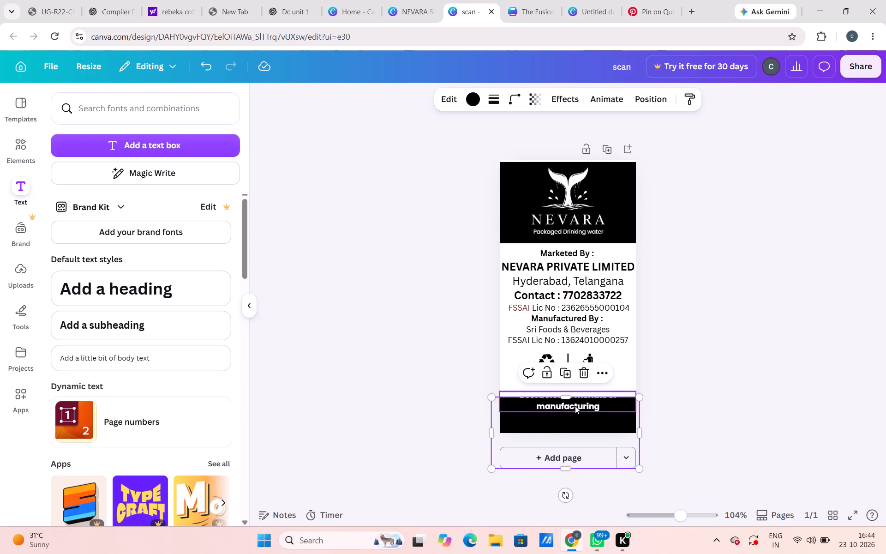
pyautogui.press('Down')
pyautogui.press('Down')
pyautogui.press('Down')
pyautogui.press('Down')
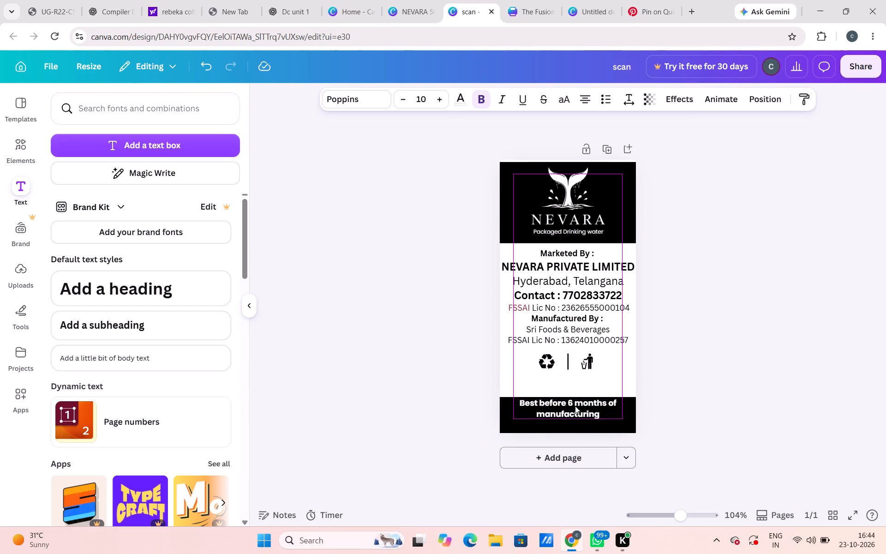
pyautogui.press('Down')
pyautogui.press('Down')
pyautogui.press('Down')
pyautogui.press('Down')
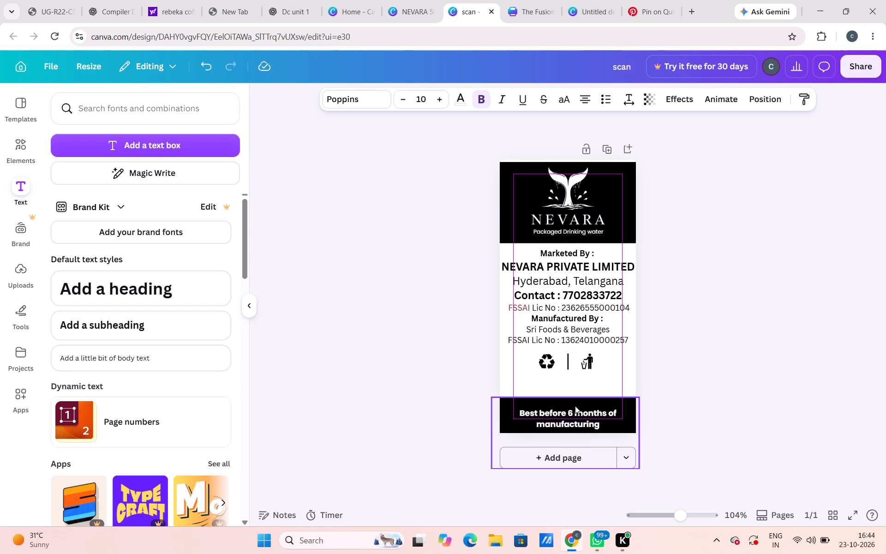
pyautogui.click(684, 439)
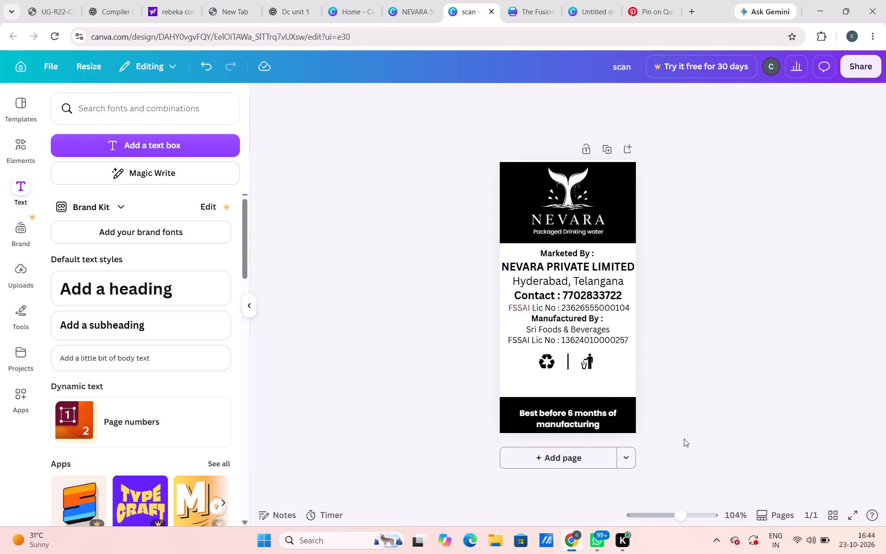
# Move the lower black band down slightly more, keeping it just above the best-before text.
pyautogui.moveTo(629, 403); pyautogui.dragTo(629, 407)
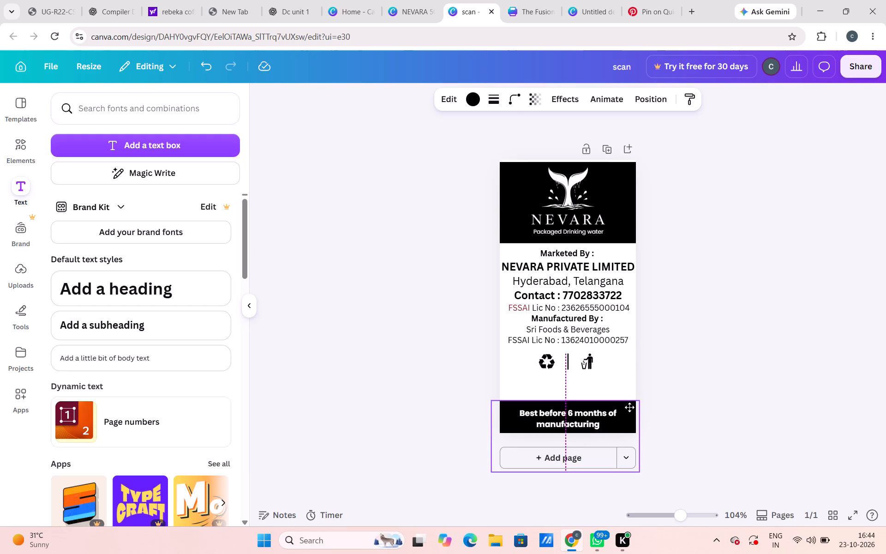
pyautogui.moveTo(629, 407); pyautogui.dragTo(629, 409)
pyautogui.click(726, 403)
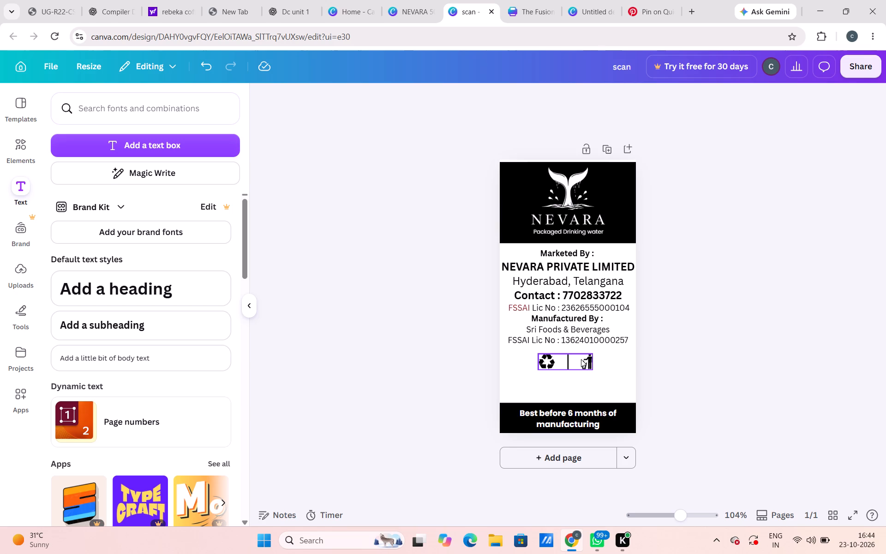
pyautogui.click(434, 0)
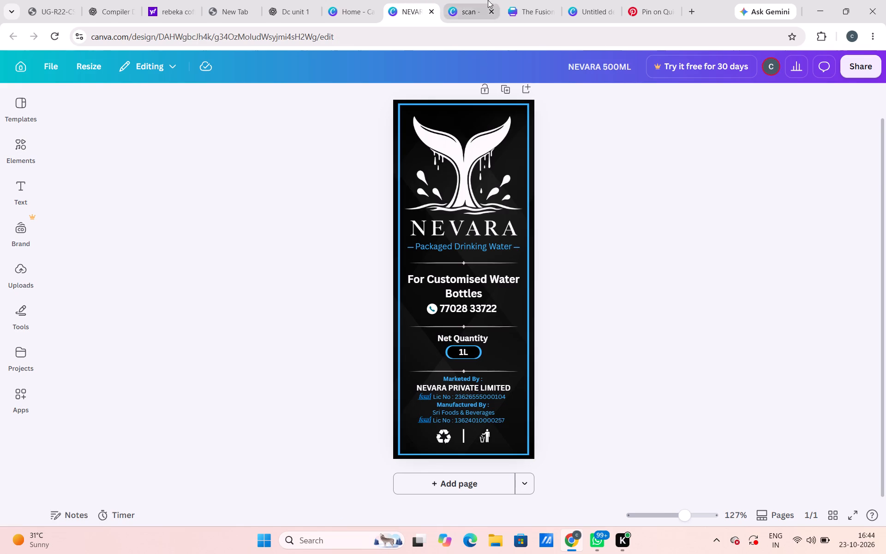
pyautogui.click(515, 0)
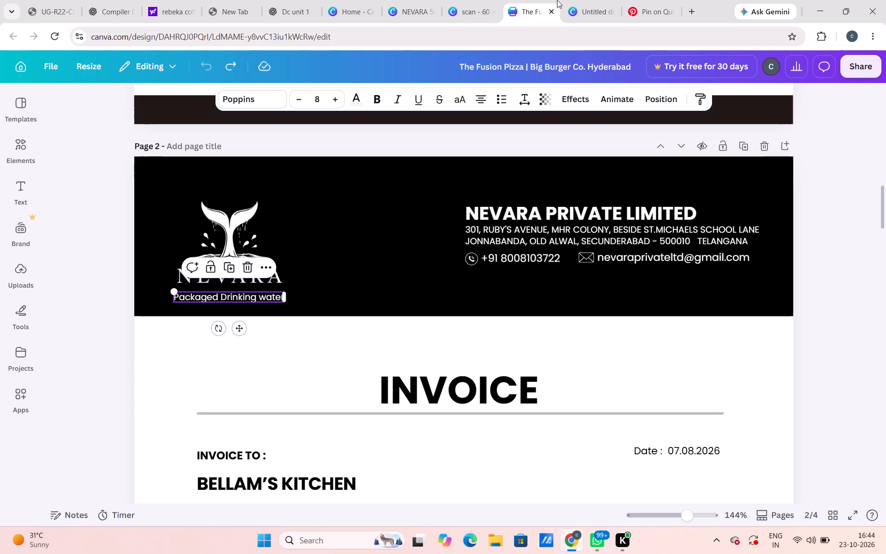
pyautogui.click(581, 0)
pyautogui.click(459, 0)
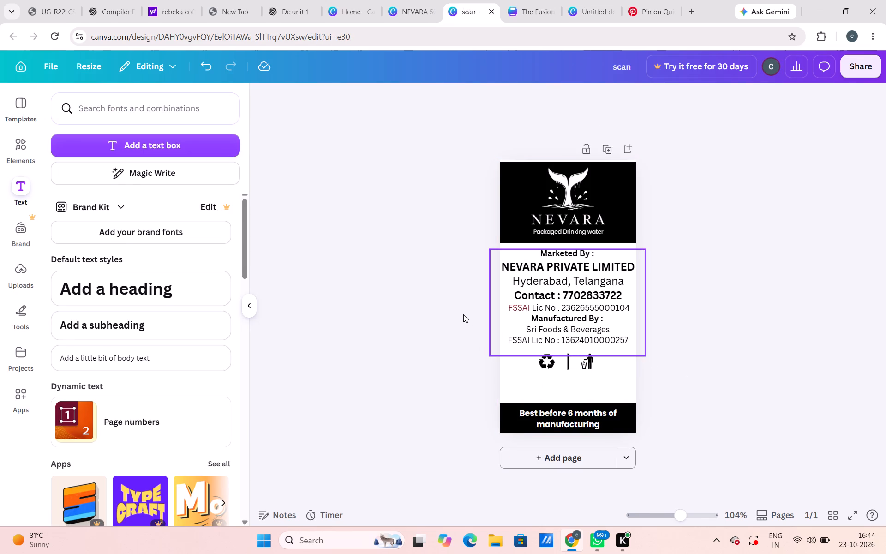
# Group the company details text with the recycling and disposal icons and move the group down to just above the lower black band.
pyautogui.moveTo(463, 314); pyautogui.dragTo(517, 348)
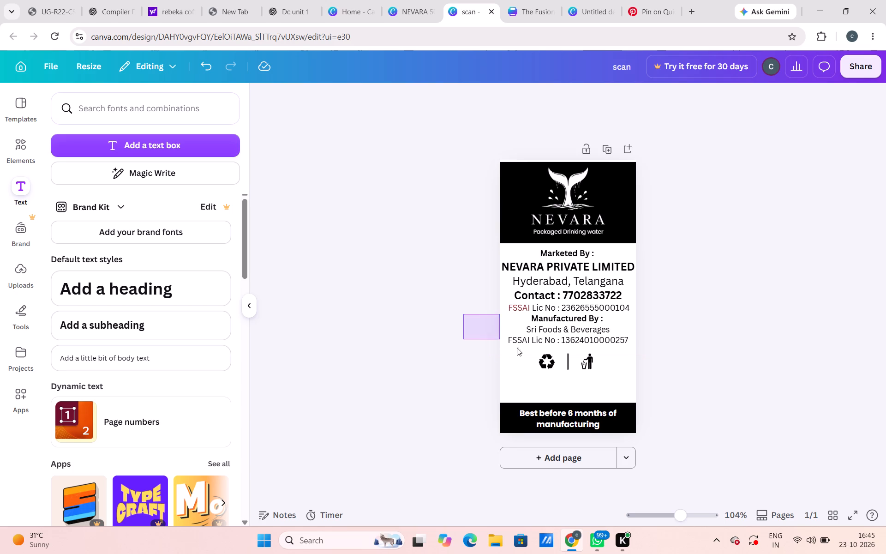
pyautogui.moveTo(517, 348); pyautogui.dragTo(575, 360)
pyautogui.hotkey('ctrl', 'g')
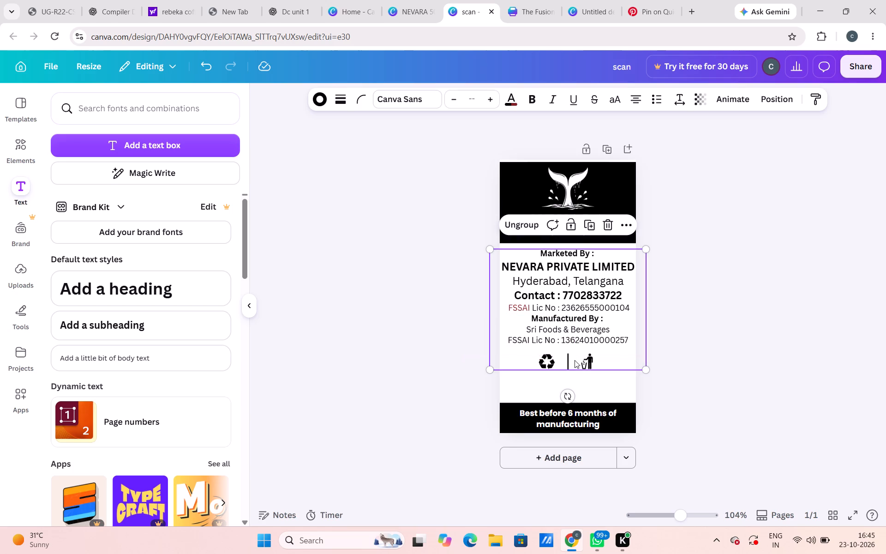
pyautogui.press('Down')
pyautogui.press('Down')
pyautogui.press('Down')
pyautogui.press('Down')
pyautogui.press('Down')
pyautogui.press('Down')
pyautogui.press('Down')
pyautogui.press('Down')
pyautogui.press('Down')
pyautogui.press('Down')
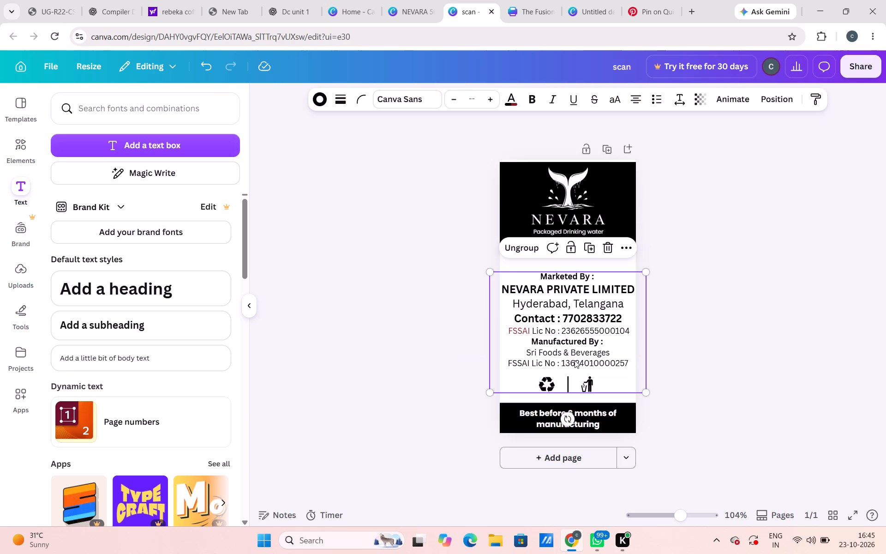
pyautogui.press('Down')
pyautogui.press('Down')
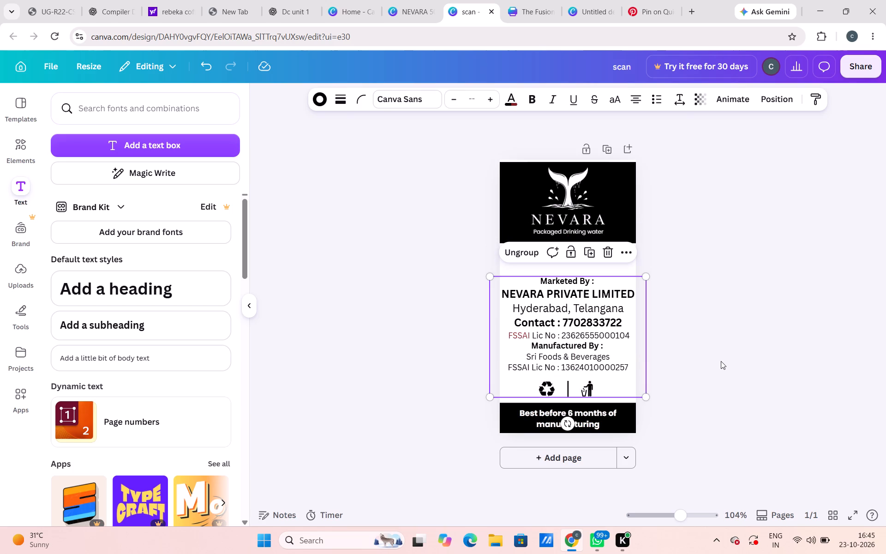
pyautogui.click(721, 361)
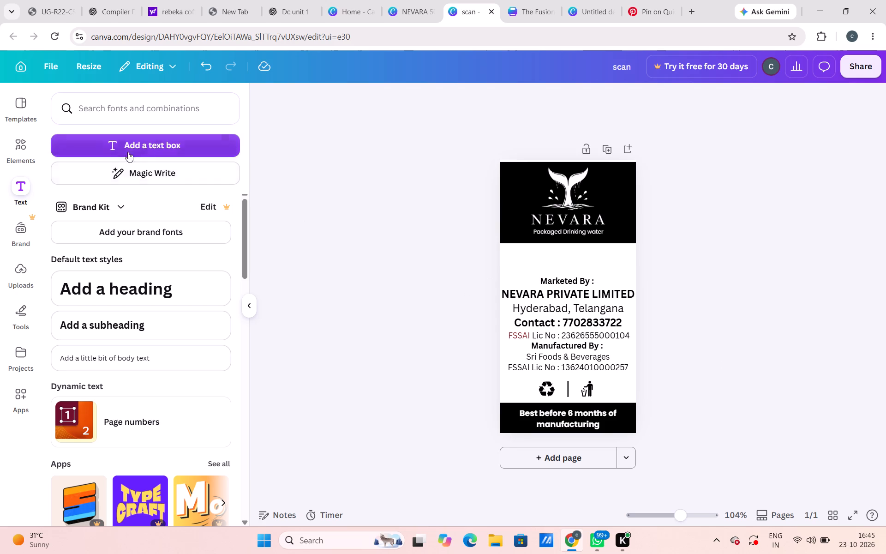
# Add a text box reading "Net Quantity" with "1 L" on a second line.
pyautogui.click(118, 149)
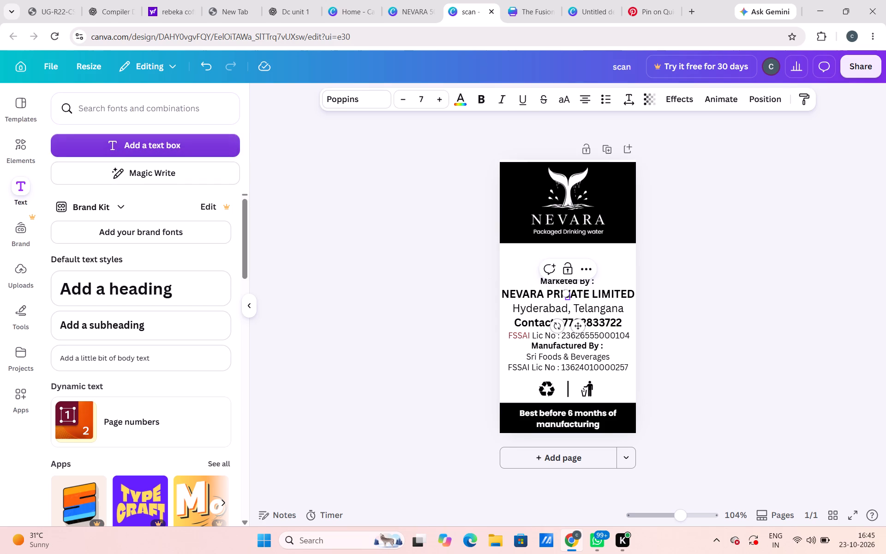
pyautogui.write('et')
pyautogui.press('space')
pyautogui.press('q')
pyautogui.write('uantity')
pyautogui.press('space')
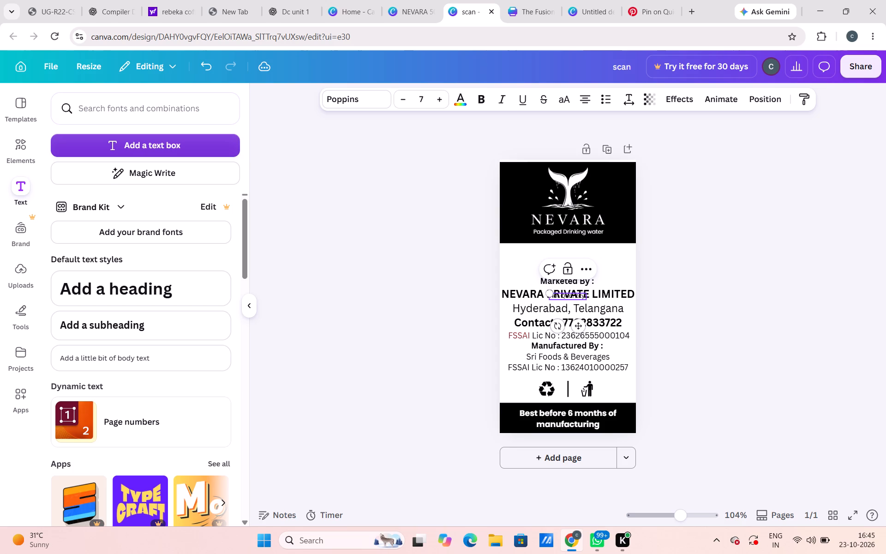
pyautogui.press('Return')
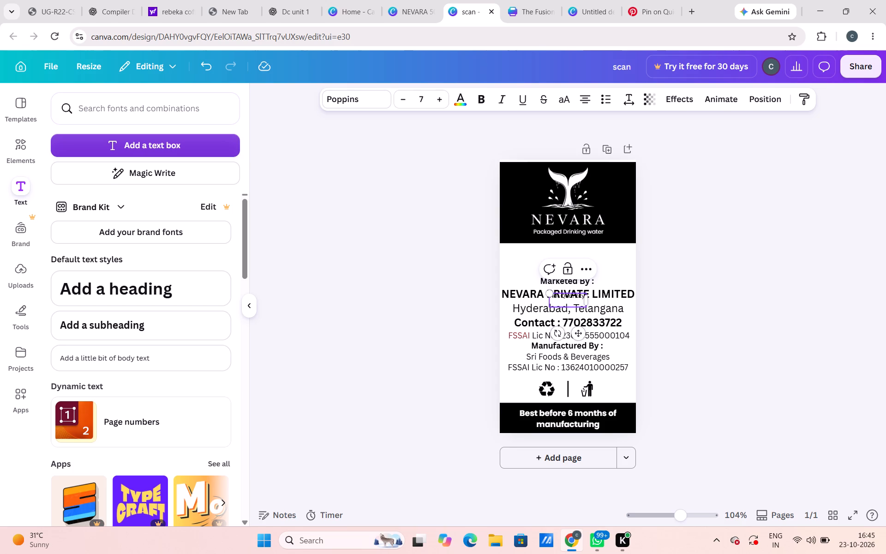
pyautogui.write('1')
pyautogui.press('space')
pyautogui.hotkey('shift', 'l')
# Format the whole Net Quantity text as black, bold and size 10.
pyautogui.hotkey('ctrl', 'a')
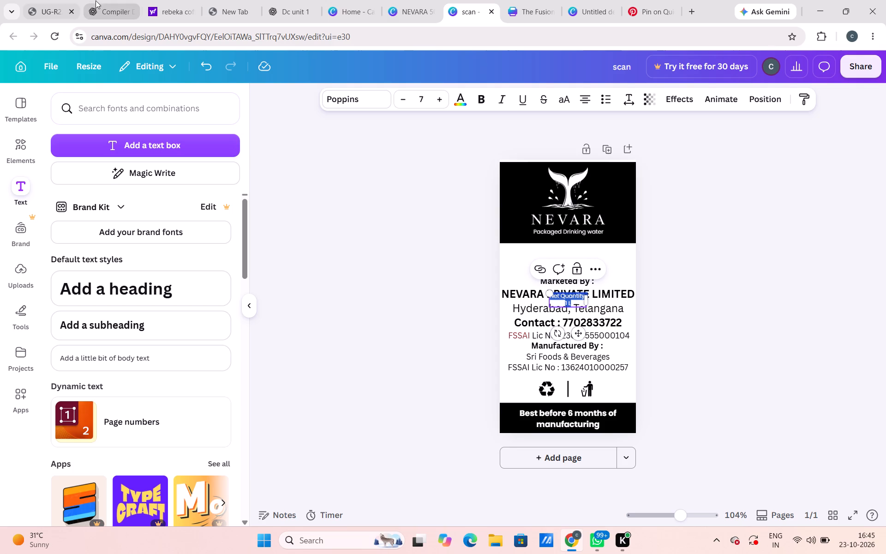
pyautogui.click(453, 97)
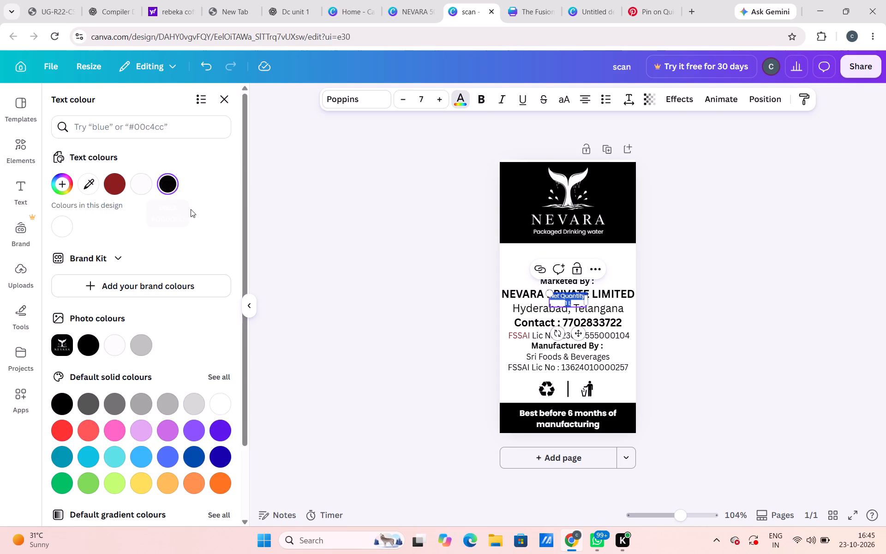
pyautogui.click(191, 209)
pyautogui.click(164, 181)
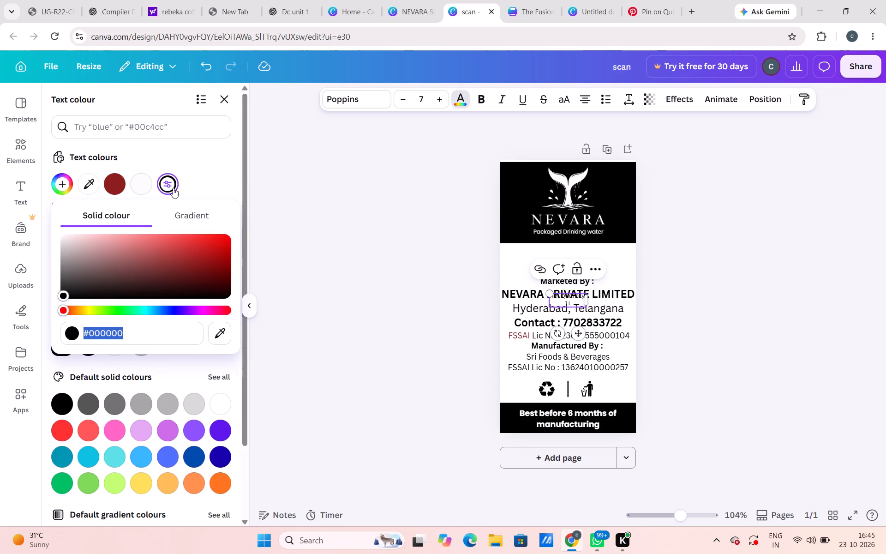
pyautogui.click(138, 180)
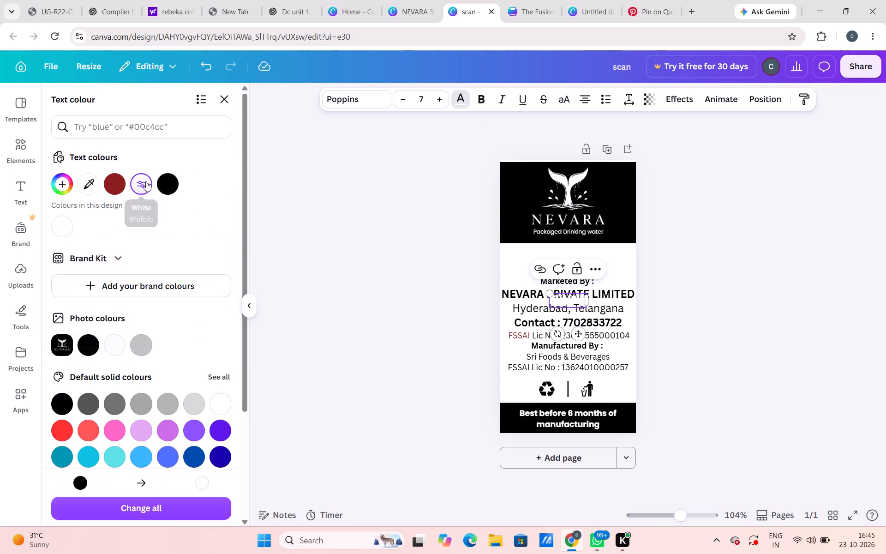
pyautogui.click(167, 178)
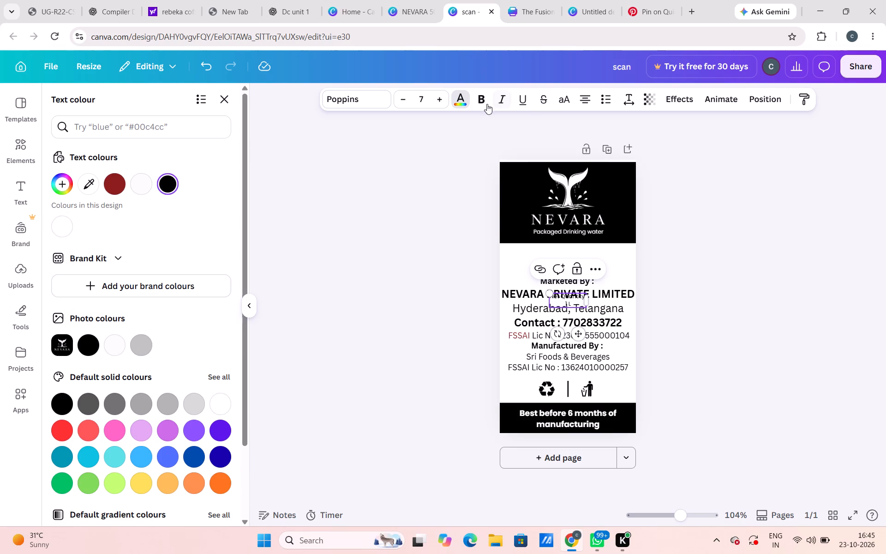
pyautogui.click(480, 102)
pyautogui.click(428, 95)
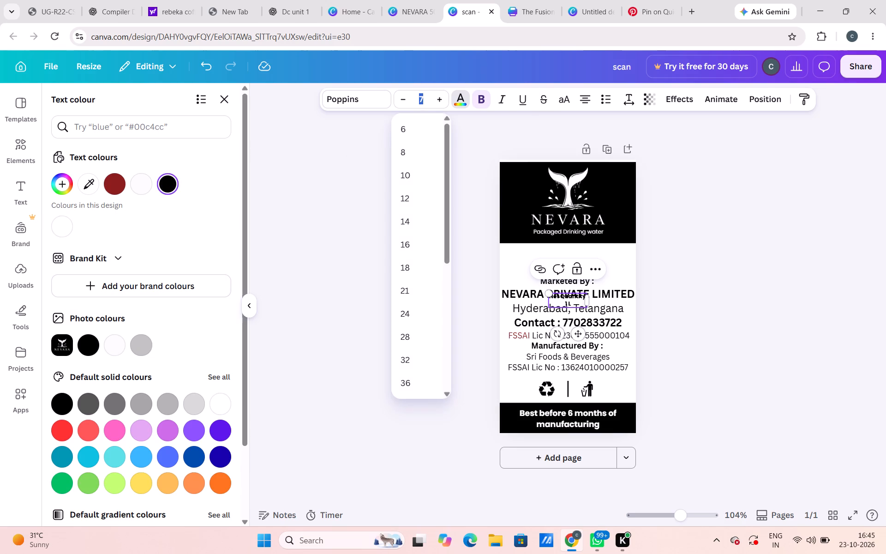
pyautogui.write('10')
pyautogui.press('Return')
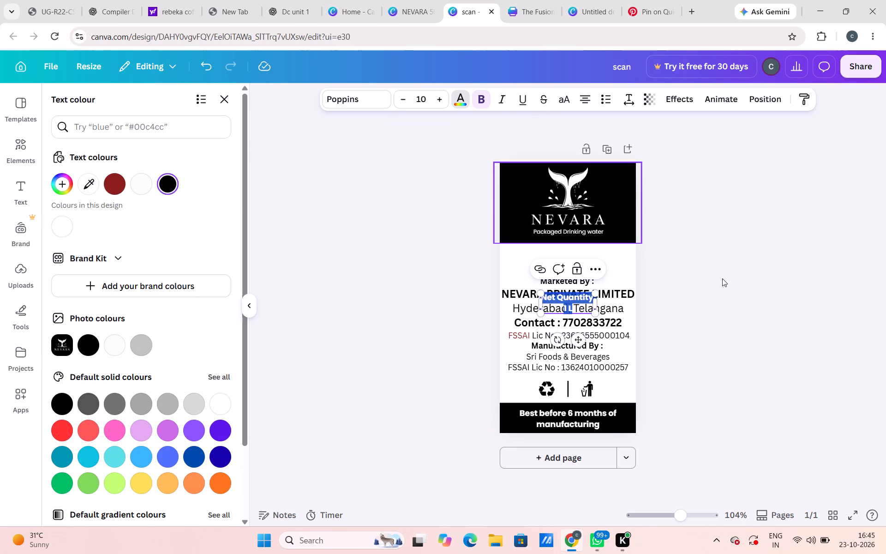
pyautogui.click(722, 278)
pyautogui.click(722, 278)
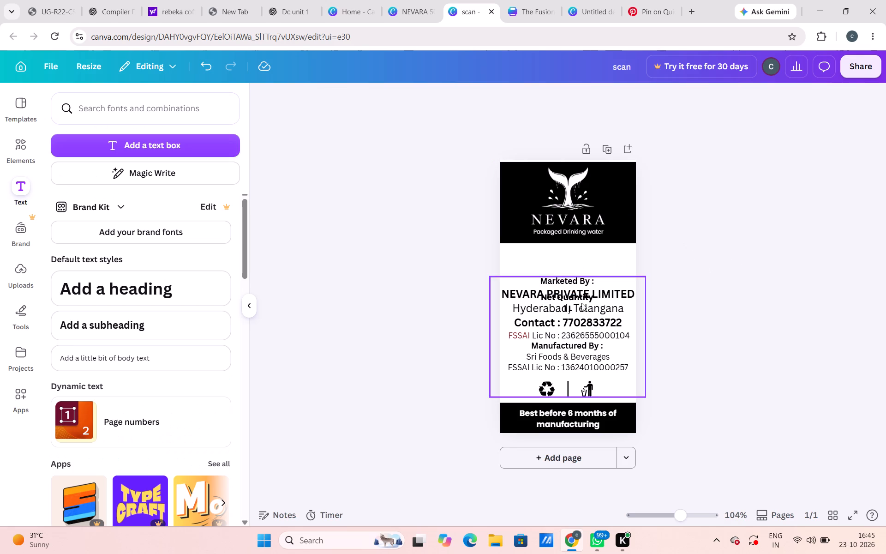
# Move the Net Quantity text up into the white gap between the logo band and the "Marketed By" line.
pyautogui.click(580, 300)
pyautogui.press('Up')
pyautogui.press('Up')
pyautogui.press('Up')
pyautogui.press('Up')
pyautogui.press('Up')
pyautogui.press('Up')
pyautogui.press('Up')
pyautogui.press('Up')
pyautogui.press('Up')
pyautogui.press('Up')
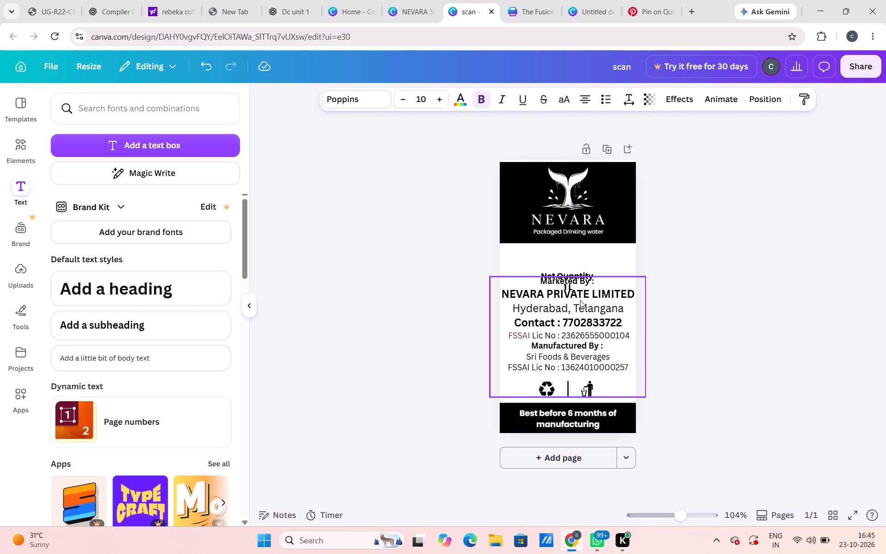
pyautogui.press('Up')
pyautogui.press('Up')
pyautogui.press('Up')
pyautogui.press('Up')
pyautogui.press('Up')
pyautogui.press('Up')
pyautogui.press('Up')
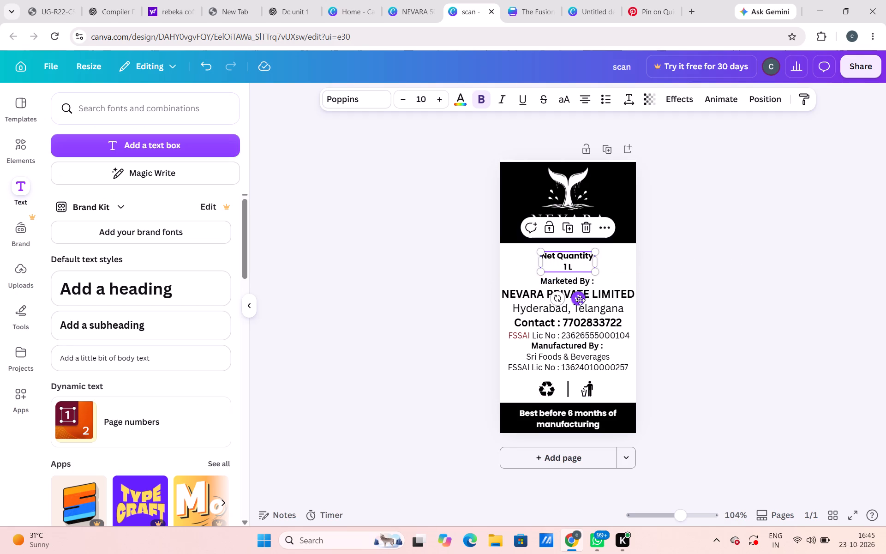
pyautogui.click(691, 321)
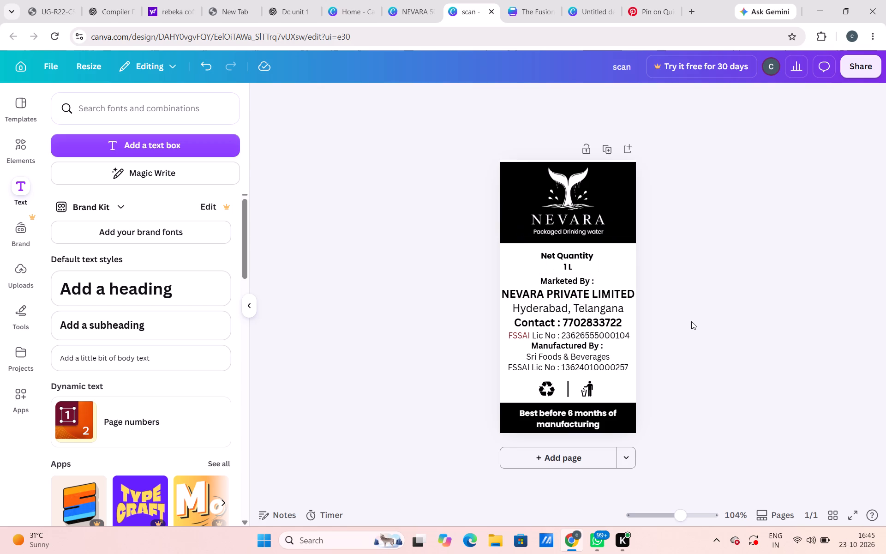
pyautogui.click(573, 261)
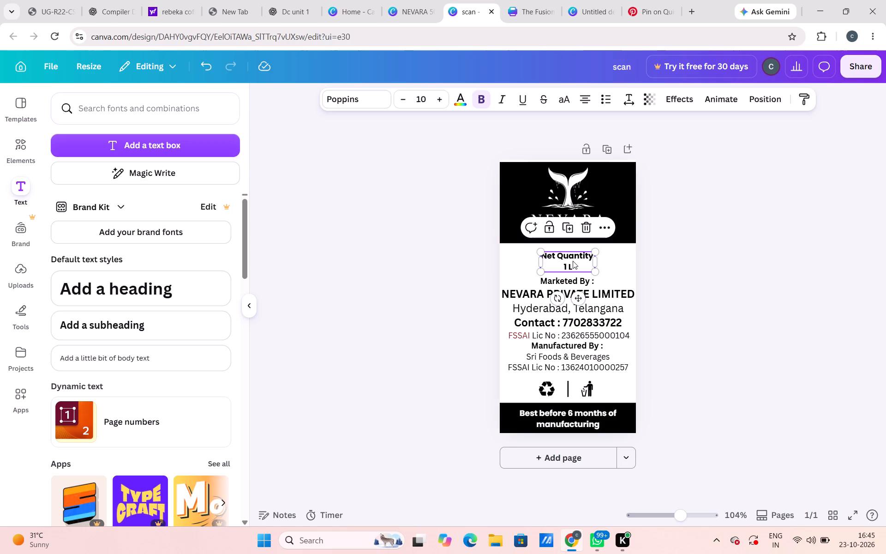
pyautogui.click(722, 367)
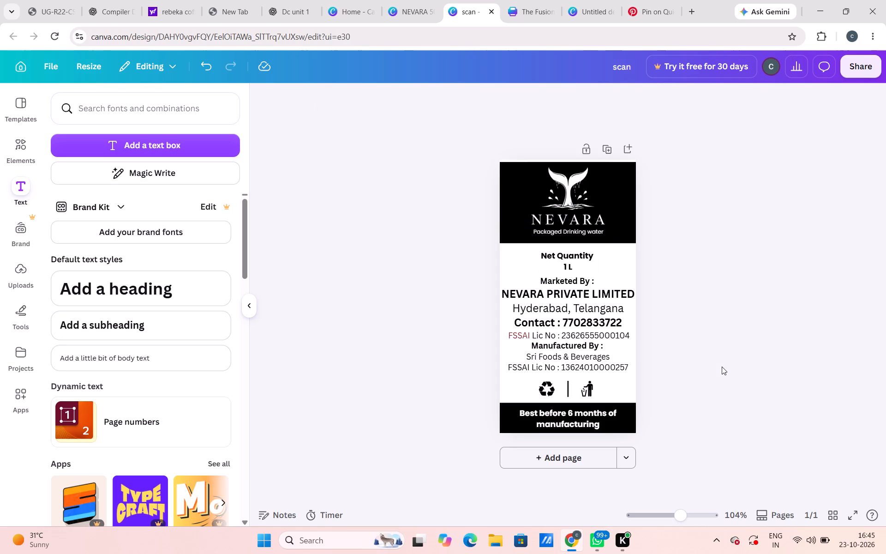
# Move the Net Quantity text down to the label's lower part, around the recycling icons and lower black band.
pyautogui.click(582, 253)
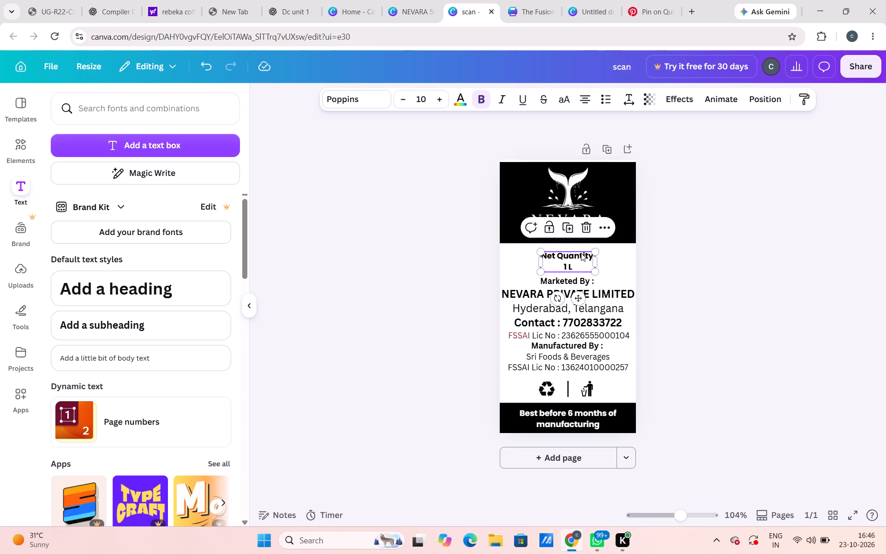
pyautogui.moveTo(568, 260); pyautogui.dragTo(576, 394)
# Move the grouped company details and icons up to just below the logo band, making room for the Net Quantity text.
pyautogui.click(595, 322)
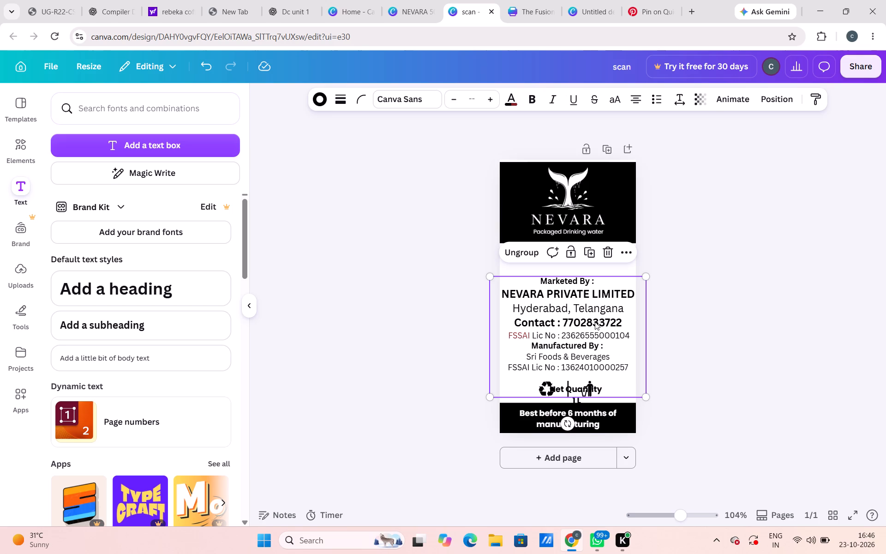
pyautogui.press('Up')
pyautogui.press('Up')
pyautogui.press('Up')
pyautogui.press('Up')
pyautogui.press('Up')
pyautogui.press('Up')
pyautogui.press('Up')
pyautogui.press('Up')
pyautogui.press('Up')
pyautogui.press('Up')
pyautogui.press('Up')
pyautogui.press('Up')
pyautogui.press('Down')
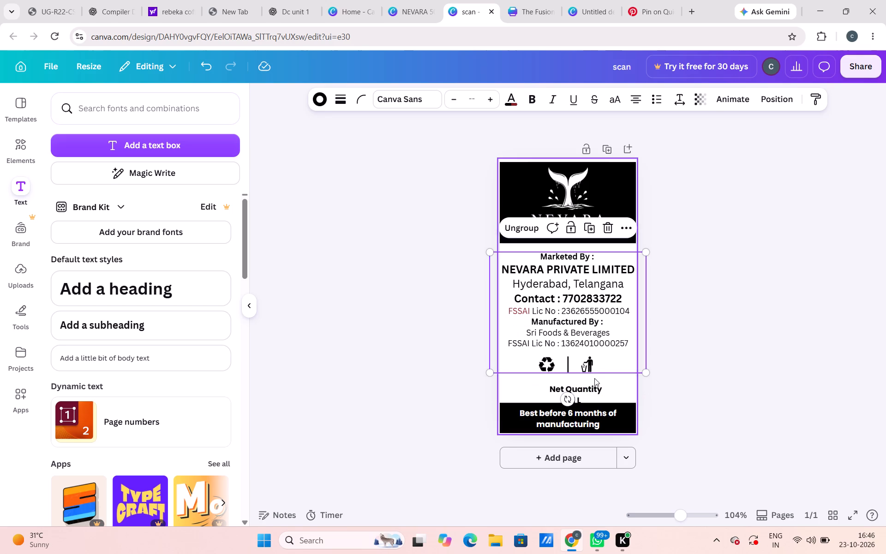
# Nudge the Net Quantity text up to just above the lower black band and centre it horizontally on the page.
pyautogui.click(588, 393)
pyautogui.press('Up')
pyautogui.press('Up')
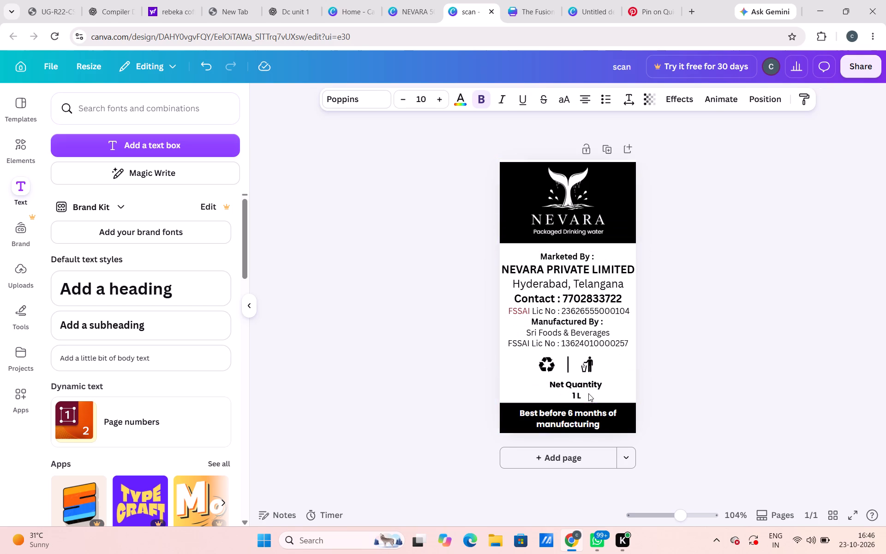
pyautogui.click(767, 102)
pyautogui.click(223, 266)
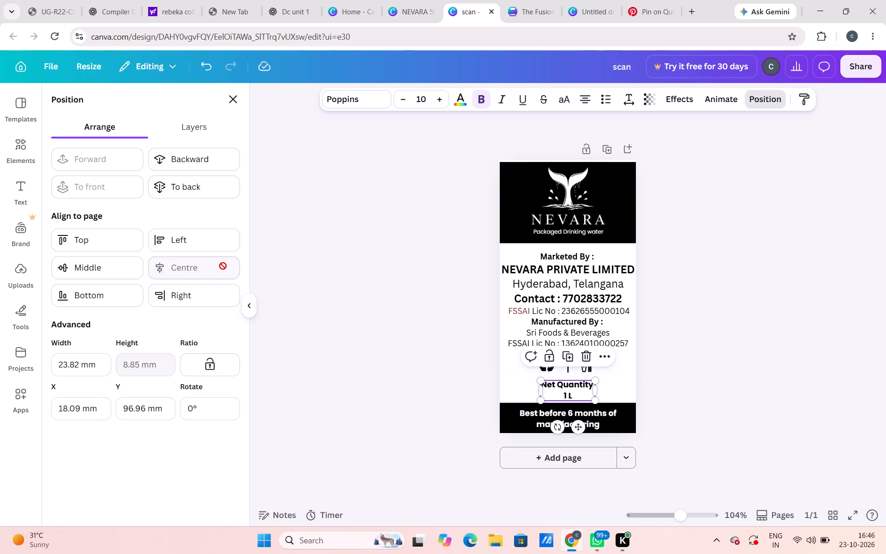
pyautogui.click(761, 407)
pyautogui.click(761, 407)
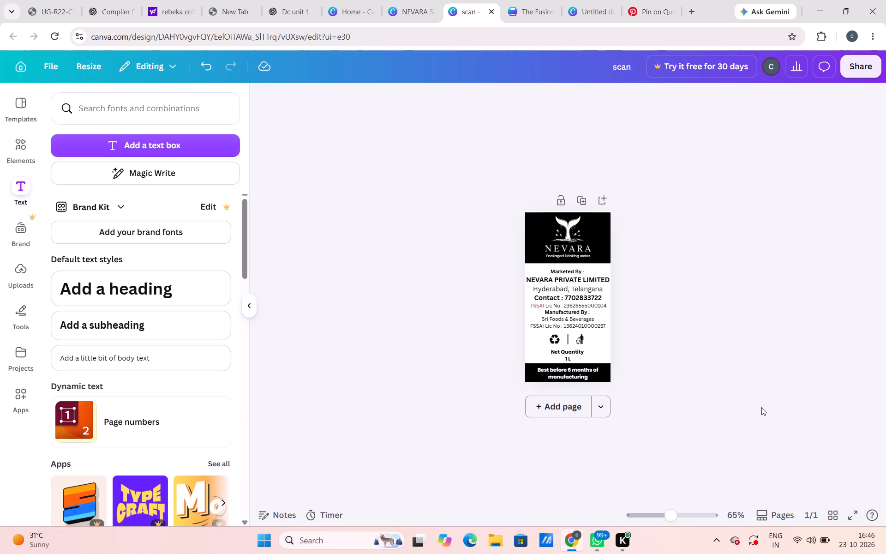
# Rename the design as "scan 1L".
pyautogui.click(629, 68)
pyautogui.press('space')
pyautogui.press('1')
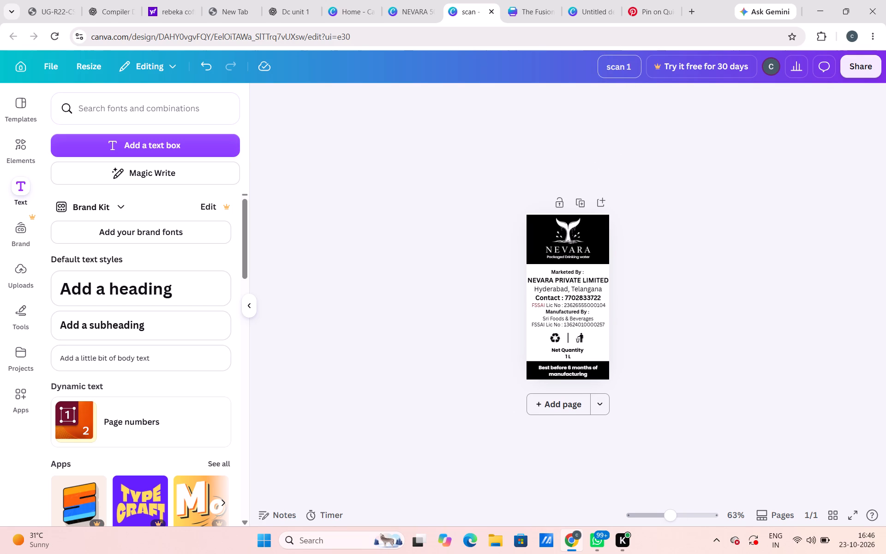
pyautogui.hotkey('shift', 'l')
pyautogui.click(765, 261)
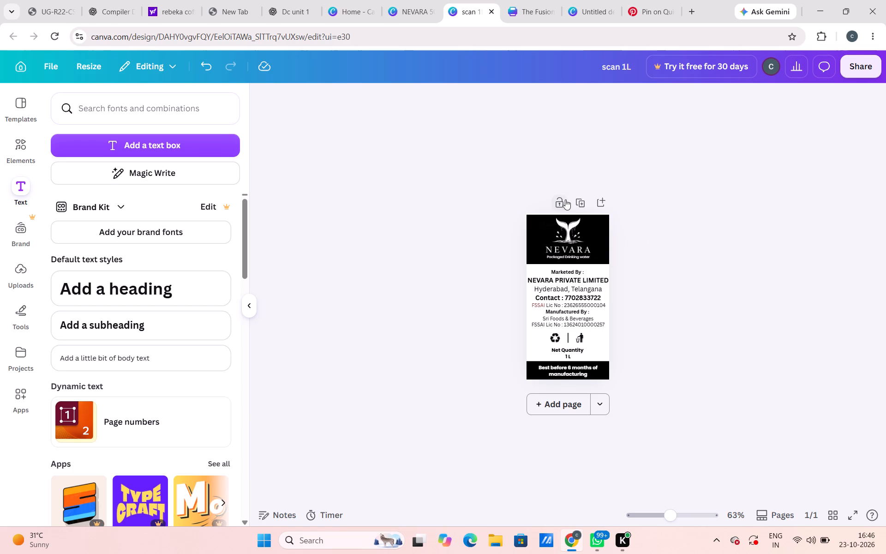
# Duplicate the finished label page twice to make three identical pages.
pyautogui.click(580, 203)
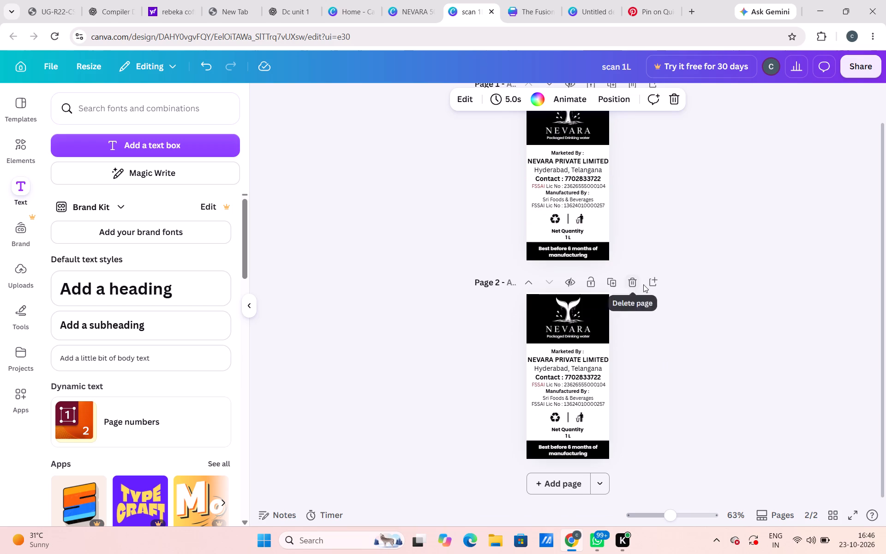
pyautogui.click(615, 279)
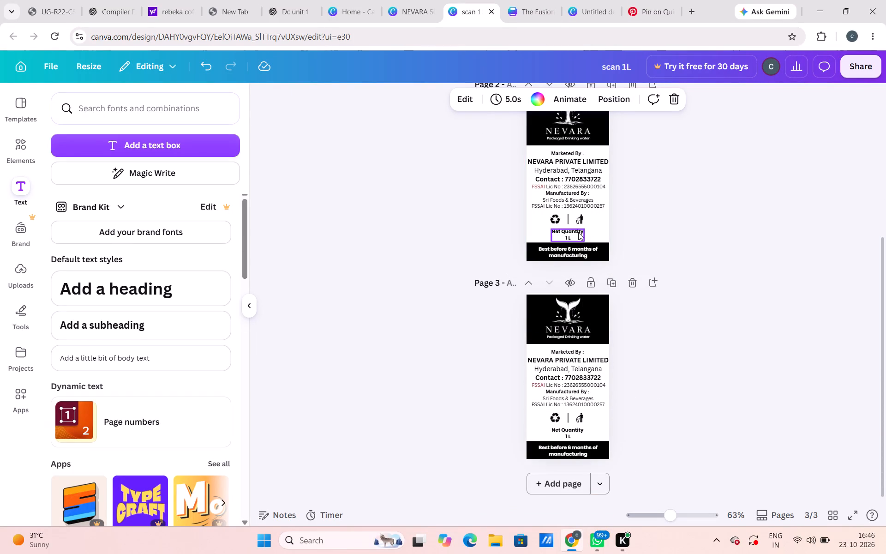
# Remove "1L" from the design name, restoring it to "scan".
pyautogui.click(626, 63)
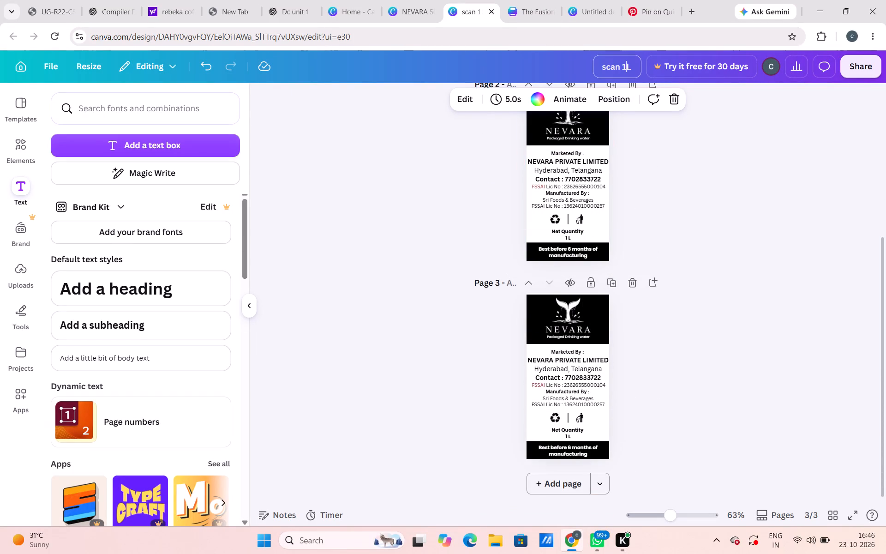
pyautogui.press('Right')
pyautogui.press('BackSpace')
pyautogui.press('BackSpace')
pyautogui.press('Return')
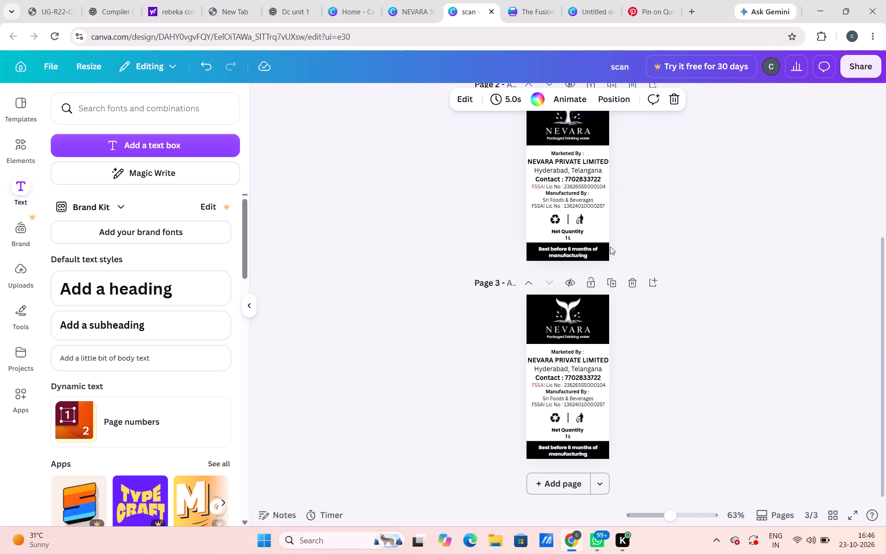
# Change the Net Quantity value on page 2 of the label to "500 mL".
pyautogui.doubleClick(566, 235)
pyautogui.click(566, 235)
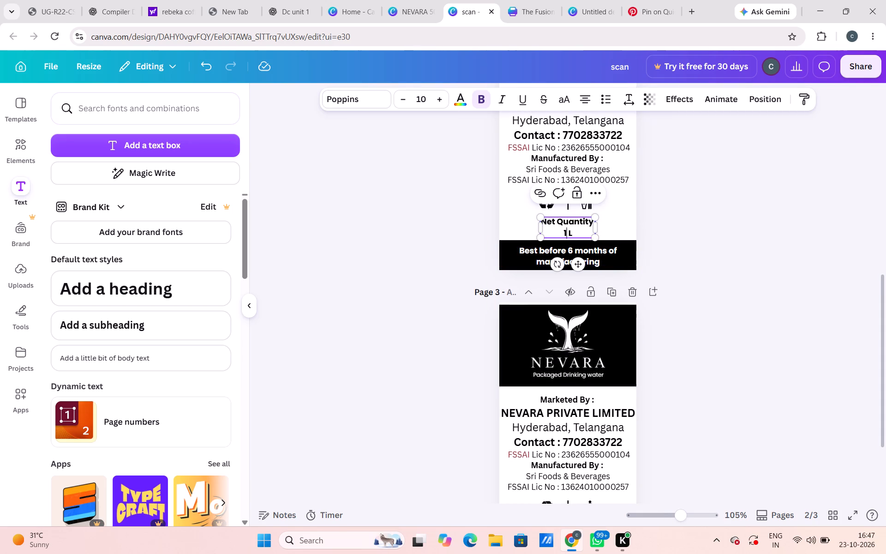
pyautogui.press('BackSpace')
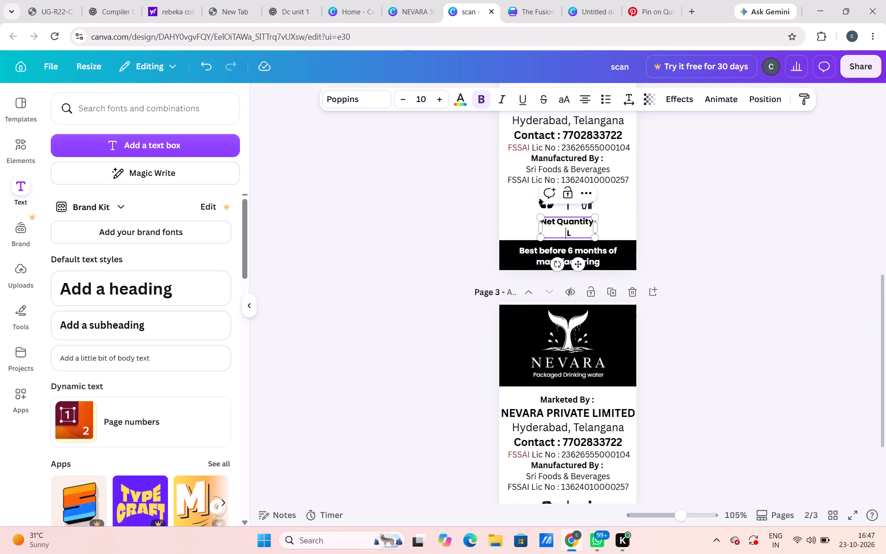
pyautogui.write('500')
pyautogui.press('Right')
pyautogui.press('m')
pyautogui.click(689, 352)
# Change the Net Quantity value on page 3 of the label to "250 mL".
pyautogui.scroll(-4, 689, 352)
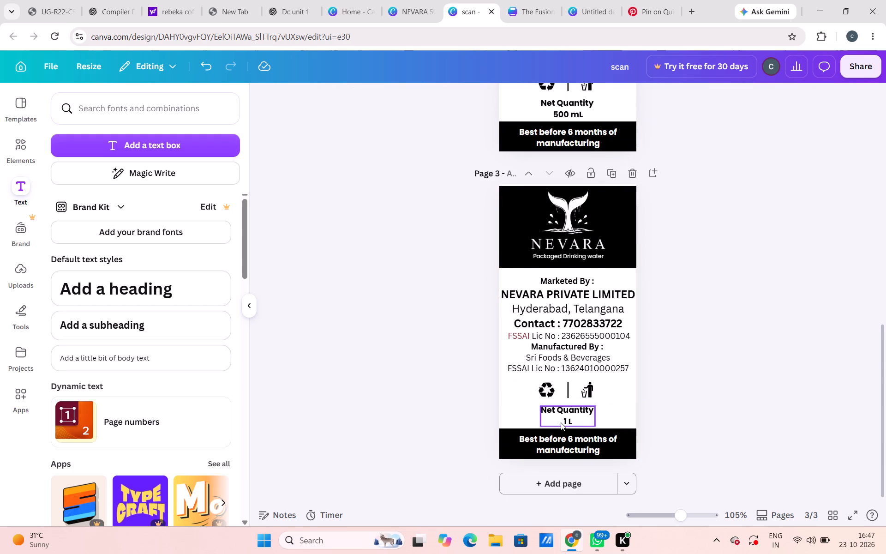
pyautogui.doubleClick(570, 420)
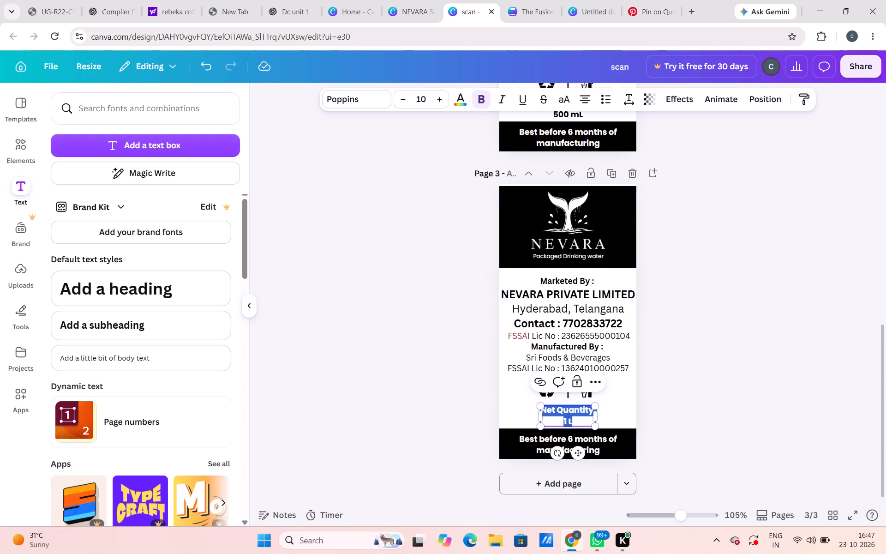
pyautogui.click(570, 420)
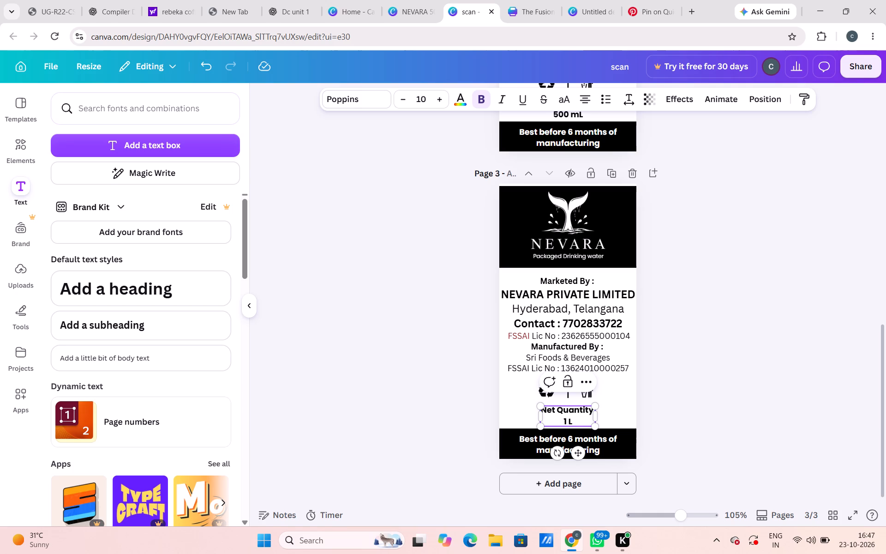
pyautogui.press('m')
pyautogui.press('Left')
pyautogui.press('Left')
pyautogui.press('BackSpace')
pyautogui.write('250')
pyautogui.click(869, 408)
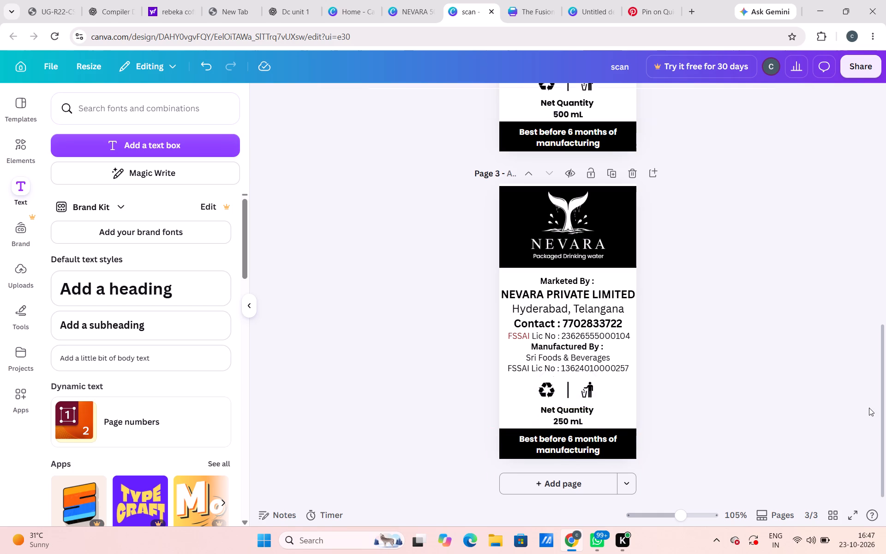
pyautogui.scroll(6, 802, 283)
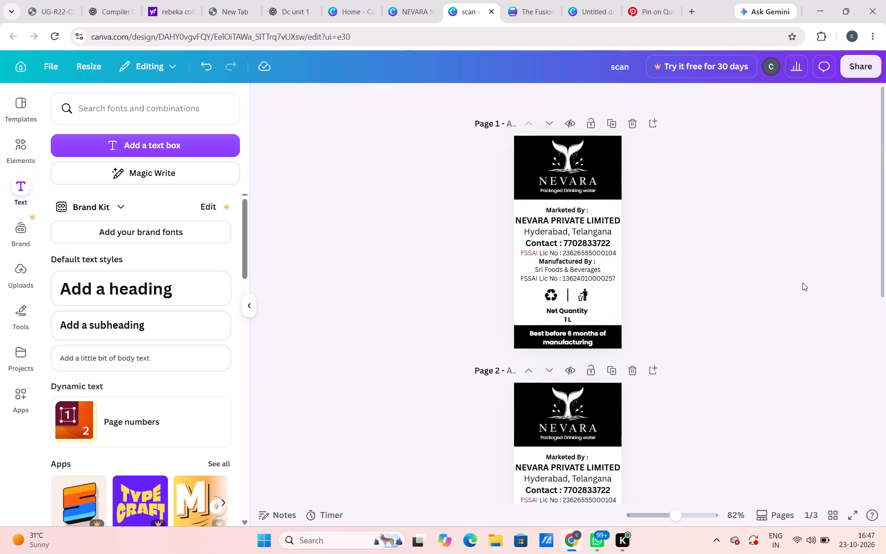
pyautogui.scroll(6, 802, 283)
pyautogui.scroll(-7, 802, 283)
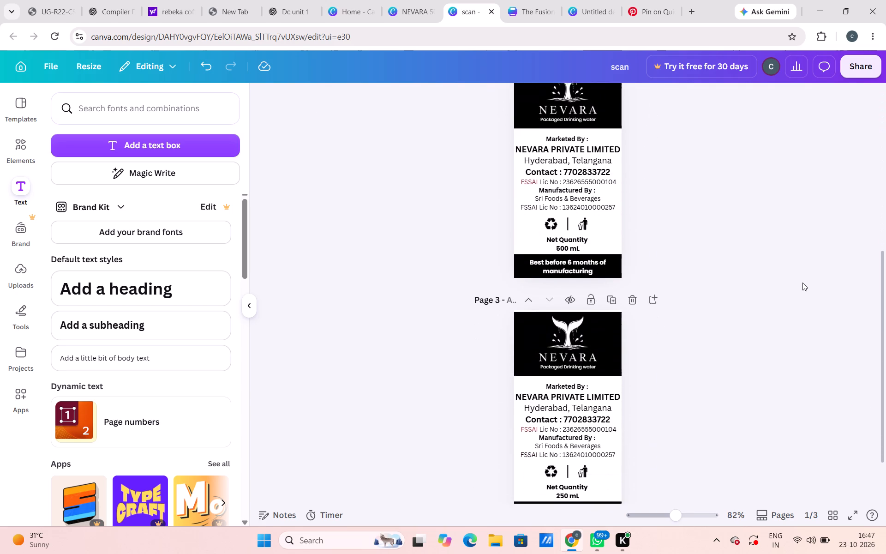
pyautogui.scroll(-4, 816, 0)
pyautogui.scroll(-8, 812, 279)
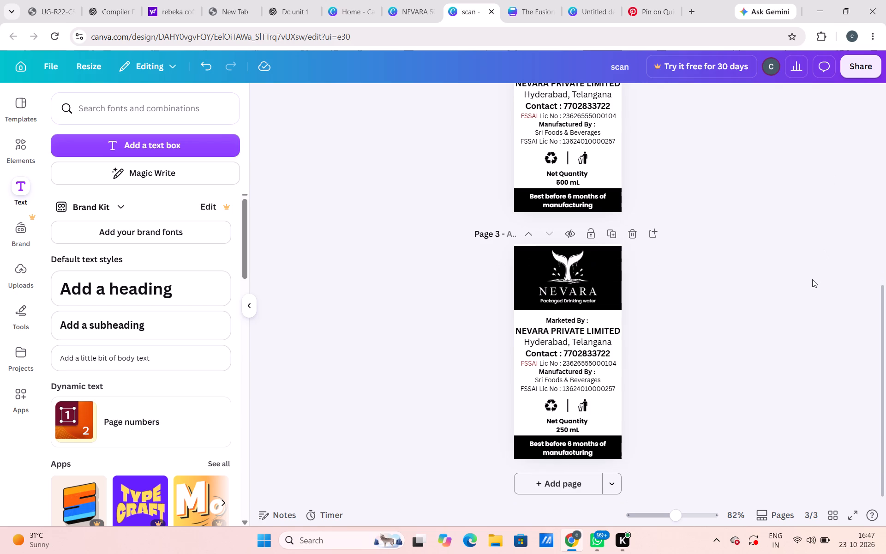
# Switch to the untitled 60 × 160 mm red label design and rename it as "REBEKA".
pyautogui.click(578, 0)
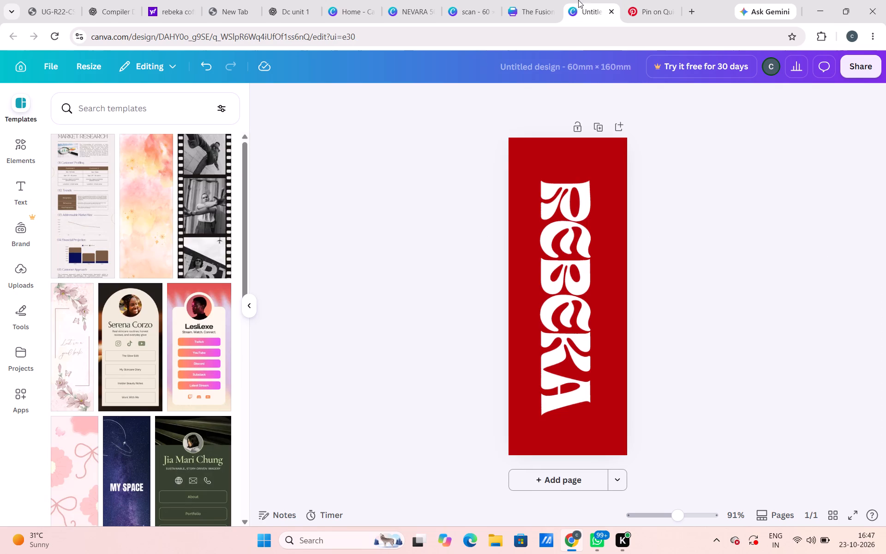
pyautogui.click(605, 72)
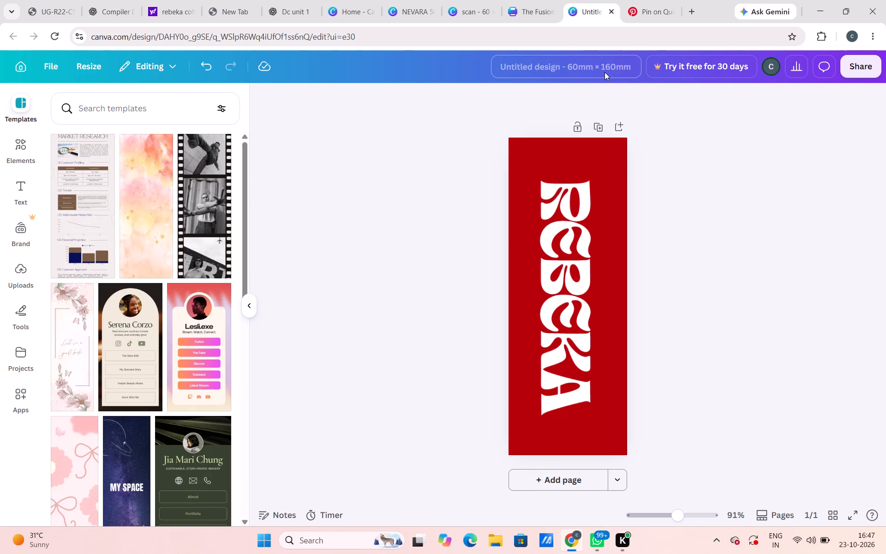
pyautogui.write('reb')
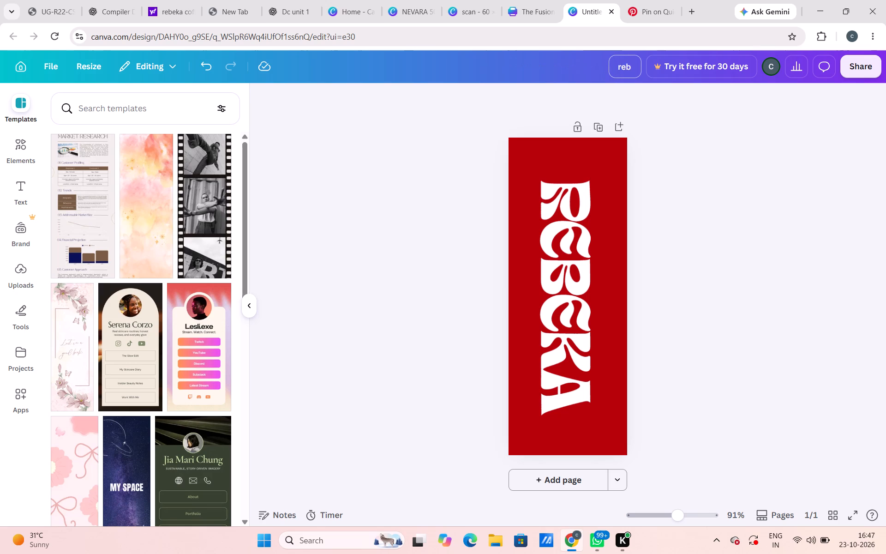
pyautogui.press('BackSpace')
pyautogui.press('BackSpace')
pyautogui.press('BackSpace')
pyautogui.press('BackSpace')
pyautogui.press('BackSpace')
pyautogui.press('BackSpace')
pyautogui.press('BackSpace')
pyautogui.press('BackSpace')
pyautogui.press('BackSpace')
pyautogui.press('BackSpace')
pyautogui.write('RE')
pyautogui.write('BEKA')
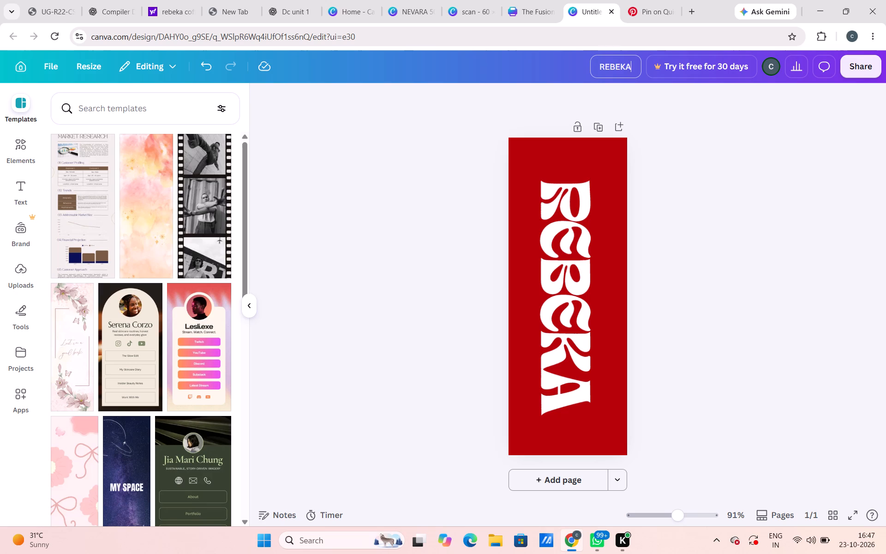
pyautogui.press('Return')
pyautogui.click(713, 268)
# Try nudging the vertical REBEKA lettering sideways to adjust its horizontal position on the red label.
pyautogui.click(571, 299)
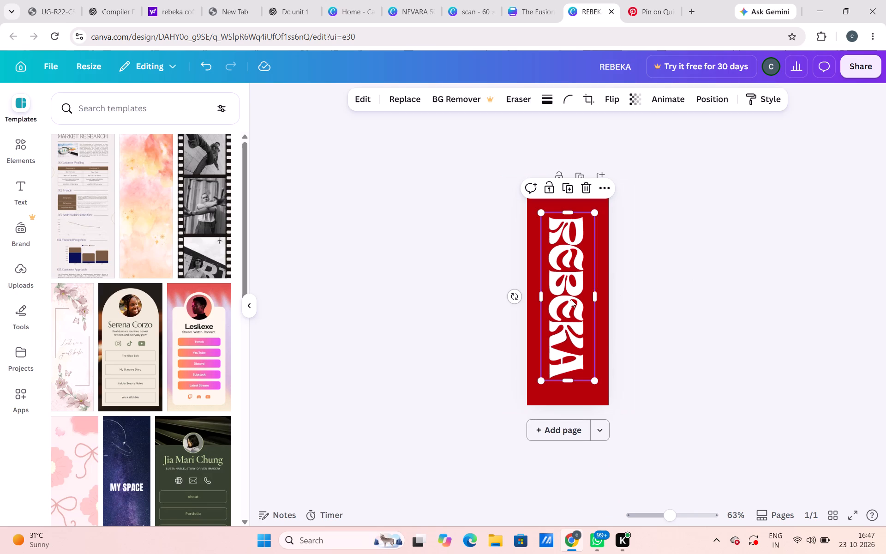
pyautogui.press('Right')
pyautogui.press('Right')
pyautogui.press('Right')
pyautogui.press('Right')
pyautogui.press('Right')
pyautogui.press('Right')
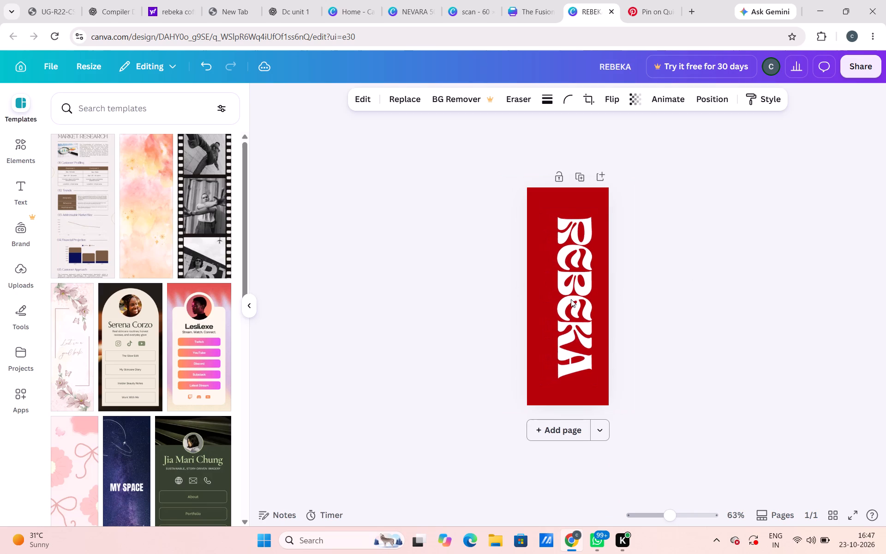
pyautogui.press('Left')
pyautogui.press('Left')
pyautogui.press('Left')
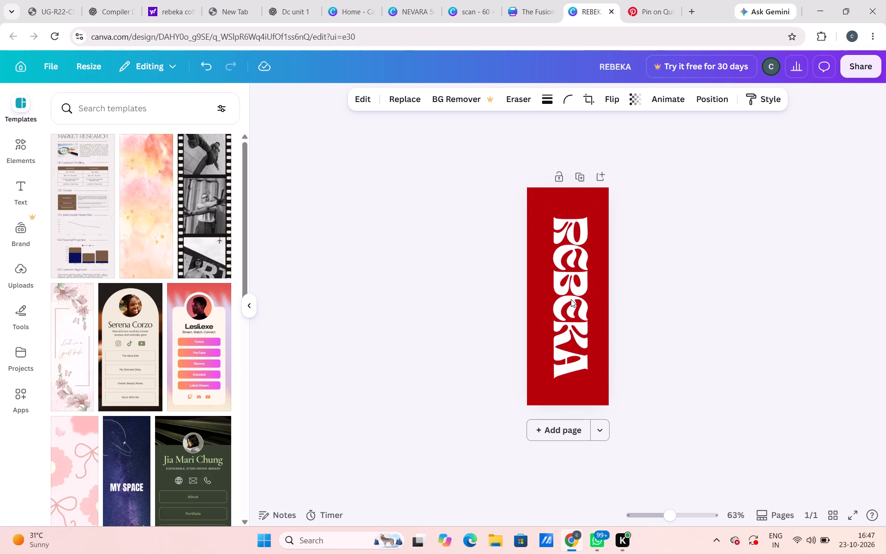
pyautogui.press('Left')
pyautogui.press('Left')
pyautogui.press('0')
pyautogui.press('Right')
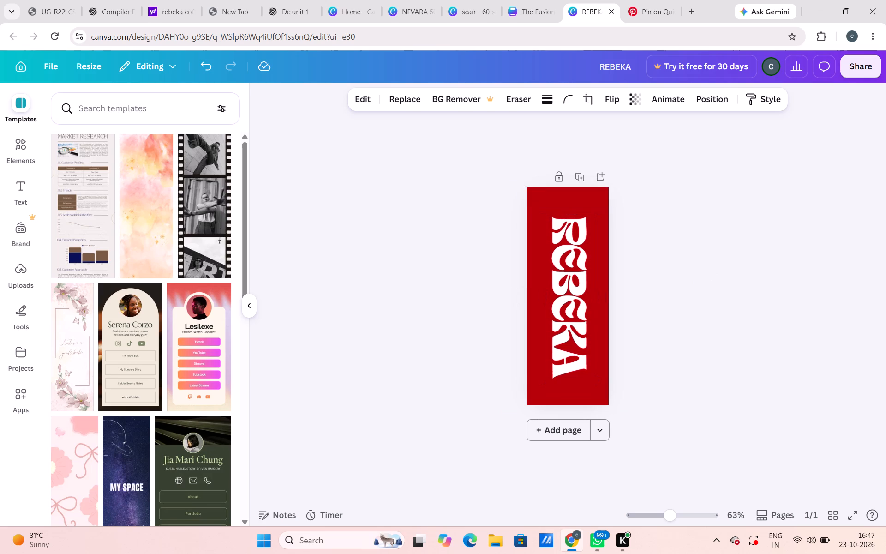
# Align the REBEKA lettering to the horizontal centre of the page.
pyautogui.click(725, 106)
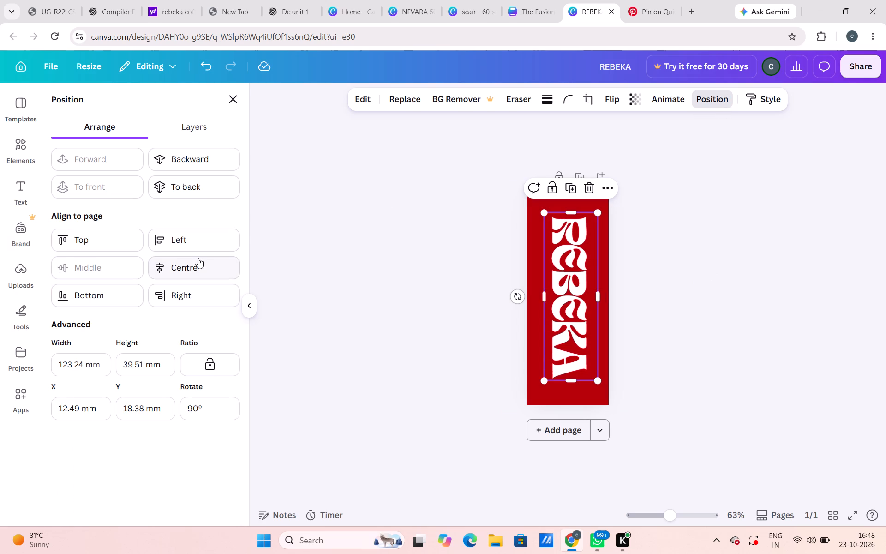
pyautogui.click(198, 258)
pyautogui.click(730, 370)
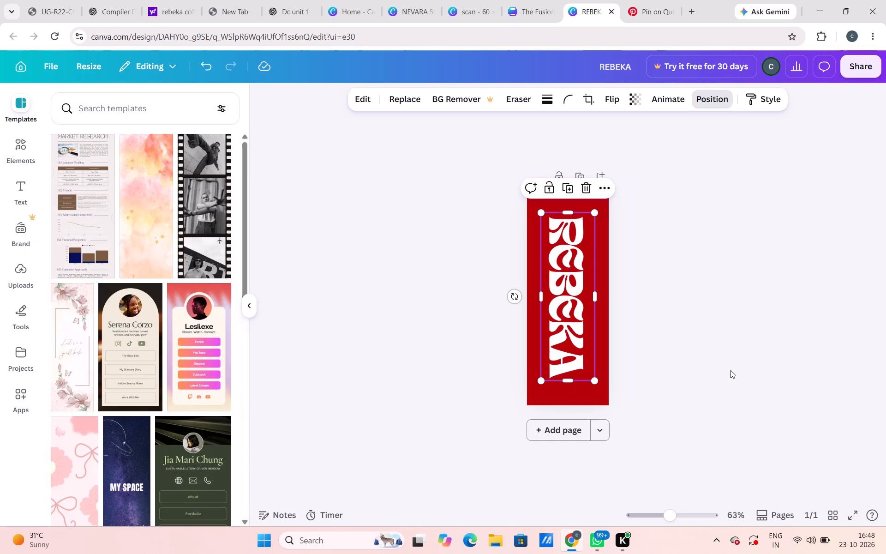
pyautogui.click(730, 370)
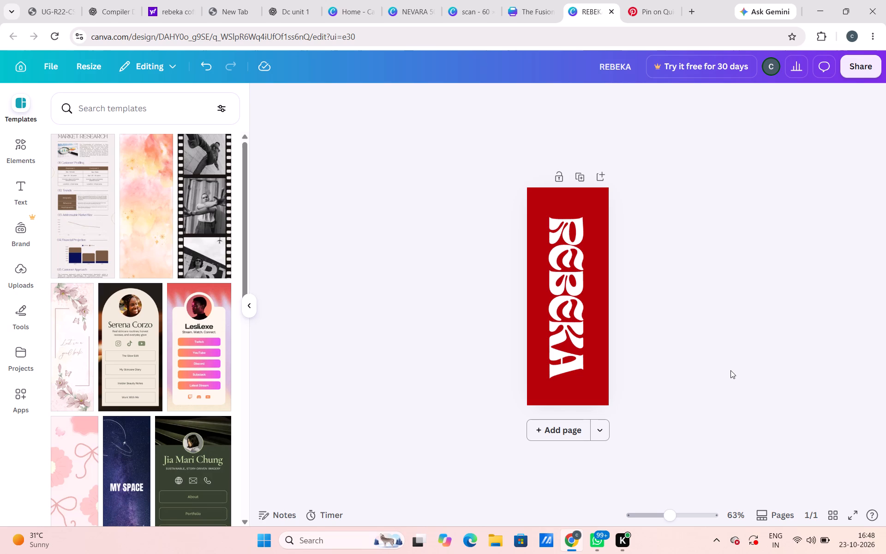
# Return to the Canva home page and create a new custom-size design 50 mm wide by 50 mm high.
pyautogui.click(402, 0)
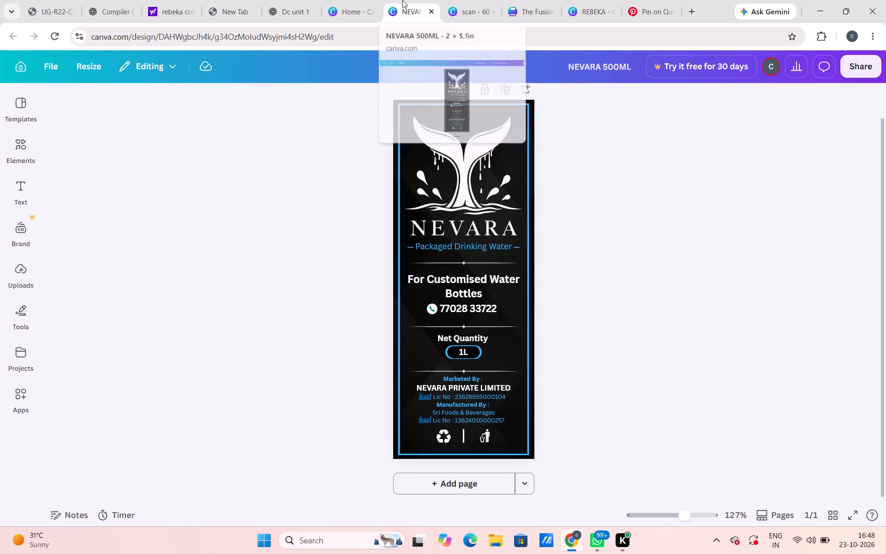
pyautogui.click(353, 0)
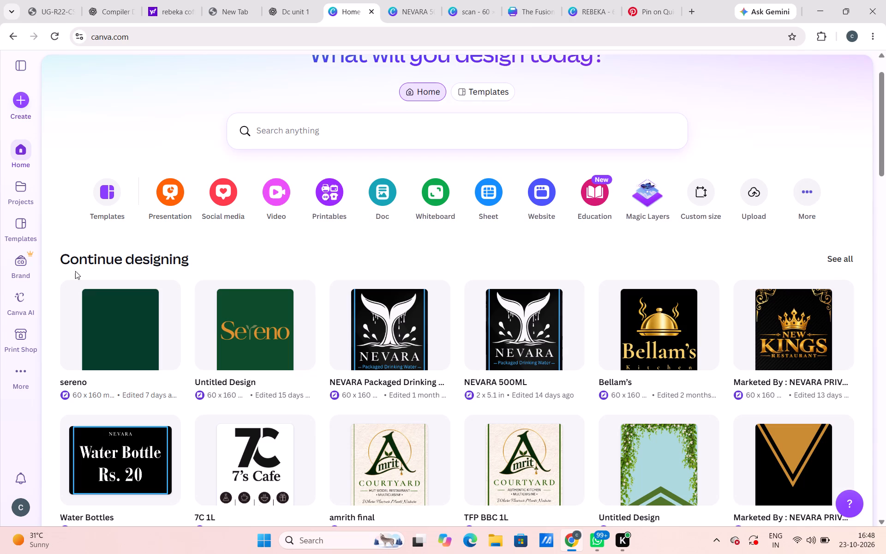
pyautogui.click(17, 109)
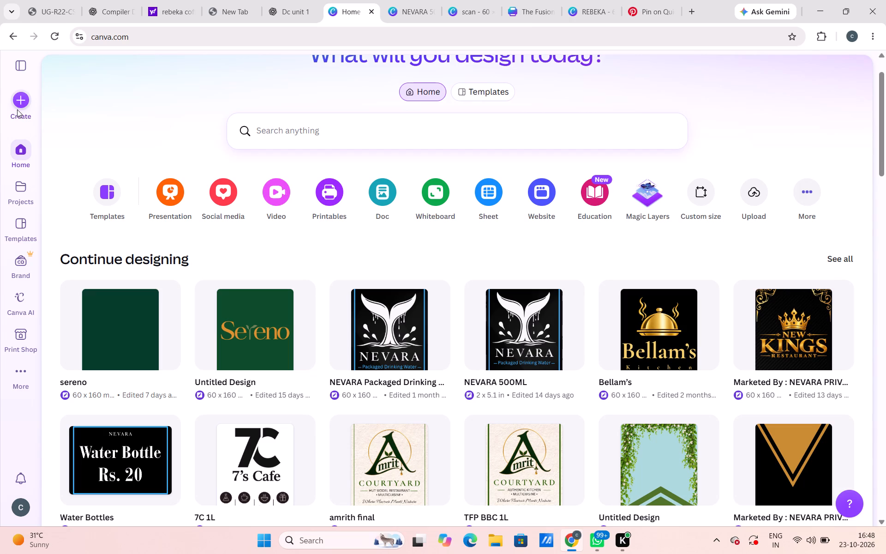
pyautogui.click(689, 206)
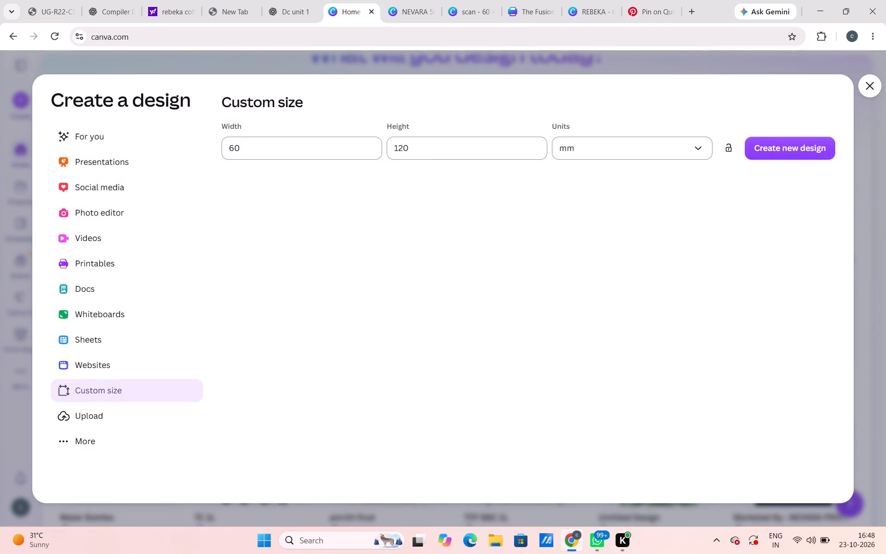
pyautogui.click(312, 156)
pyautogui.press('BackSpace')
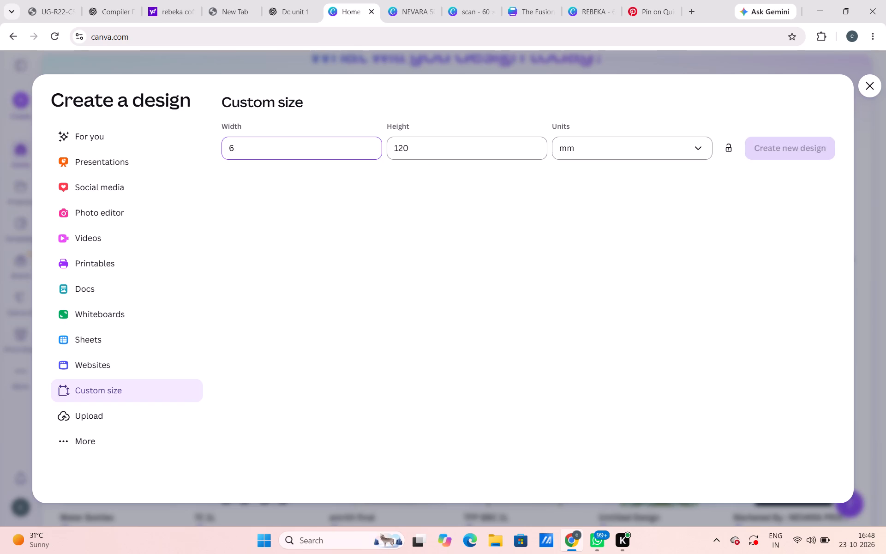
pyautogui.press('BackSpace')
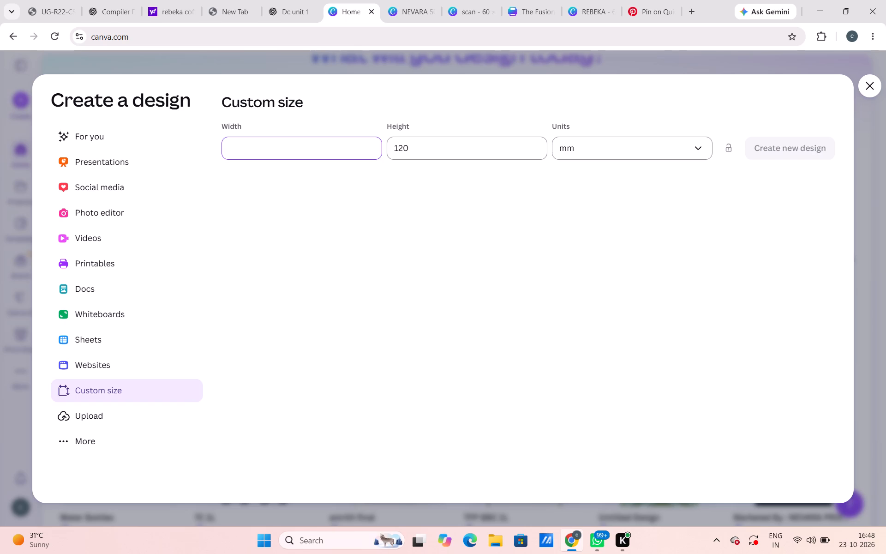
pyautogui.write('50')
pyautogui.click(462, 142)
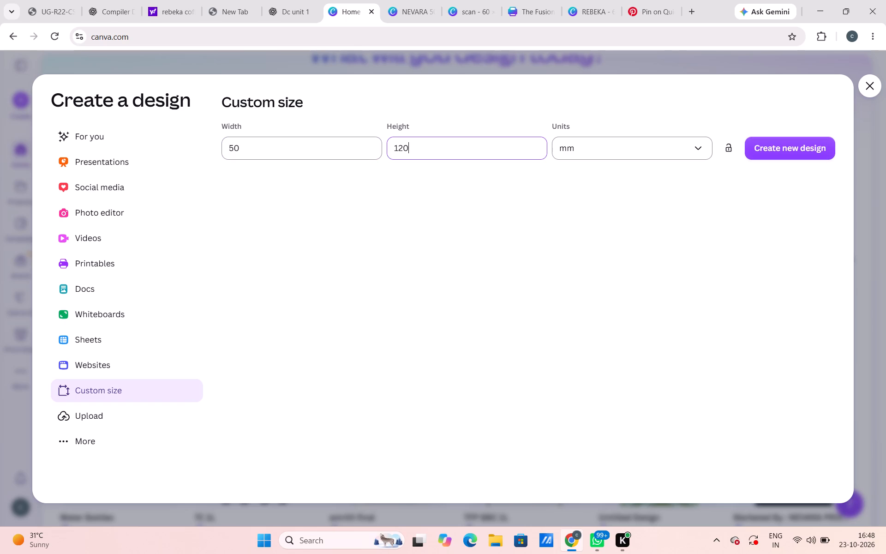
pyautogui.press('BackSpace')
pyautogui.press('BackSpace')
pyautogui.press('BackSpace')
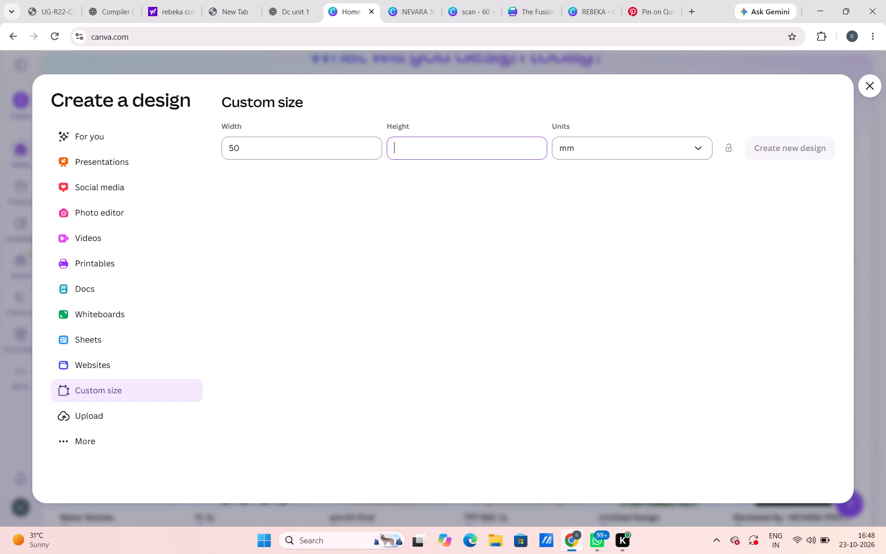
pyautogui.write('50')
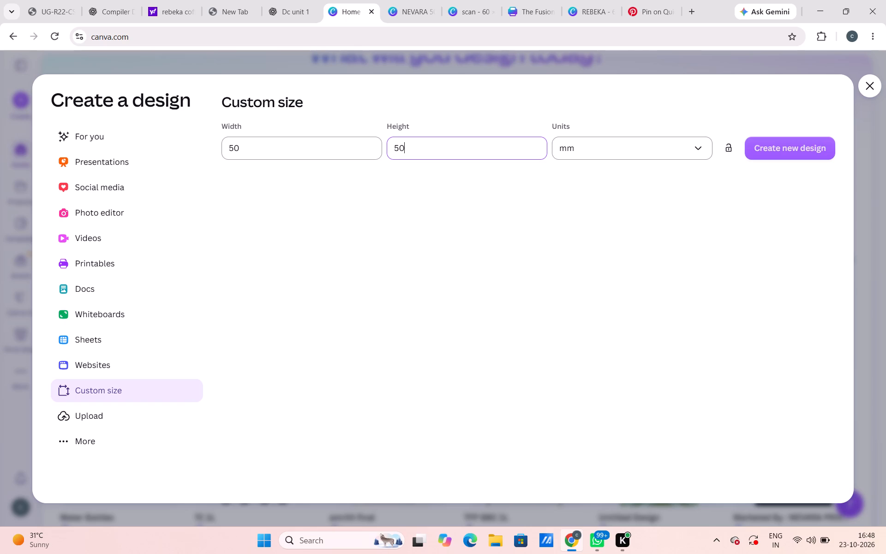
pyautogui.press('Return')
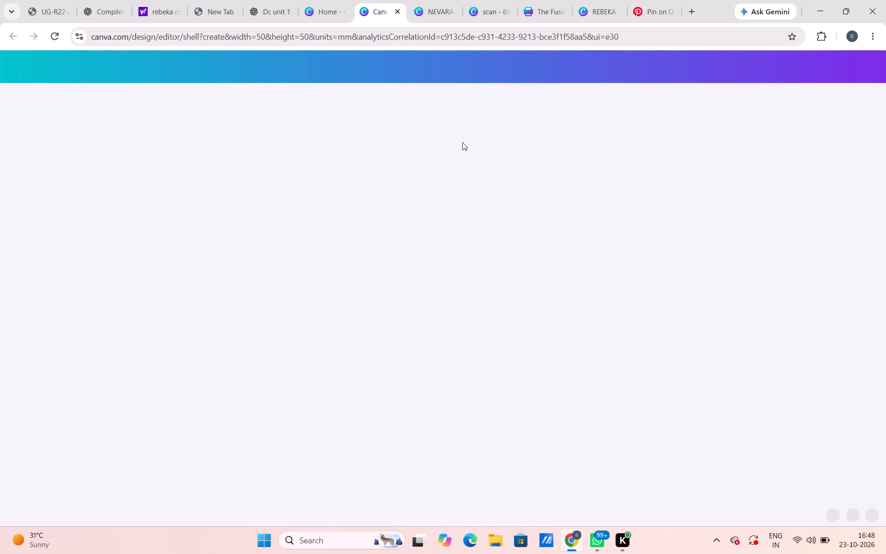
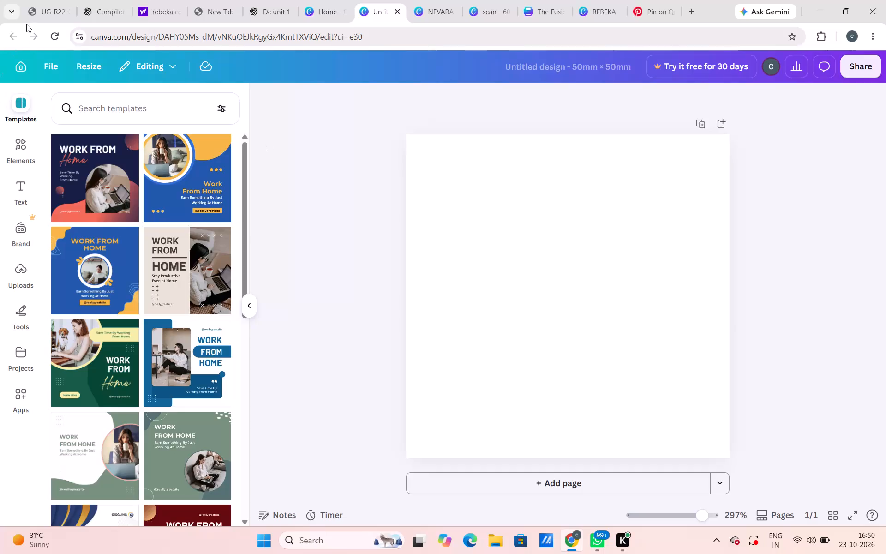
# Close the blank 50 × 50 mm design and create a new custom-size design 45 mm wide by 50 mm high.
pyautogui.click(397, 12)
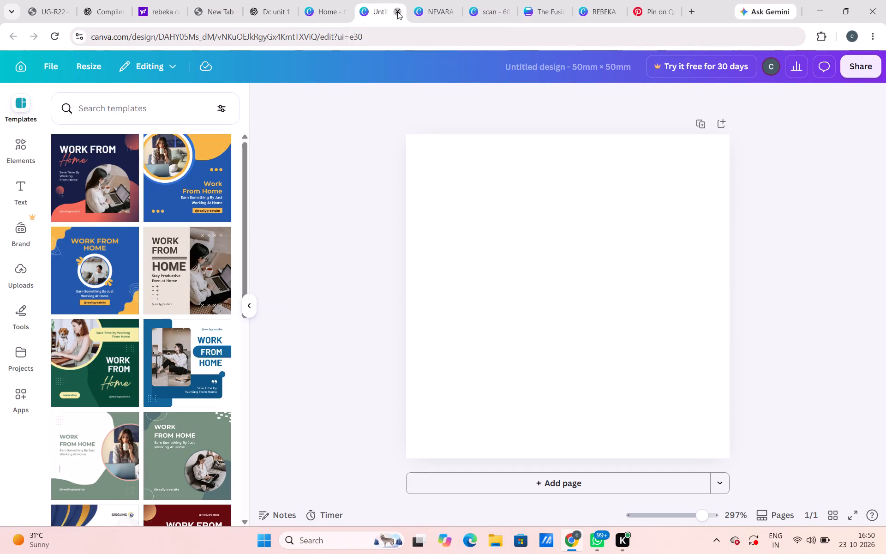
pyautogui.click(358, 154)
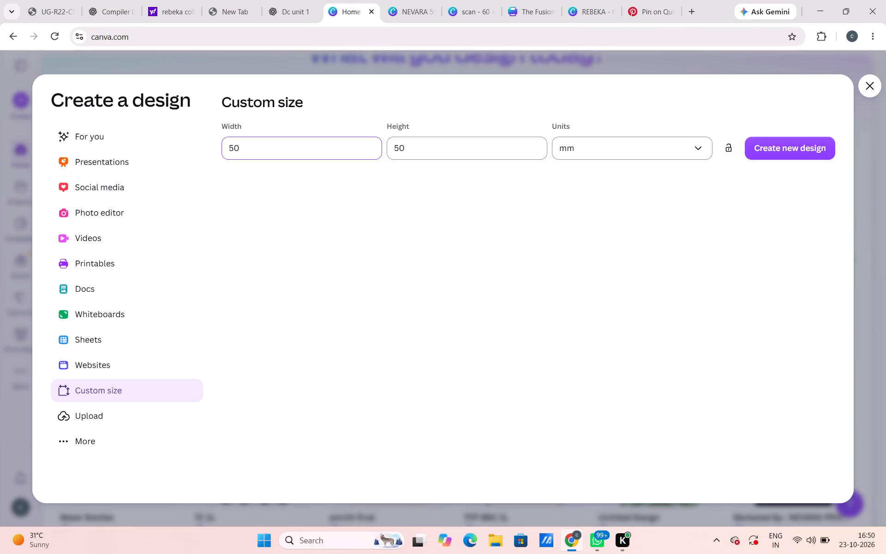
pyautogui.press('BackSpace')
pyautogui.press('BackSpace')
pyautogui.write('45')
pyautogui.press('Return')
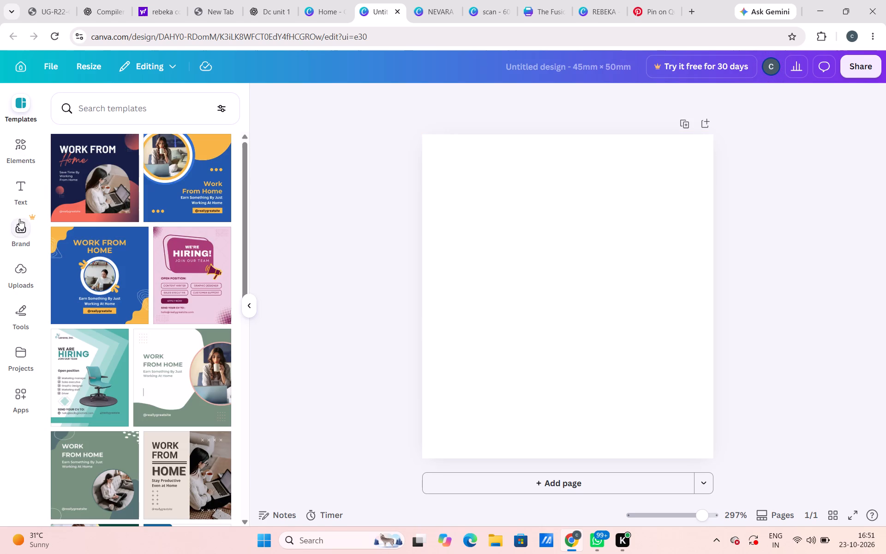
# Copy the red background shape from the REBEKA label and paste it onto the blank 45 × 50 mm page.
pyautogui.click(655, 339)
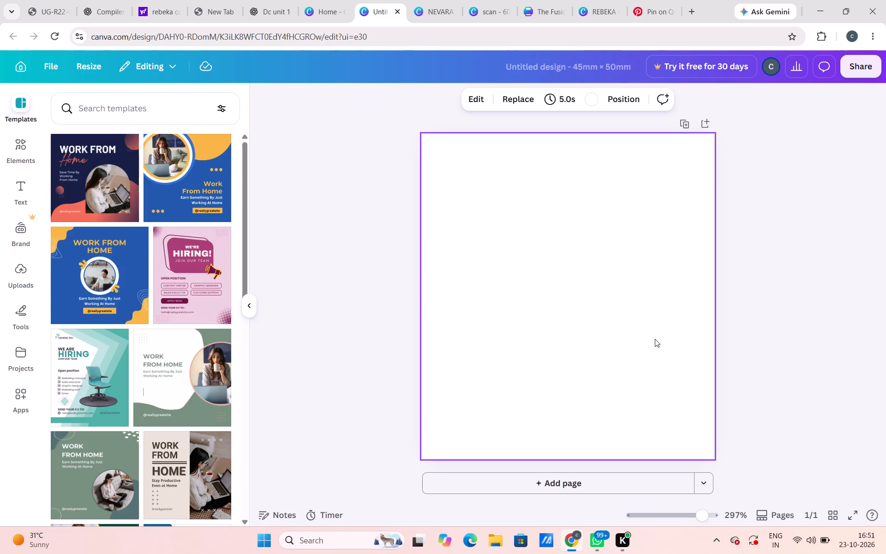
pyautogui.click(589, 0)
pyautogui.click(542, 202)
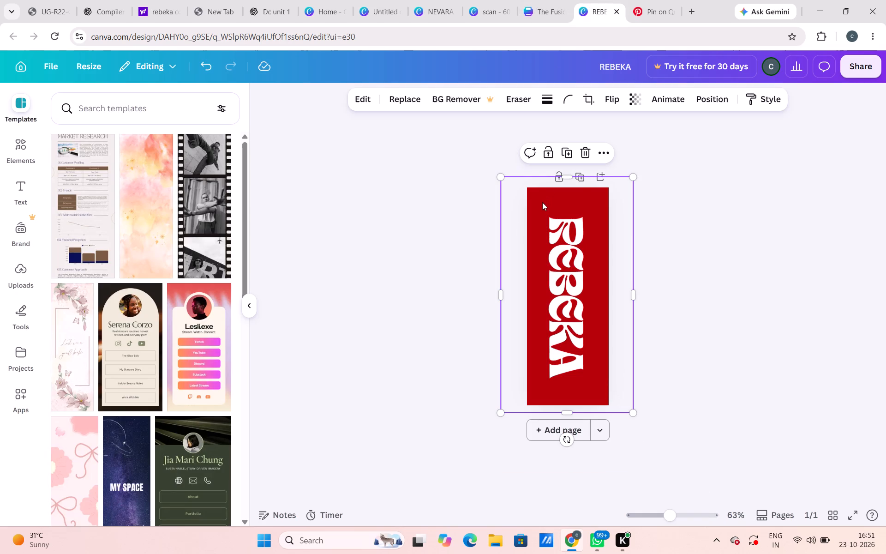
pyautogui.hotkey('ctrl', 'c')
pyautogui.click(408, 0)
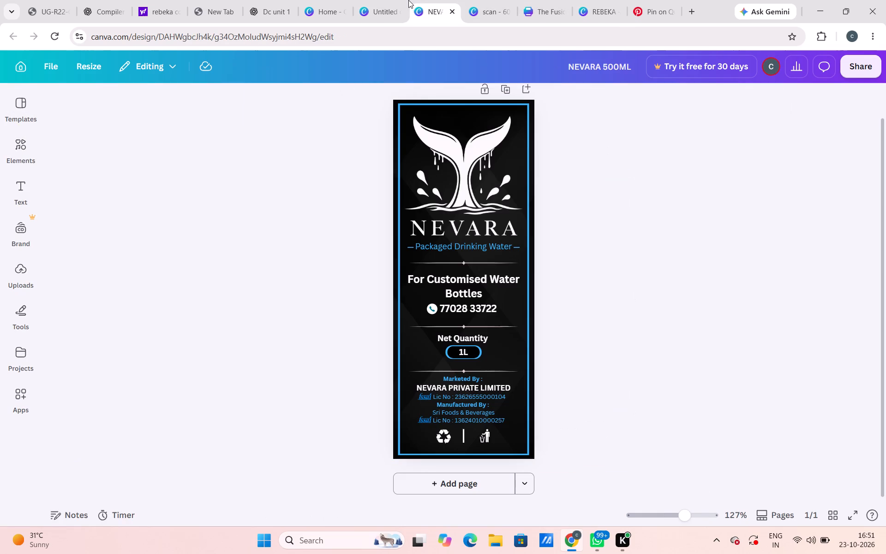
pyautogui.click(383, 0)
pyautogui.click(574, 294)
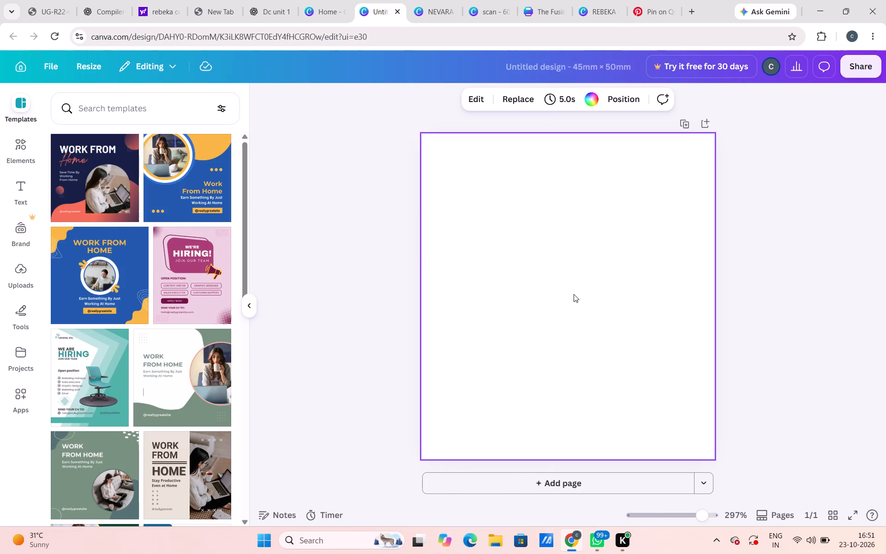
pyautogui.hotkey('ctrl', 'v')
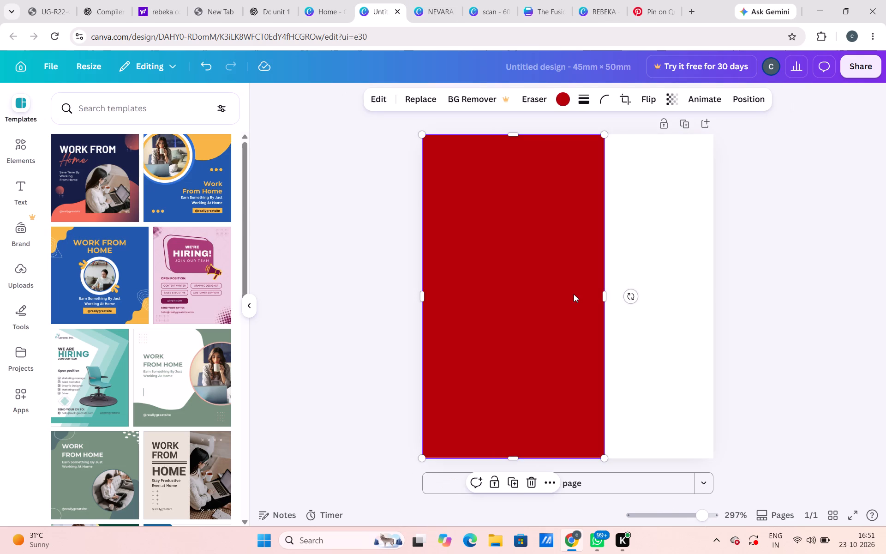
# Enlarge the red shape to about 49 × 54 mm to cover the page and centre it horizontally and vertically.
pyautogui.moveTo(600, 456); pyautogui.dragTo(706, 428)
pyautogui.press('`')
pyautogui.moveTo(618, 306); pyautogui.dragTo(643, 307)
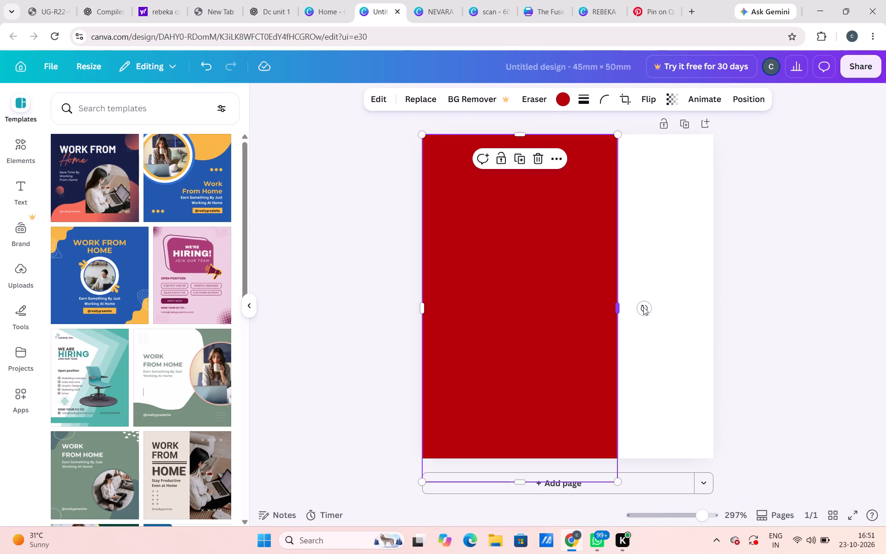
pyautogui.moveTo(643, 307); pyautogui.dragTo(742, 323)
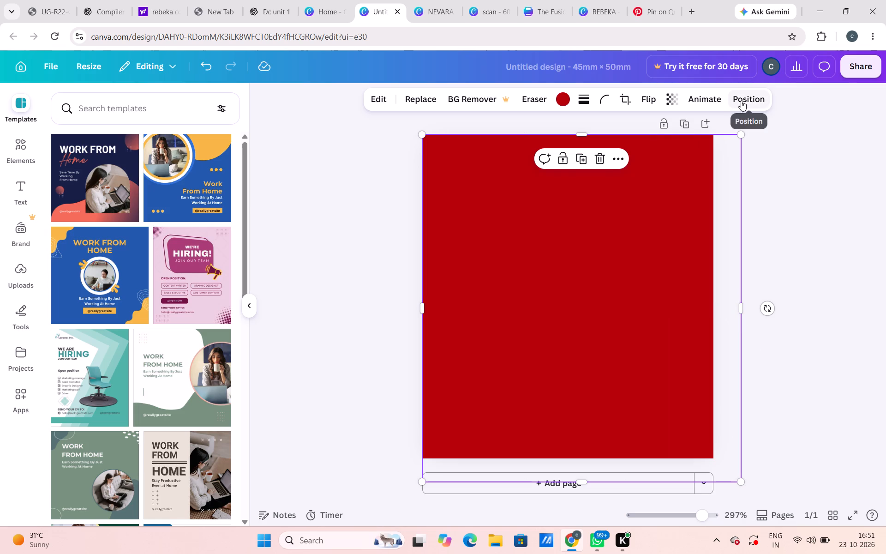
pyautogui.click(741, 101)
pyautogui.click(196, 264)
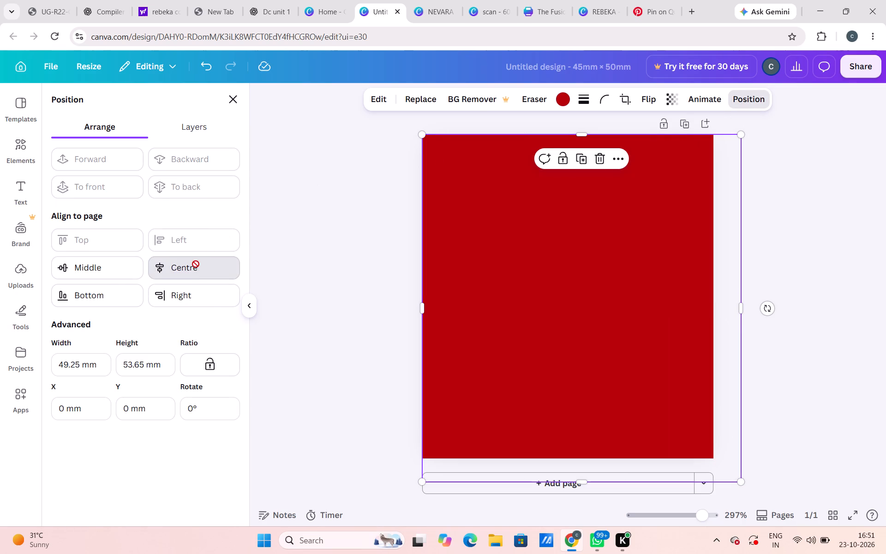
pyautogui.click(115, 266)
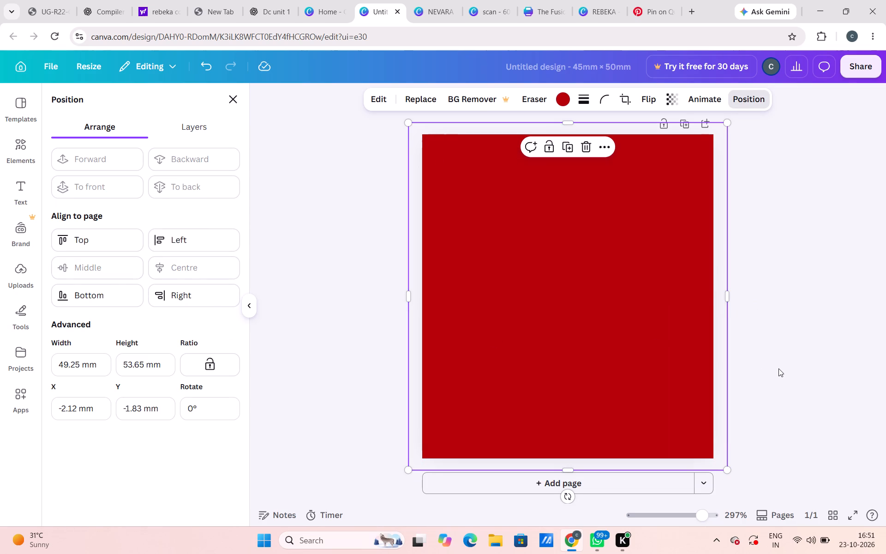
pyautogui.click(778, 368)
pyautogui.click(778, 368)
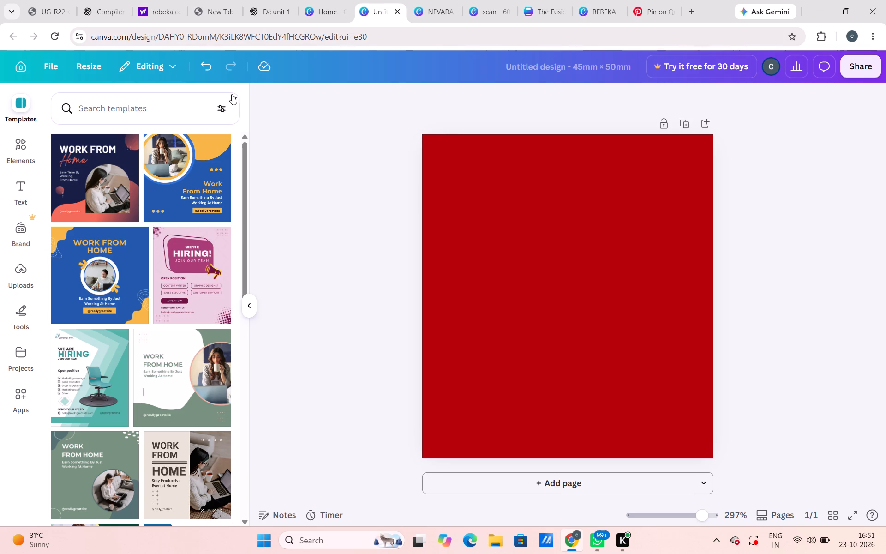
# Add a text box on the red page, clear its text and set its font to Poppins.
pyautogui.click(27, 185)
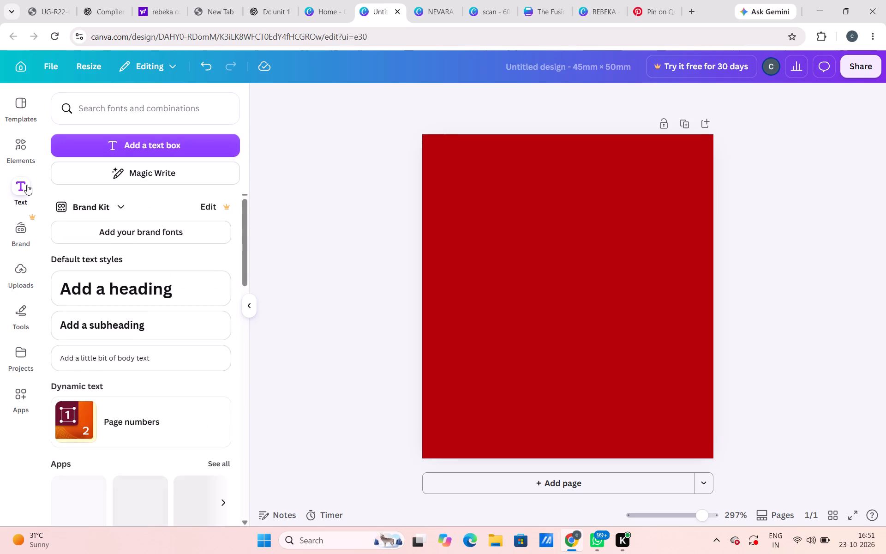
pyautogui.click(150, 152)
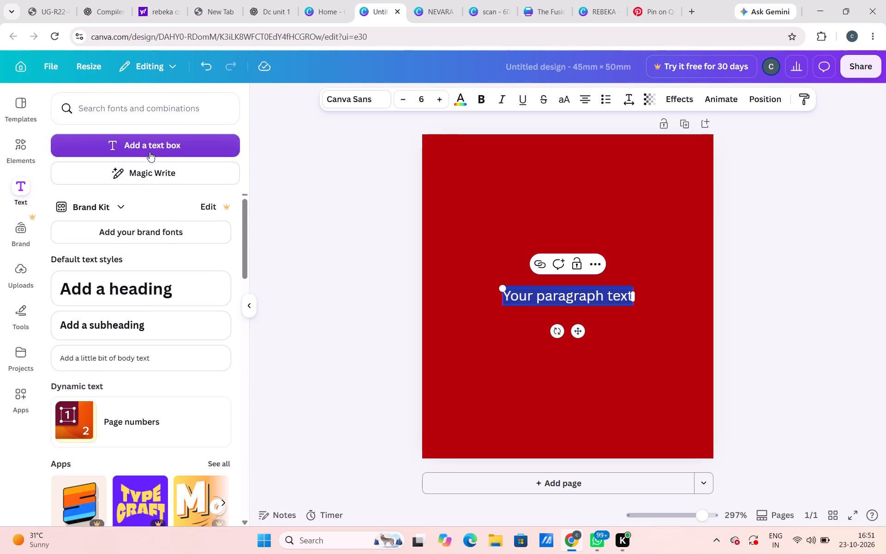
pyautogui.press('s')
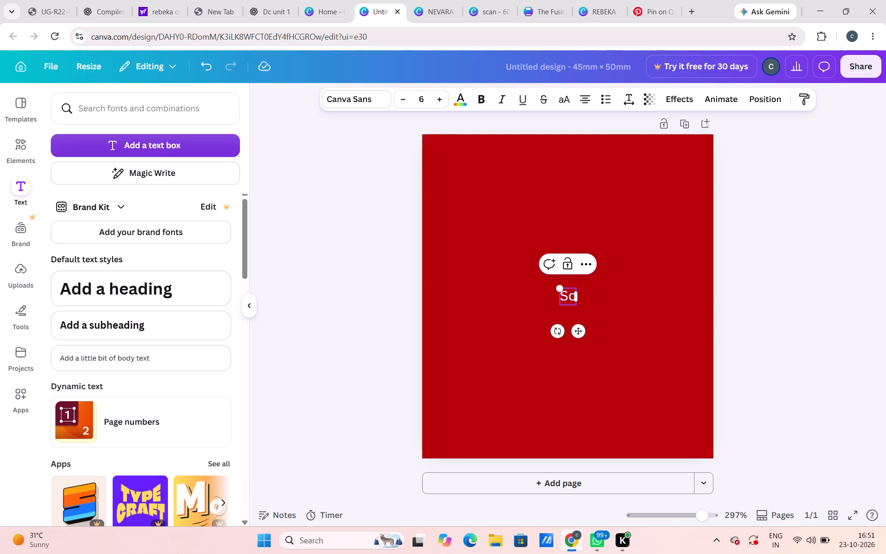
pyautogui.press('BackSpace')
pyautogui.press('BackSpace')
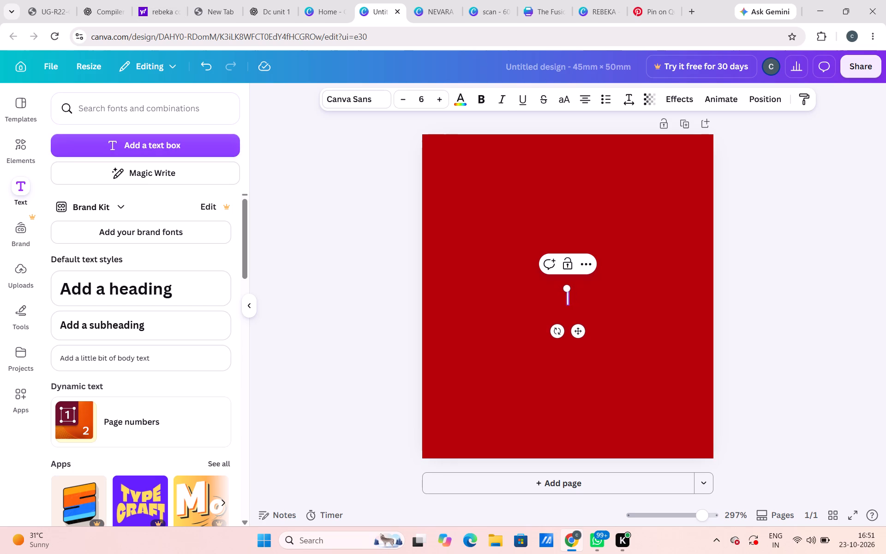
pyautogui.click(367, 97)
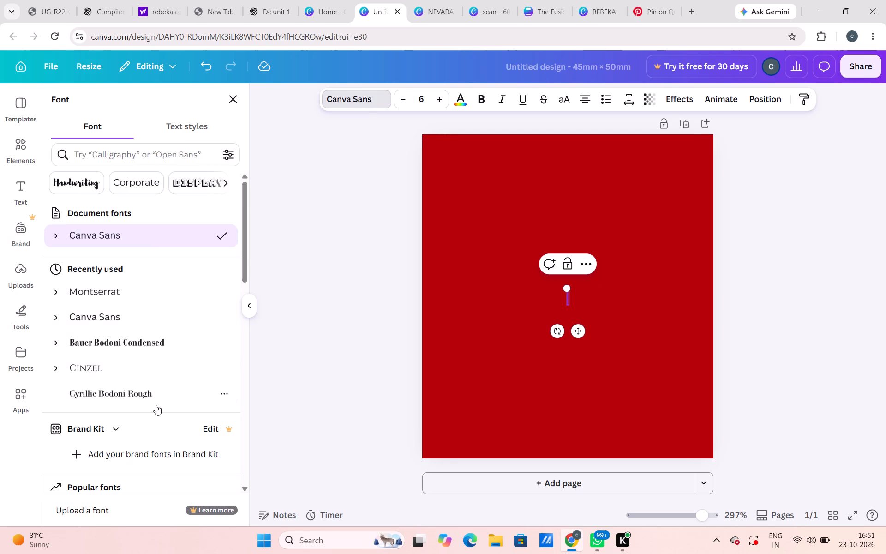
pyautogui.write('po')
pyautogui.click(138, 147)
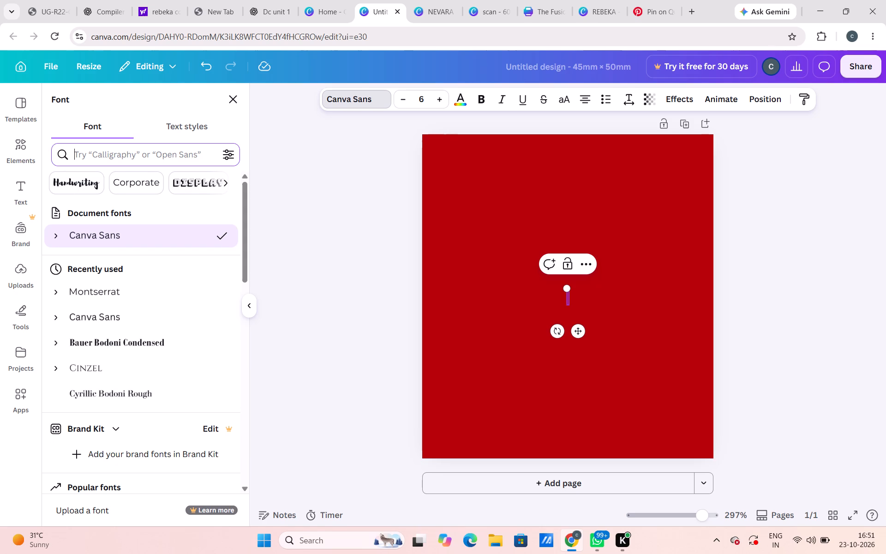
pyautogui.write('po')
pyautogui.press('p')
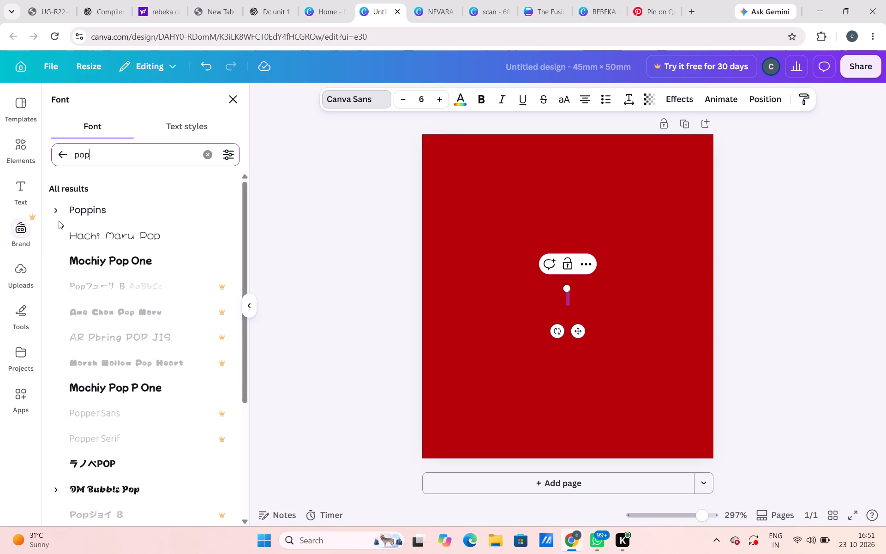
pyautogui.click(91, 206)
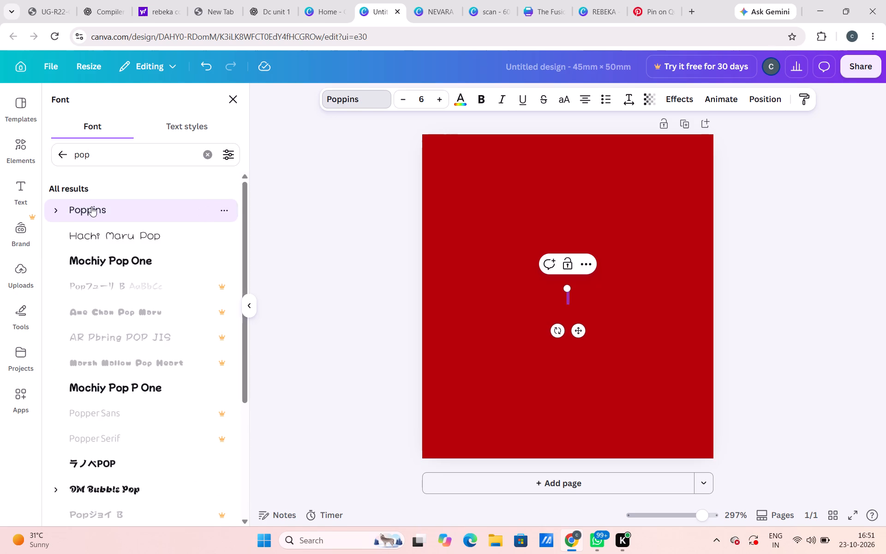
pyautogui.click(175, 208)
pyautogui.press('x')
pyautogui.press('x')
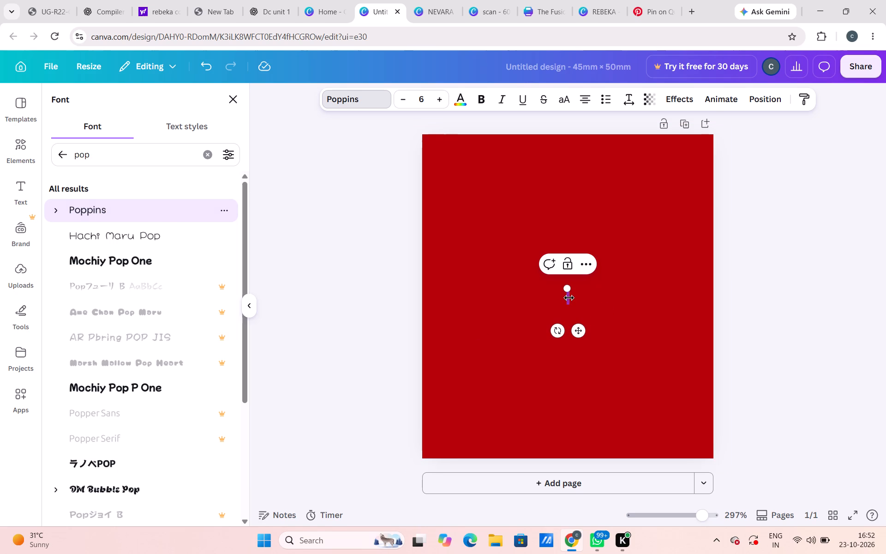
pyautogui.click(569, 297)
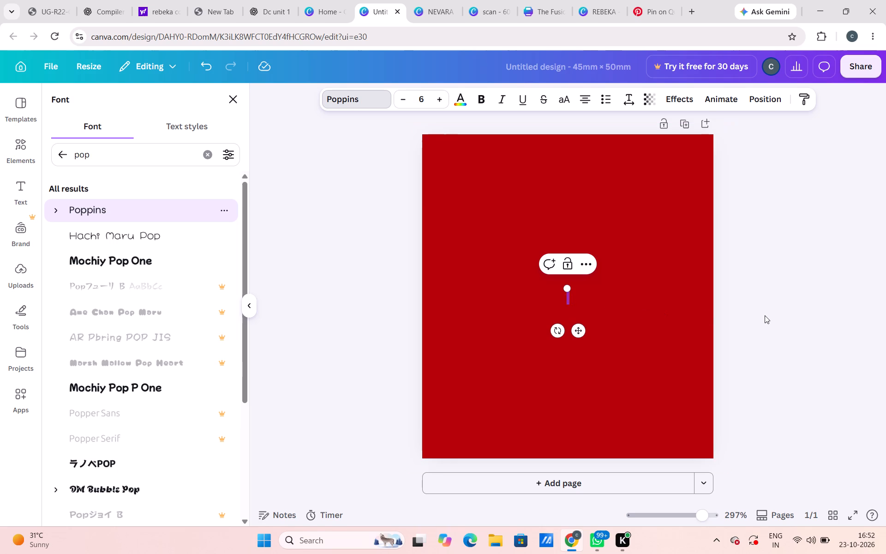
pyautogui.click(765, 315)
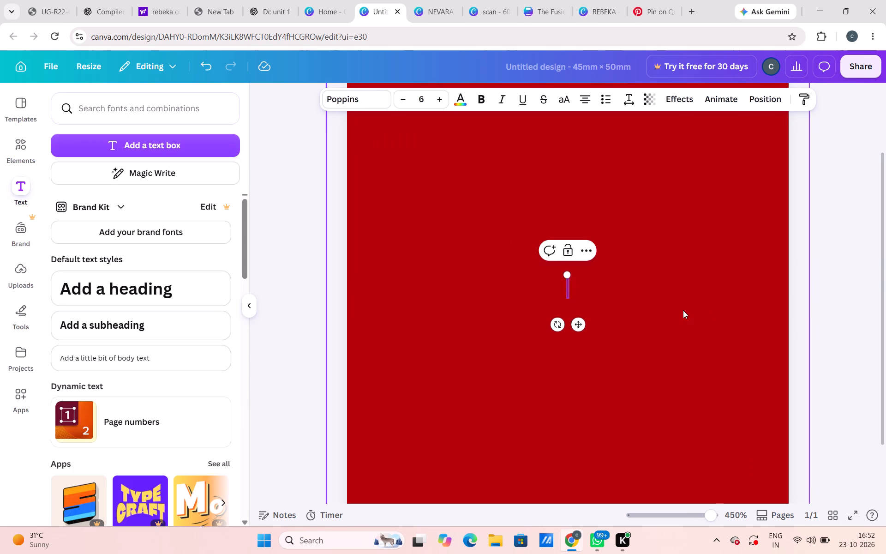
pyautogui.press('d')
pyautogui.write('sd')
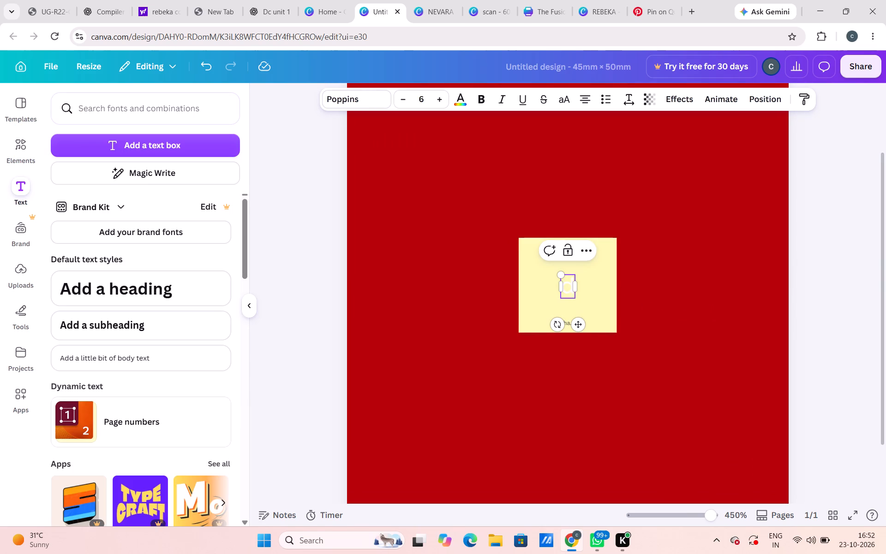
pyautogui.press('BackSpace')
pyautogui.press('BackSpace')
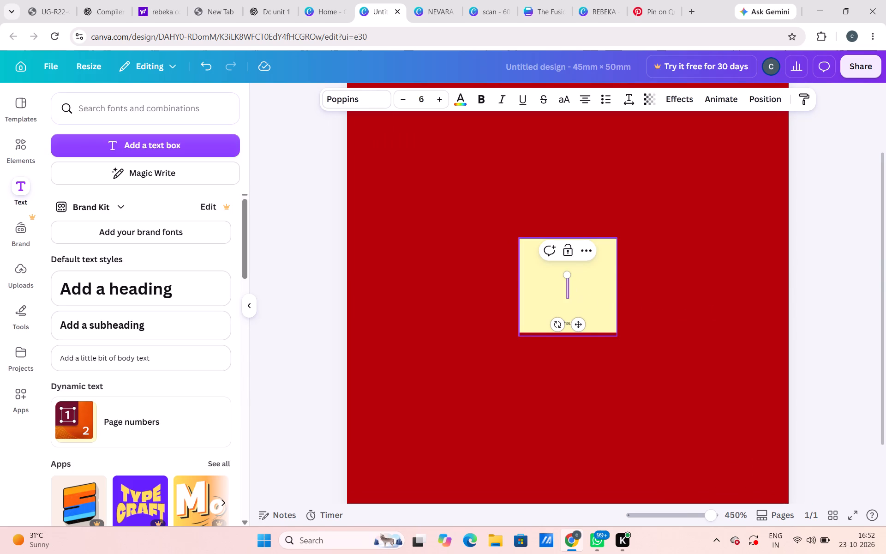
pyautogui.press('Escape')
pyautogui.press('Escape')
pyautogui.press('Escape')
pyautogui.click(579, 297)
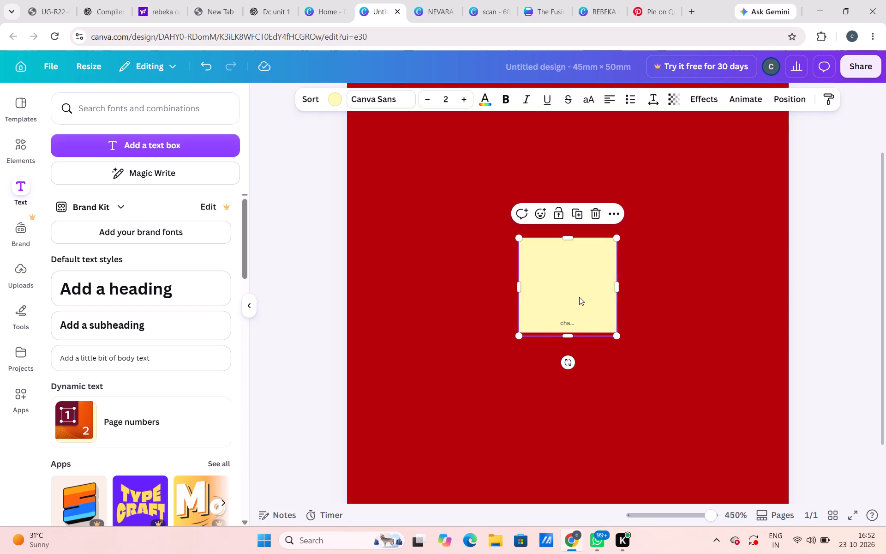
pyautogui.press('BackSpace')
# Add a text box in the Poppins font at the centre of the red page, reading "Scan This!!".
pyautogui.click(192, 135)
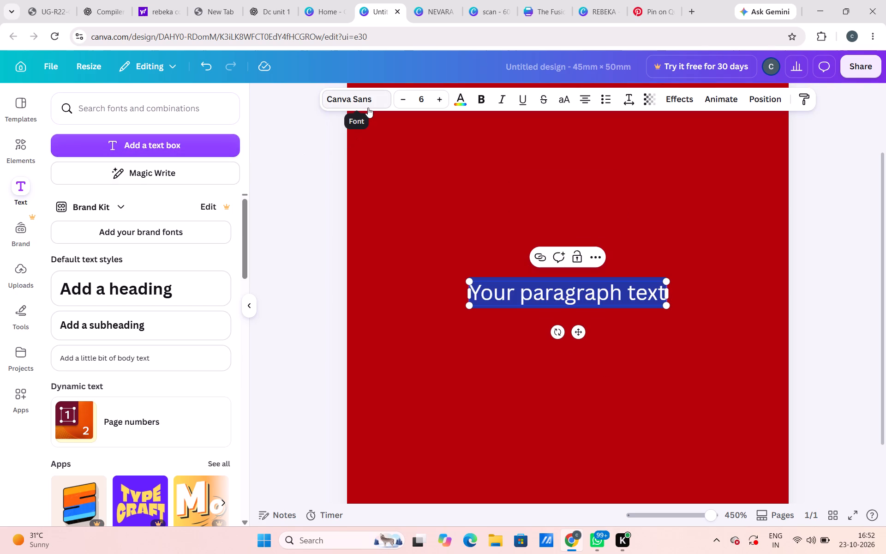
pyautogui.click(368, 108)
pyautogui.click(131, 211)
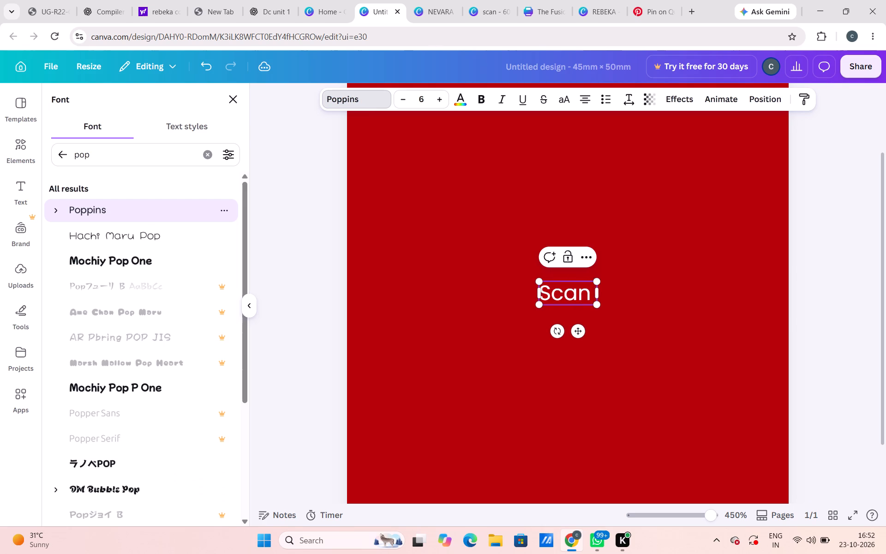
pyautogui.write('this')
pyautogui.press('space')
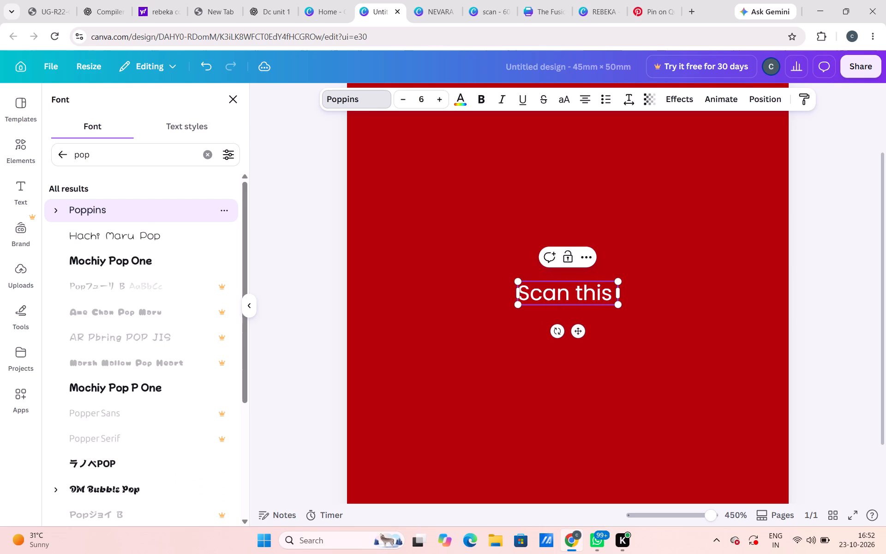
pyautogui.press('BackSpace')
pyautogui.press('BackSpace')
pyautogui.press('BackSpace')
pyautogui.press('BackSpace')
pyautogui.press('BackSpace')
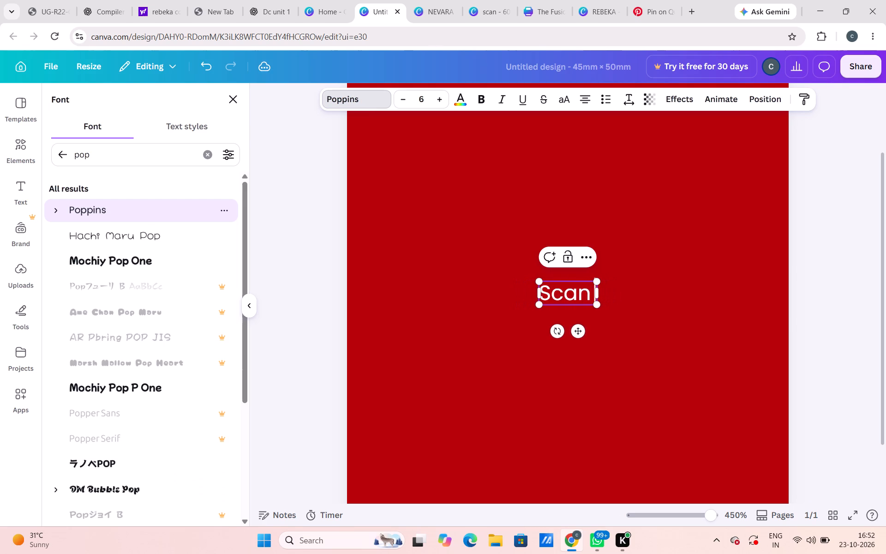
pyautogui.hotkey('shift', 't')
pyautogui.write('his')
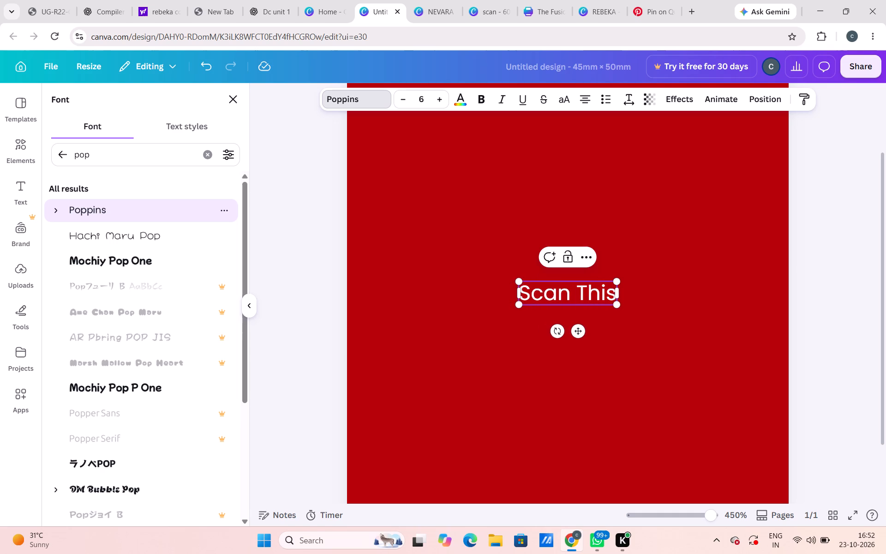
pyautogui.write('!!')
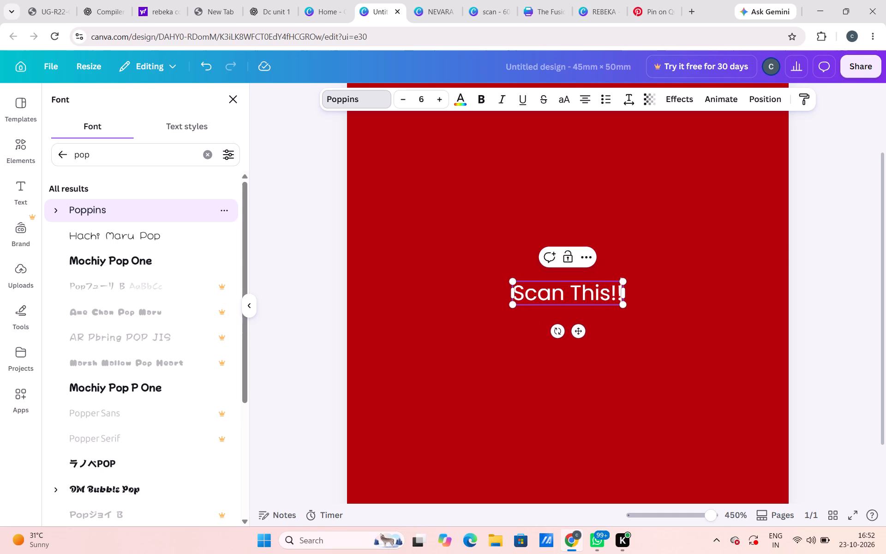
# Make the whole "Scan This!!" text bold.
pyautogui.hotkey('ctrl', 'a')
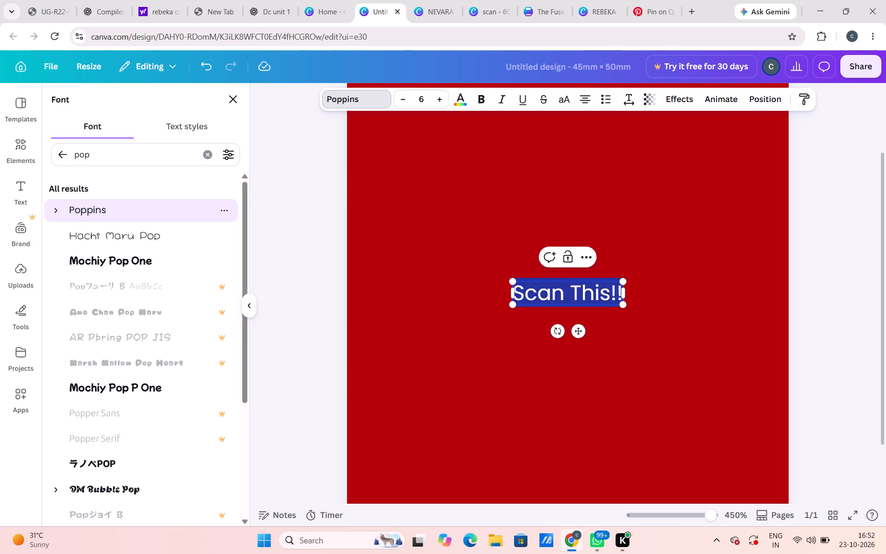
pyautogui.doubleClick(475, 97)
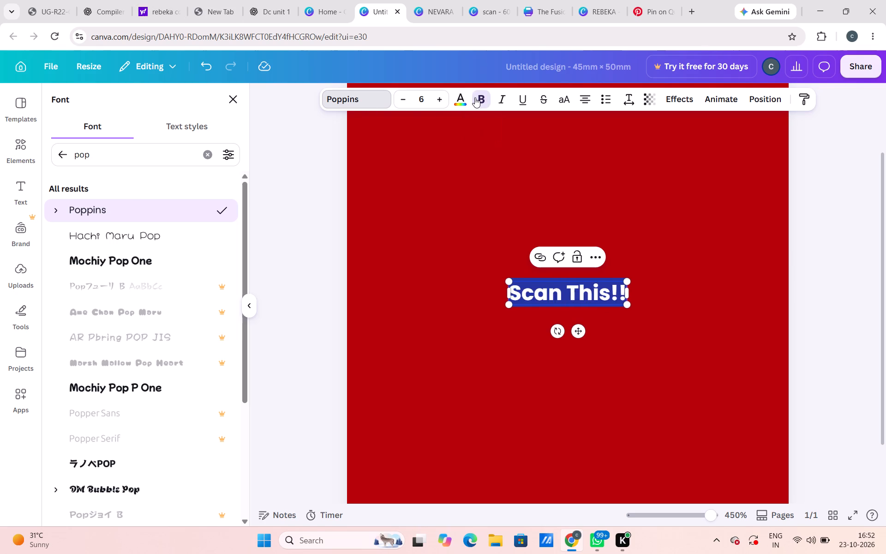
pyautogui.click(475, 97)
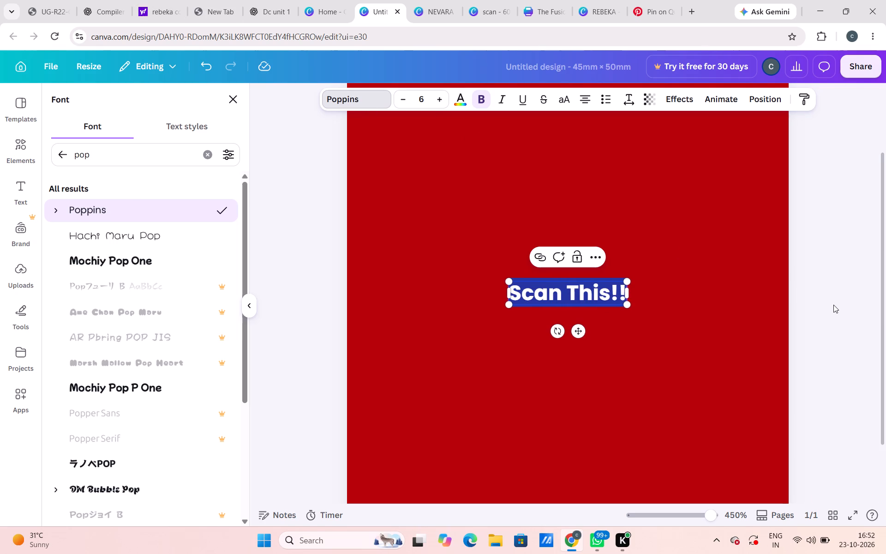
pyautogui.click(832, 304)
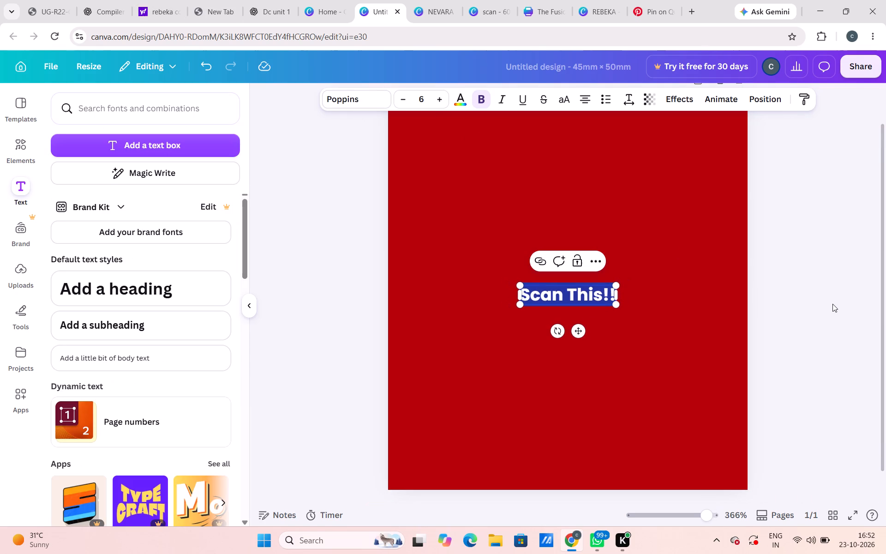
pyautogui.click(832, 304)
# Set the font size of the "Scan This!!" text to 10.
pyautogui.click(575, 297)
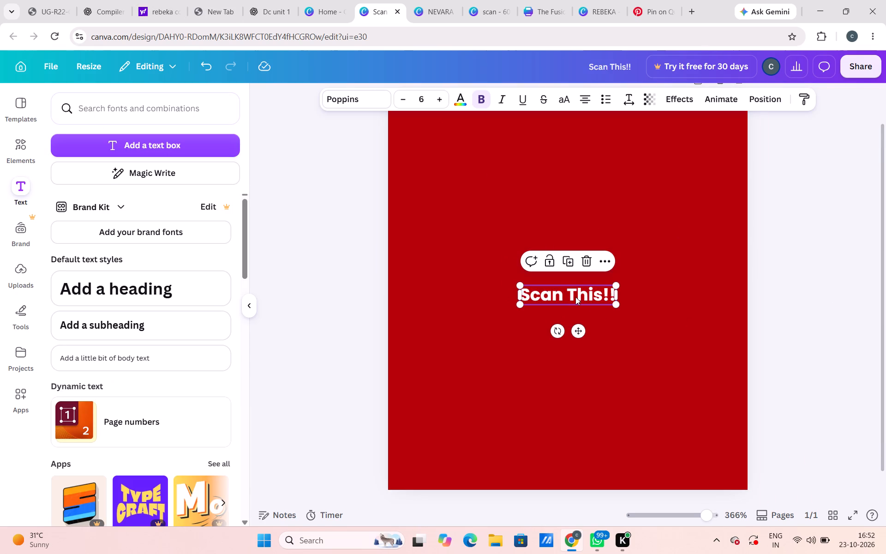
pyautogui.click(422, 96)
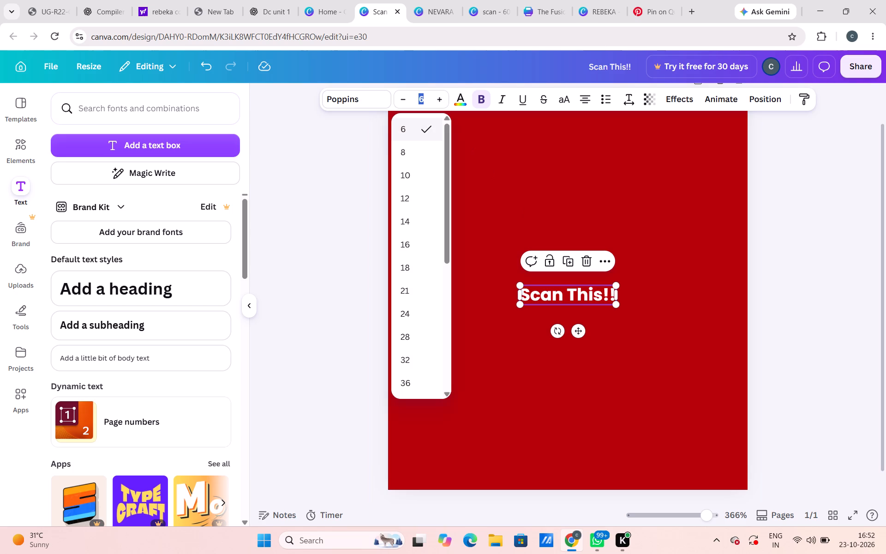
pyautogui.write('12')
pyautogui.press('BackSpace')
pyautogui.press('0')
pyautogui.press('Return')
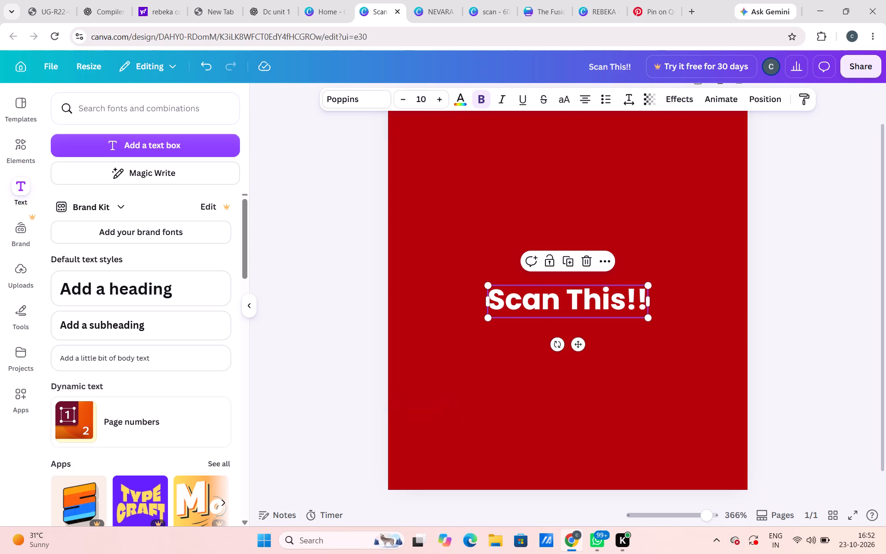
pyautogui.click(808, 370)
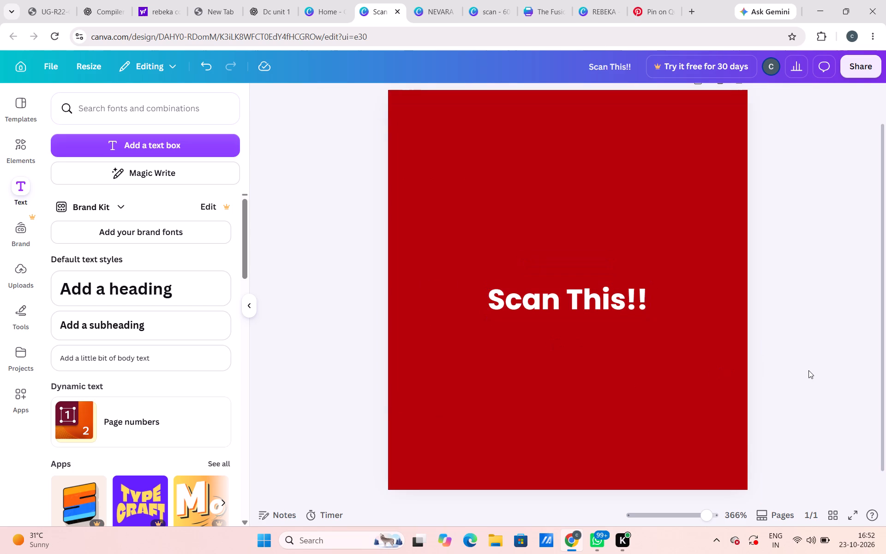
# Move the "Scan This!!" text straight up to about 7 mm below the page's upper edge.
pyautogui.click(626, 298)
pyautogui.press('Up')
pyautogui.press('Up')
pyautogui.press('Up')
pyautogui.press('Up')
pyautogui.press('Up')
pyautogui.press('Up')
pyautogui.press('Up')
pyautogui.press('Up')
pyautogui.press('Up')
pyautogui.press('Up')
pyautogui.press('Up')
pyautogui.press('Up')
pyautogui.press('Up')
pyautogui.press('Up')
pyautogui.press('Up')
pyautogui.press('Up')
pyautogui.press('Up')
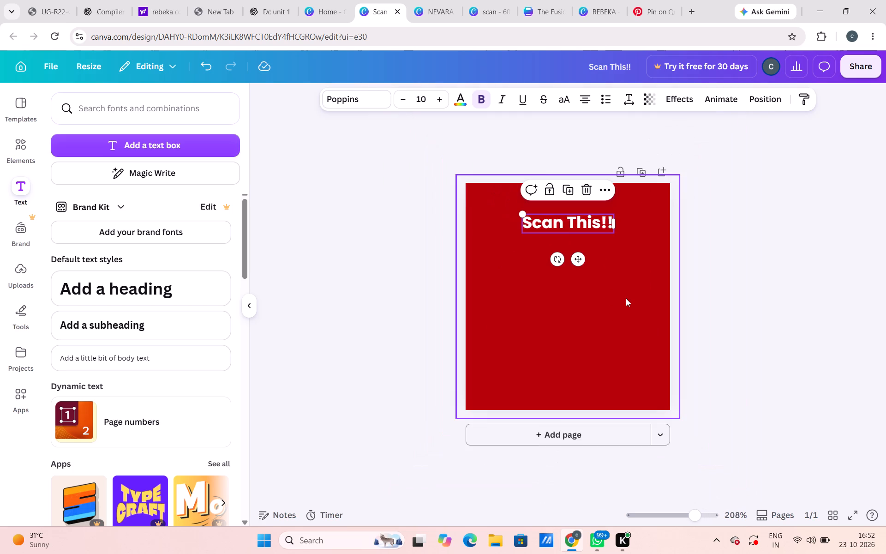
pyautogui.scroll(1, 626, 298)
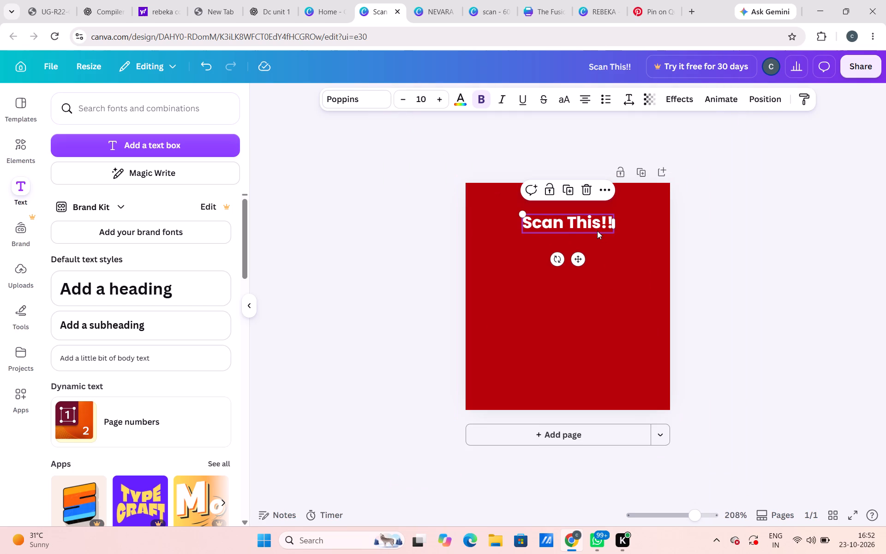
# Insert "For Bottle Details" after "Scan This" in the heading, ahead of the exclamation marks.
pyautogui.click(593, 221)
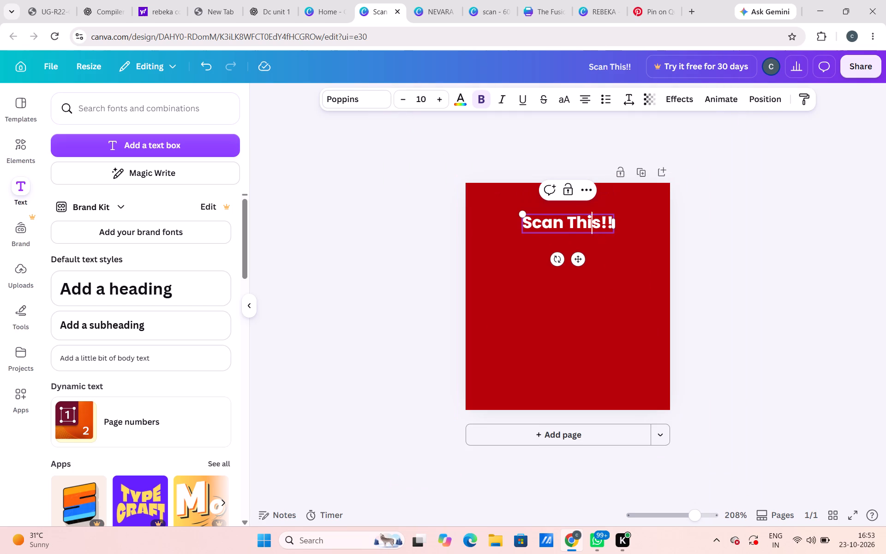
pyautogui.press('Right')
pyautogui.press('Right')
pyautogui.press('Left')
pyautogui.press('space')
pyautogui.press('o')
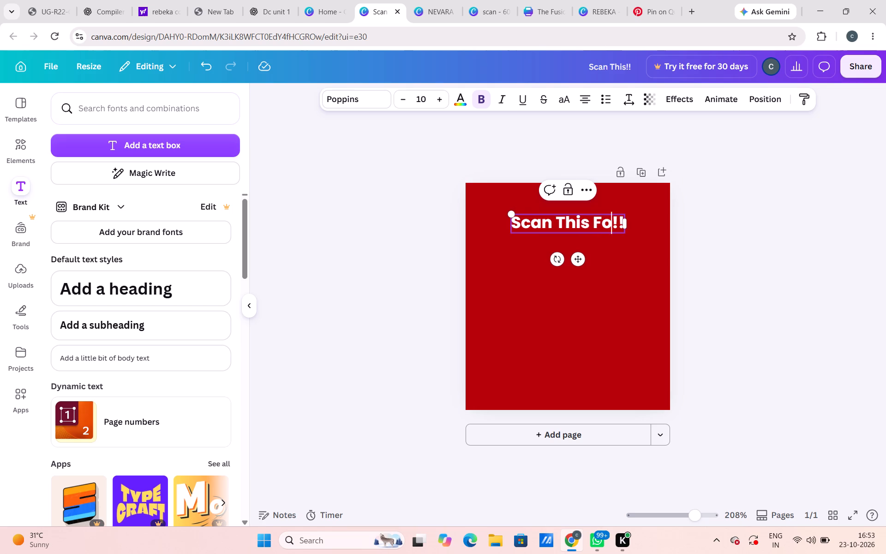
pyautogui.hotkey('ctrl', 'e')
pyautogui.press('BackSpace')
pyautogui.press('r')
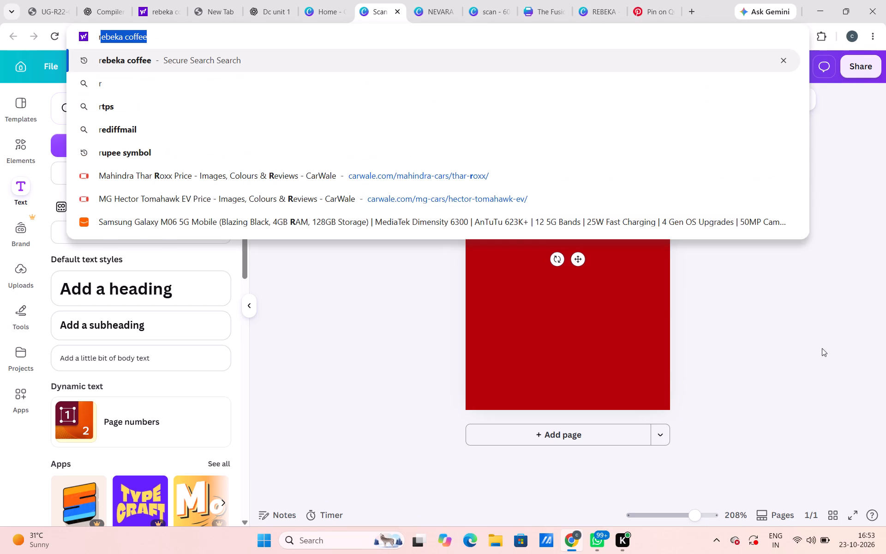
pyautogui.click(819, 343)
pyautogui.click(608, 226)
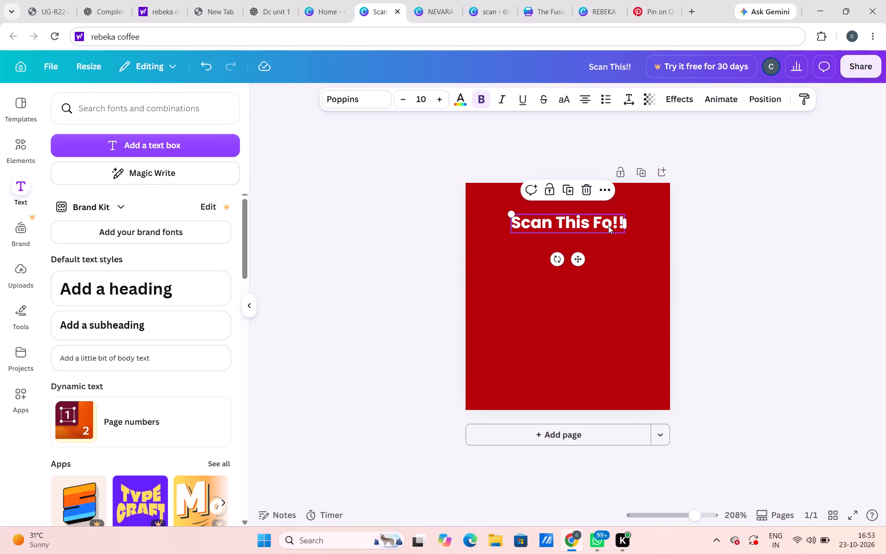
pyautogui.click(608, 226)
pyautogui.write('r')
pyautogui.press('space')
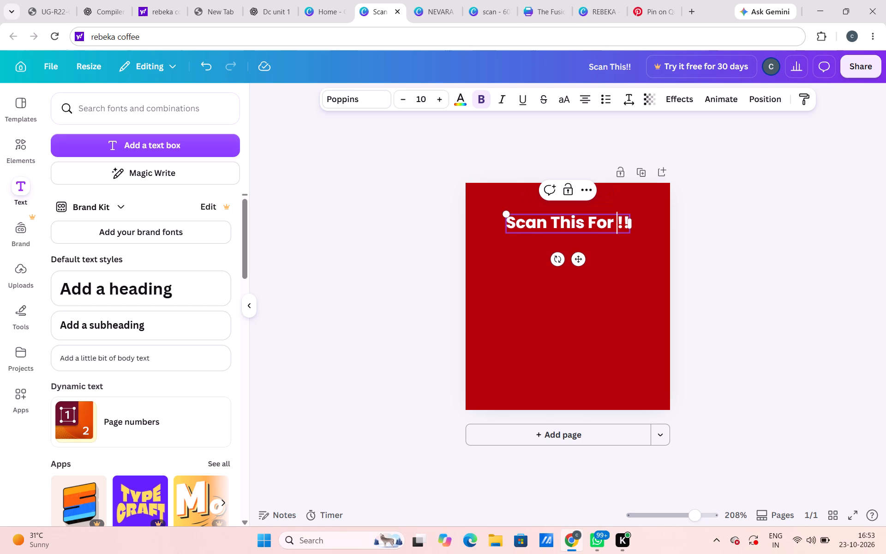
pyautogui.hotkey('shift', 'b')
pyautogui.write('ottle')
pyautogui.press('space')
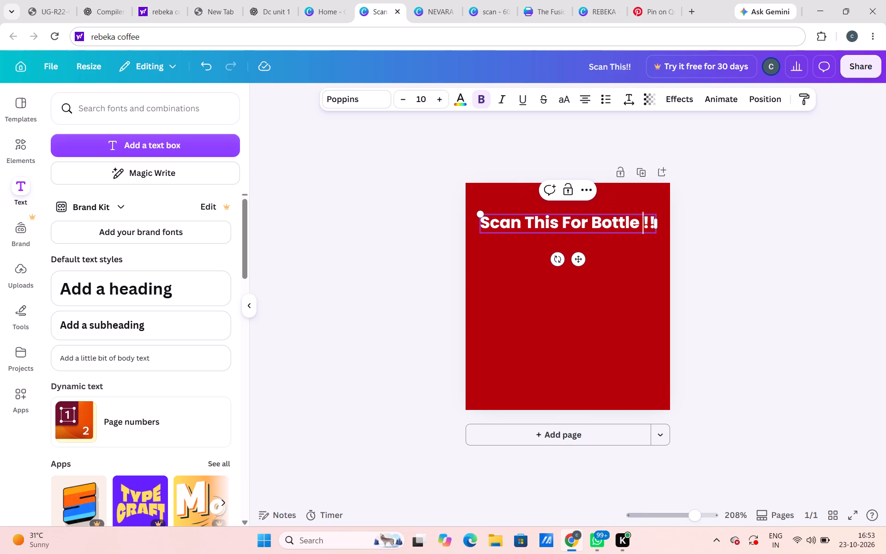
pyautogui.write('Details')
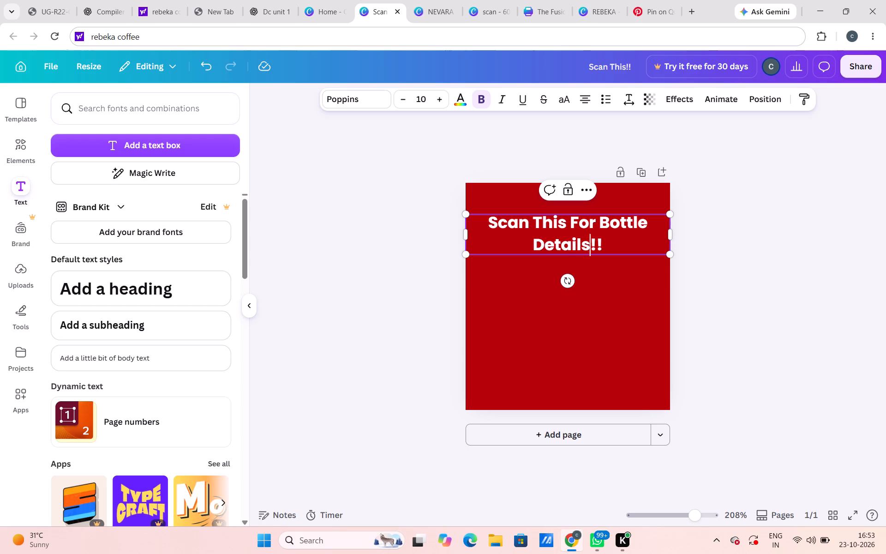
# Delete both exclamation marks so the heading reads "Scan This For Bottle Details".
pyautogui.press('Right')
pyautogui.press('BackSpace')
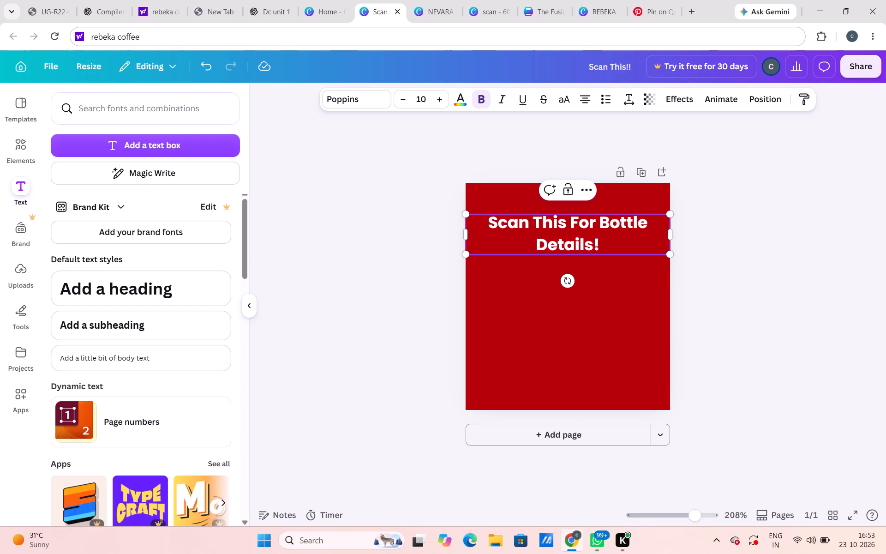
pyautogui.press('Right')
pyautogui.press('BackSpace')
pyautogui.click(813, 293)
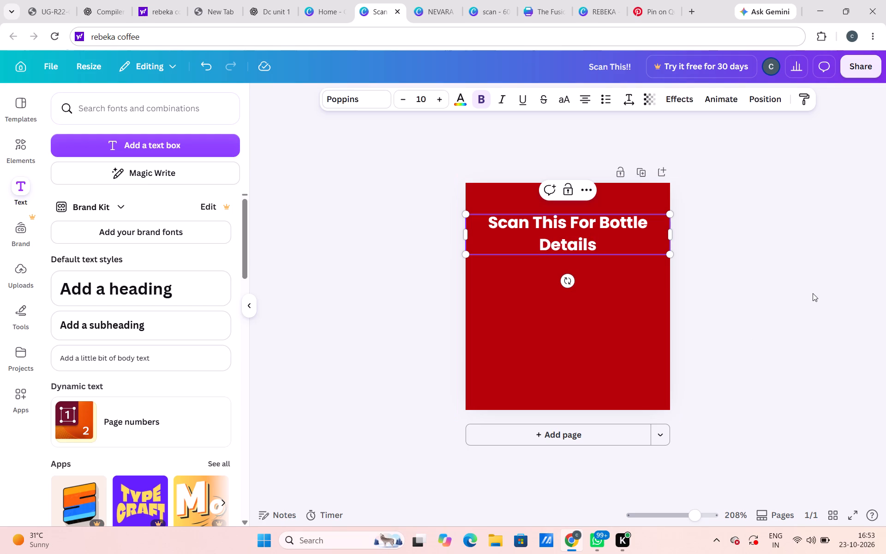
# Align the "Scan This For Bottle Details" heading to the top of the page and nudge it down slightly.
pyautogui.click(636, 246)
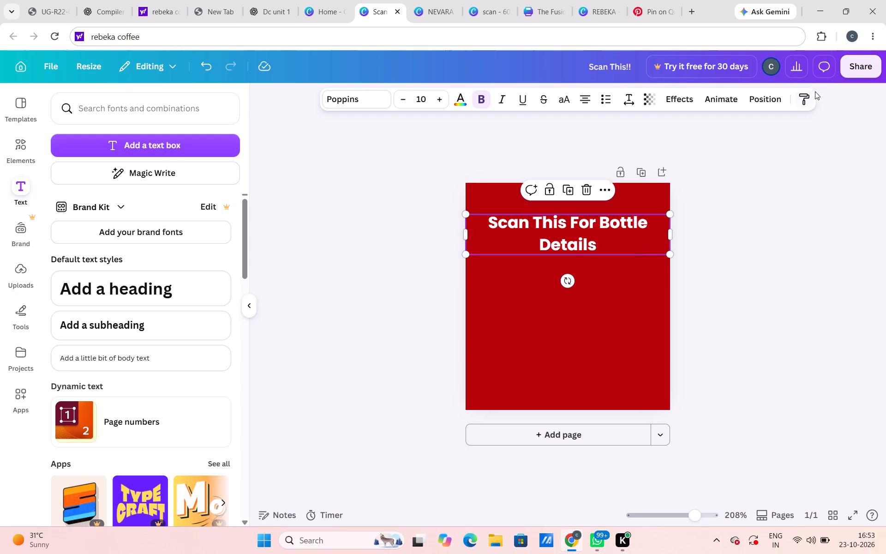
pyautogui.click(756, 93)
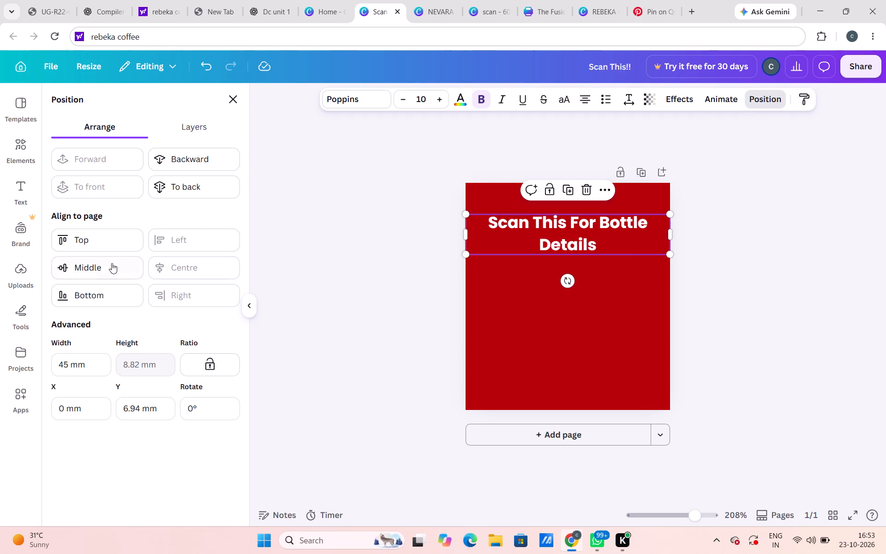
pyautogui.click(111, 266)
pyautogui.click(113, 240)
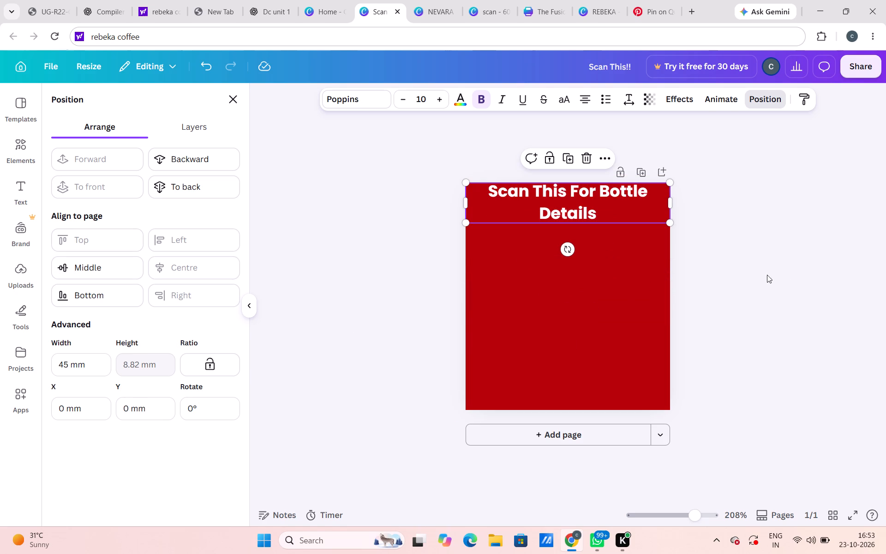
pyautogui.click(742, 287)
pyautogui.click(742, 287)
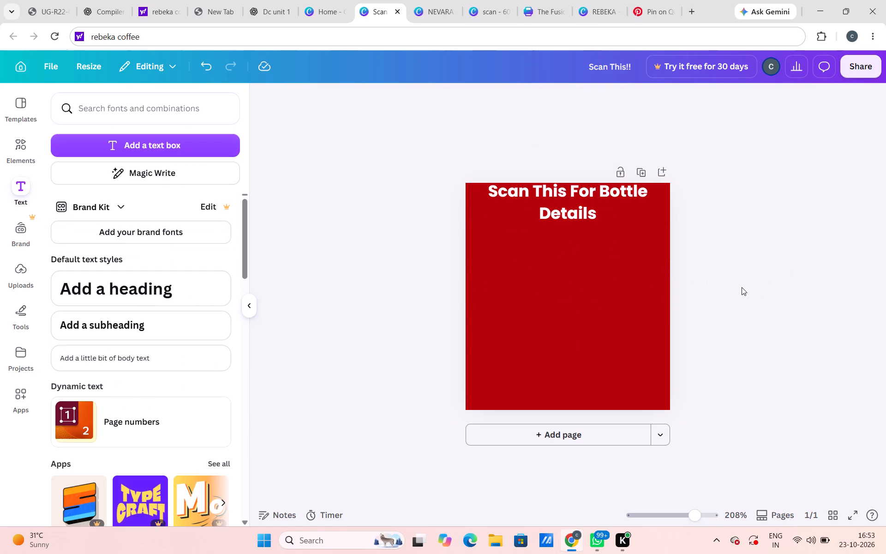
pyautogui.click(569, 212)
pyautogui.press('Down')
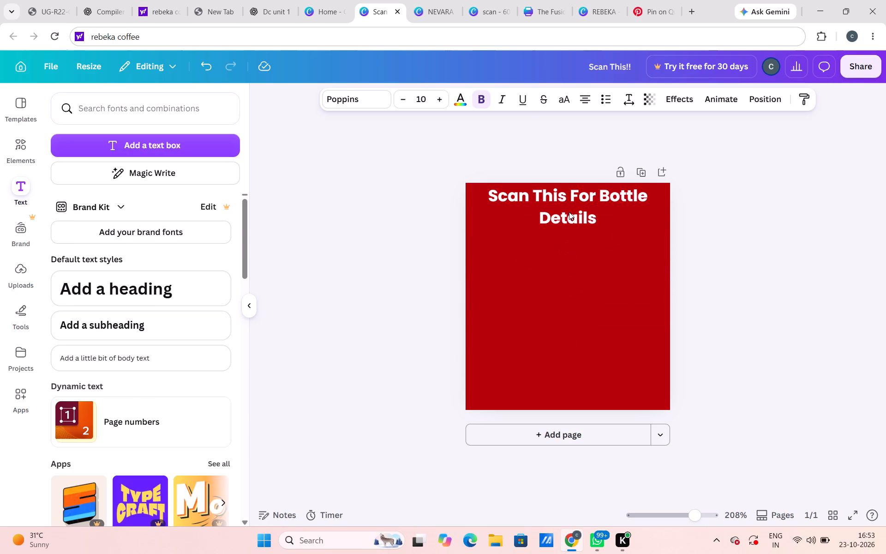
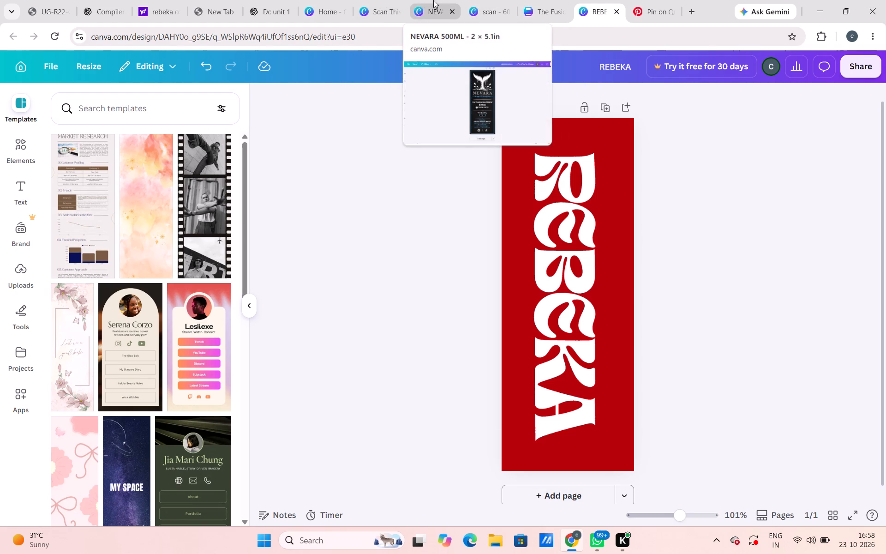
pyautogui.click(389, 0)
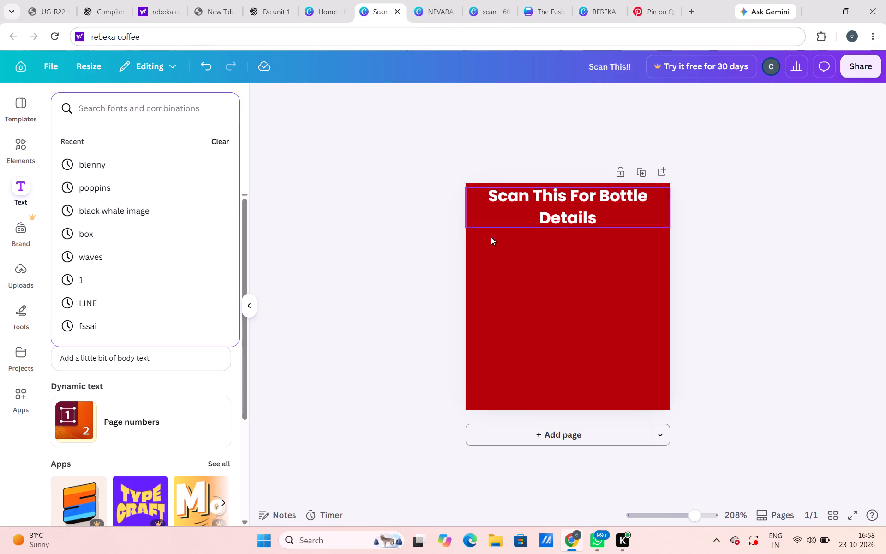
pyautogui.click(20, 165)
pyautogui.click(107, 116)
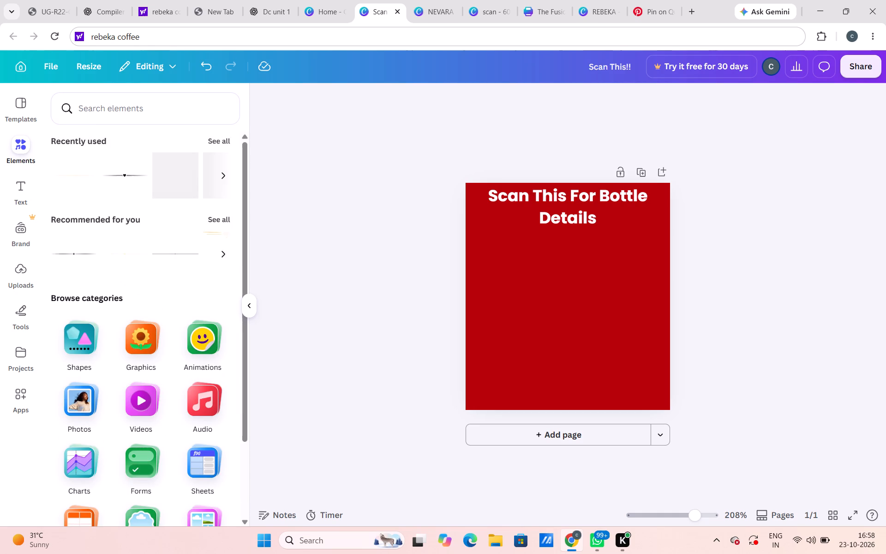
pyautogui.write('scanner')
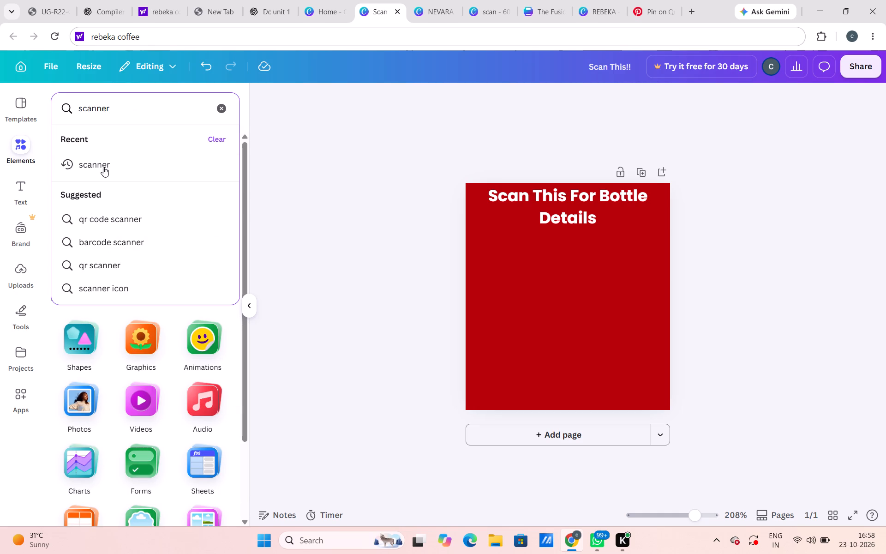
pyautogui.click(122, 160)
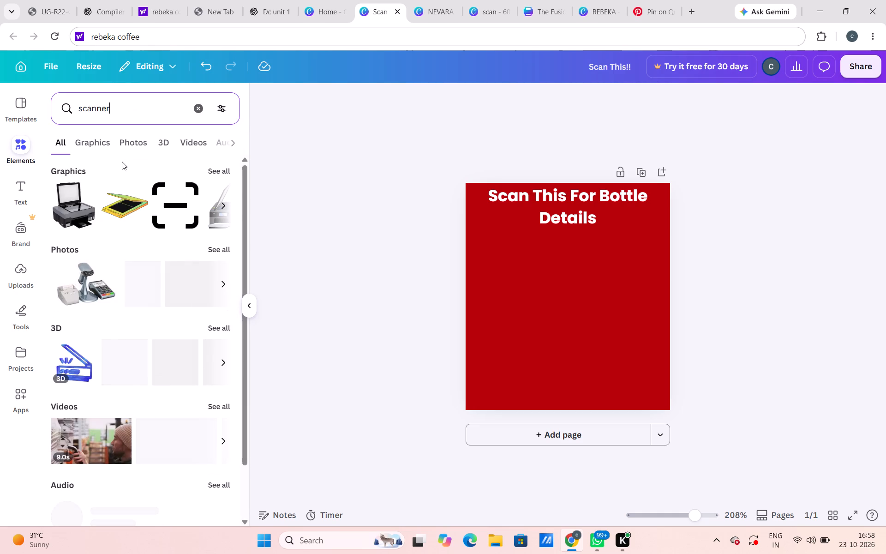
pyautogui.click(213, 172)
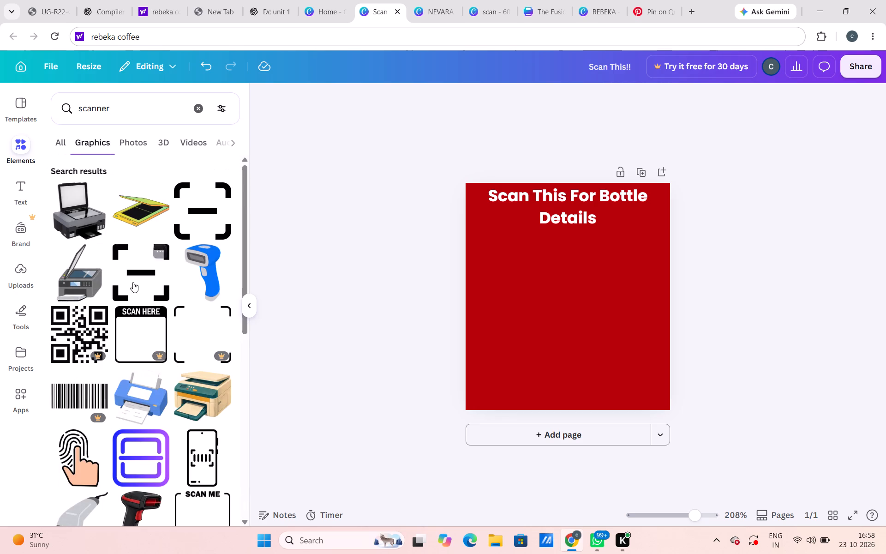
pyautogui.scroll(-10, 118, 358)
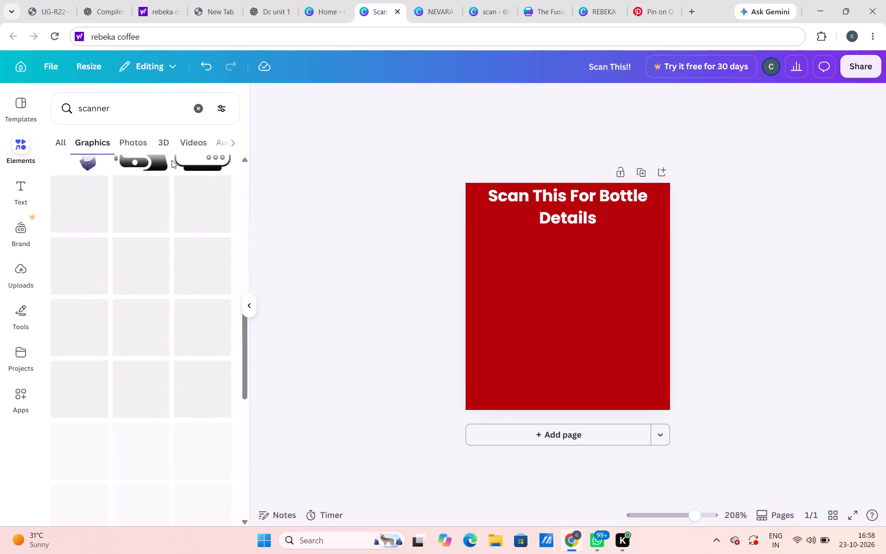
# Search the graphics for "qr code" and add the simple blue-and-cream QR code graphic to the red page.
pyautogui.doubleClick(155, 102)
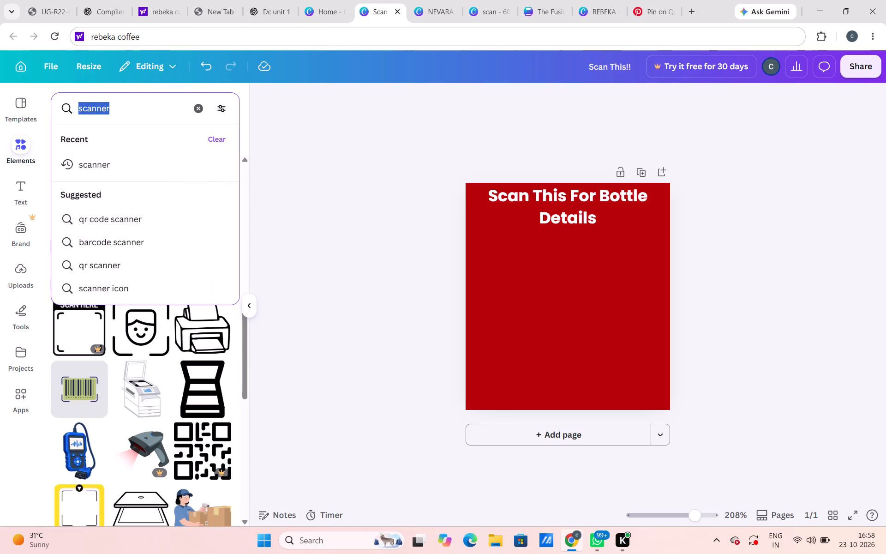
pyautogui.write('qr')
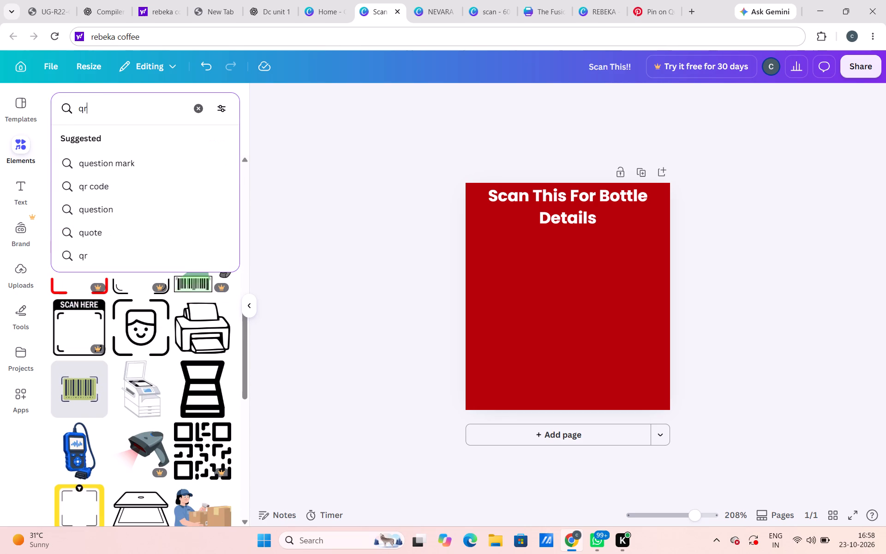
pyautogui.press('space')
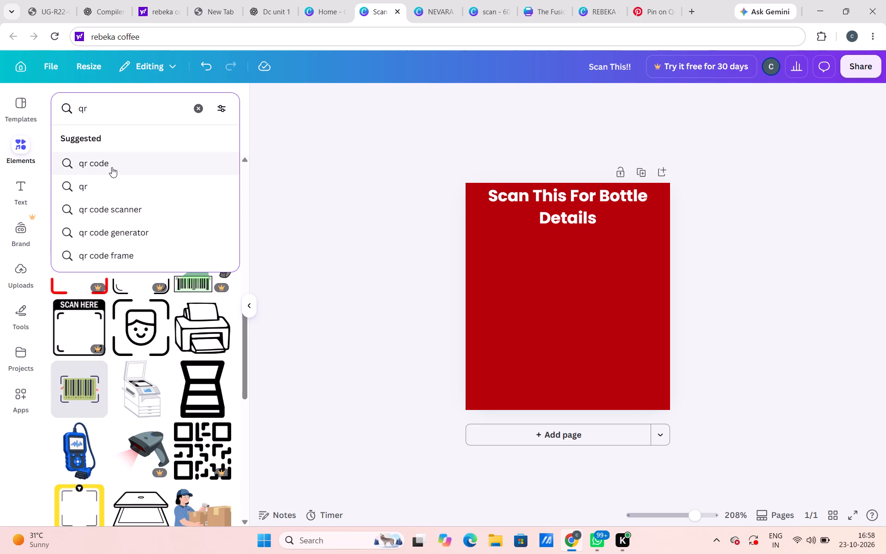
pyautogui.click(112, 167)
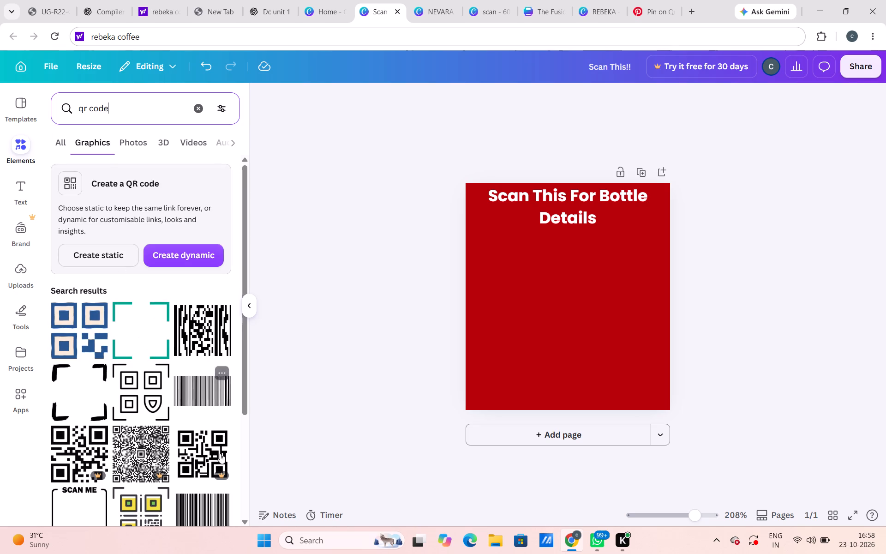
pyautogui.scroll(-1, 202, 351)
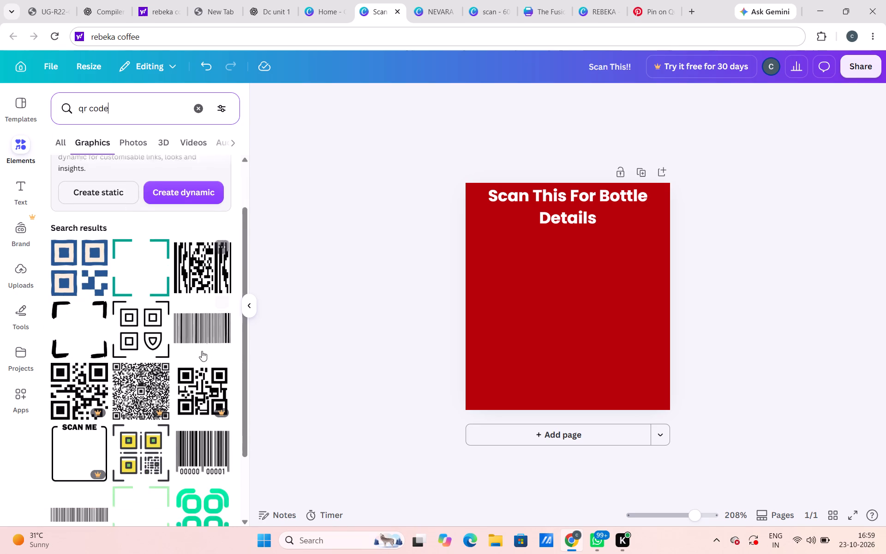
pyautogui.scroll(-10, 202, 351)
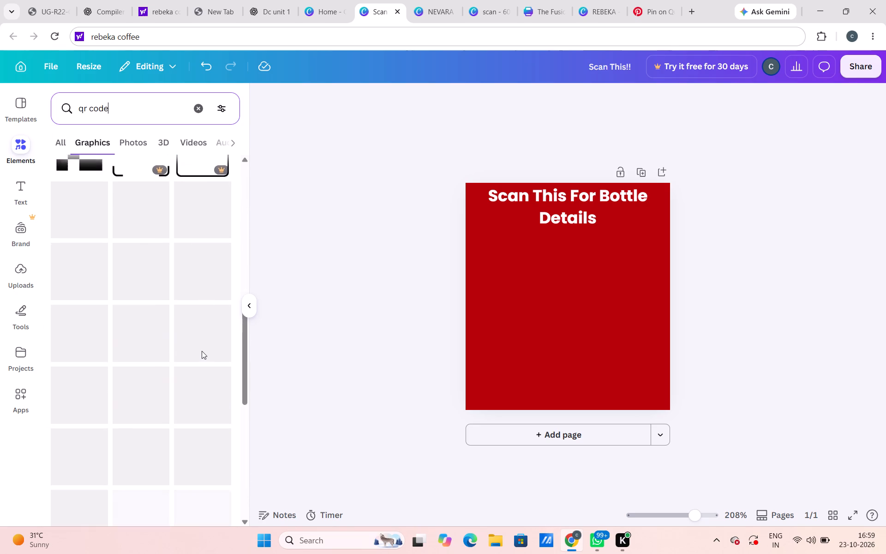
pyautogui.scroll(6, 202, 351)
pyautogui.scroll(-3, 202, 351)
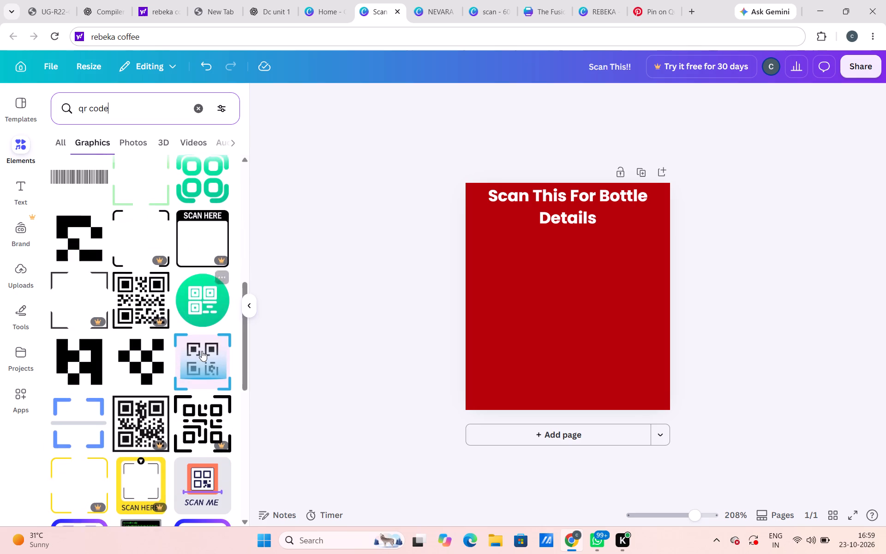
pyautogui.scroll(-4, 202, 351)
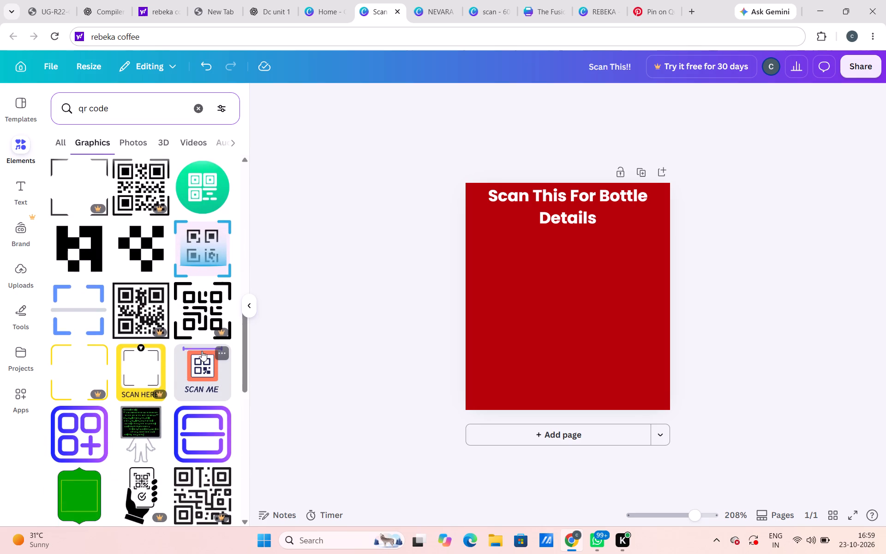
pyautogui.scroll(-10, 202, 351)
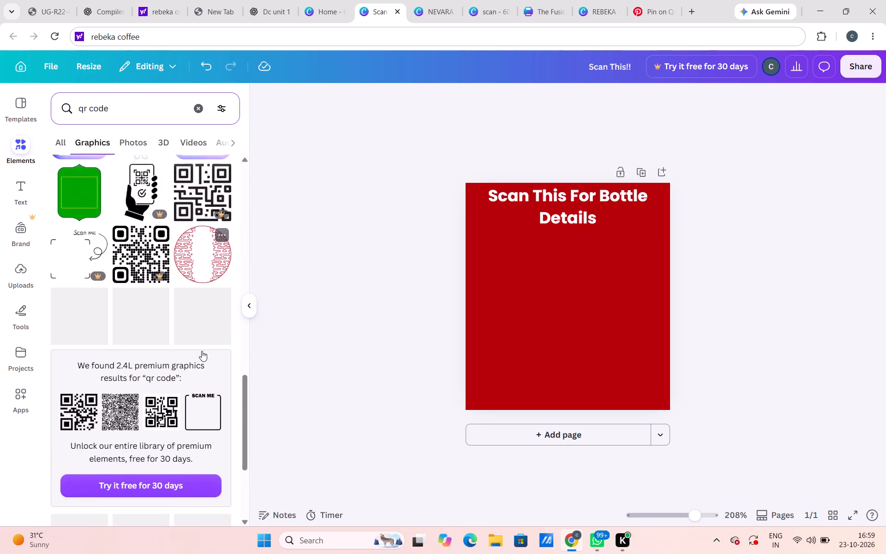
pyautogui.scroll(-5, 202, 351)
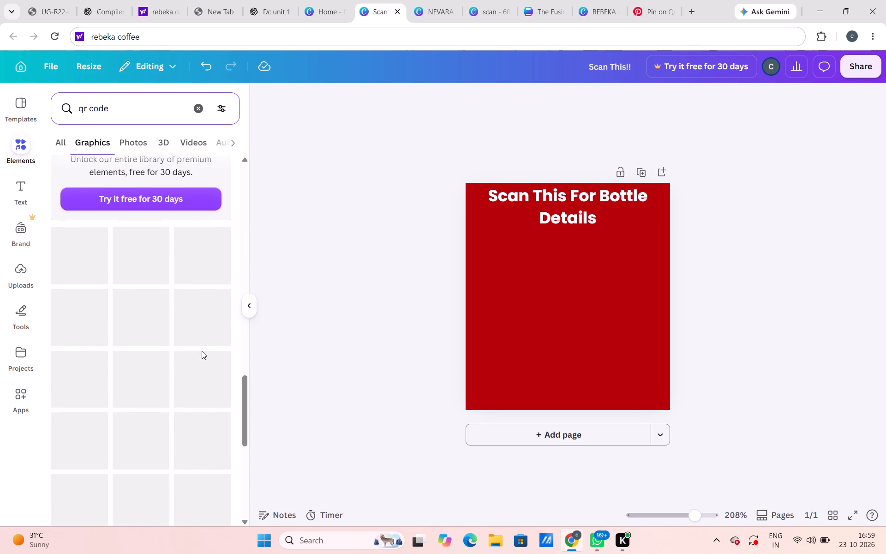
pyautogui.scroll(1, 208, 401)
pyautogui.scroll(-2, 208, 401)
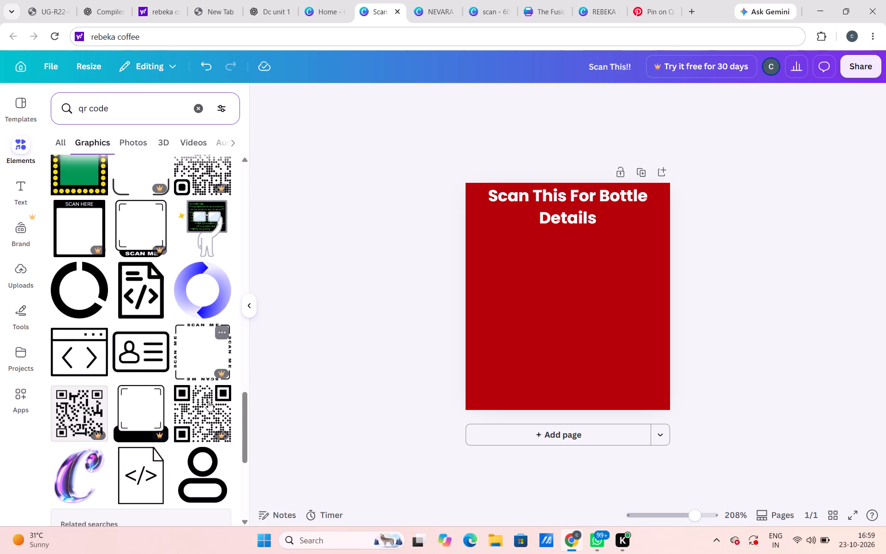
pyautogui.scroll(-2, 208, 401)
pyautogui.scroll(17, 208, 401)
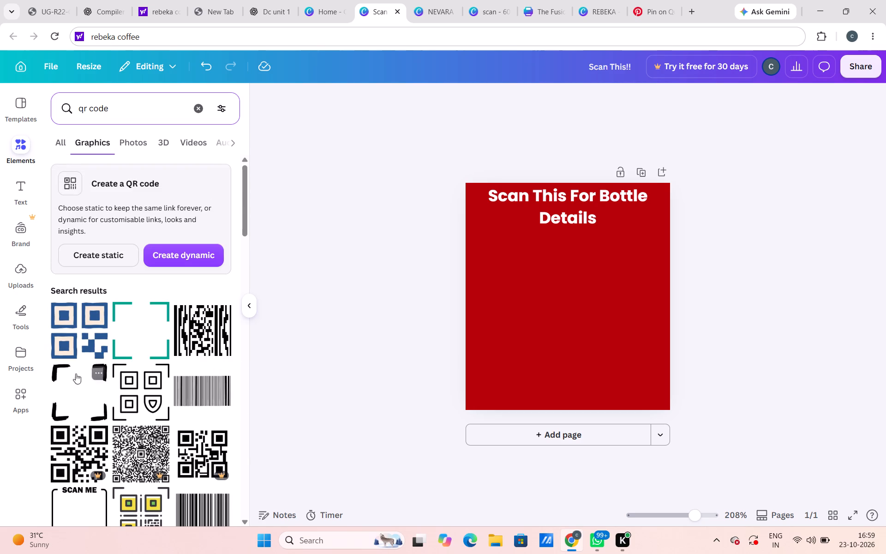
pyautogui.click(83, 337)
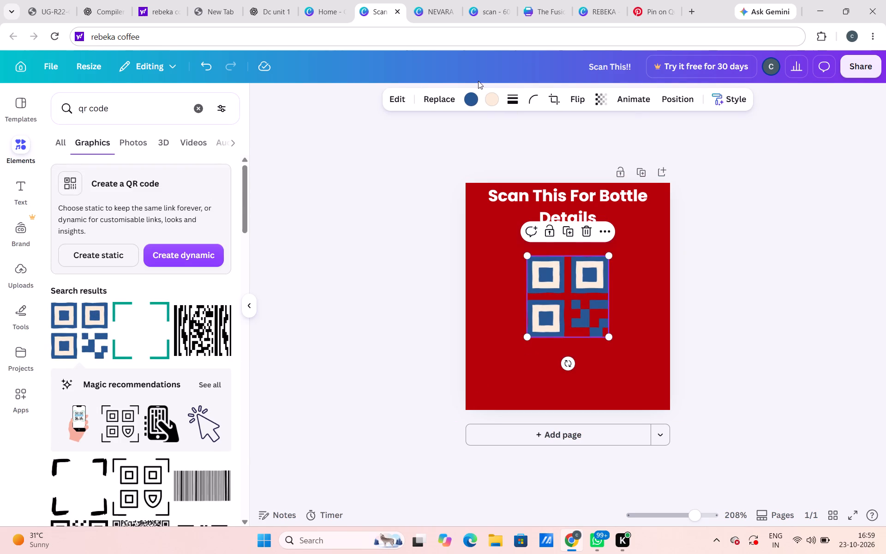
# Recolour the QR code graphic, changing its blue parts to black and its cream parts to white.
pyautogui.click(473, 105)
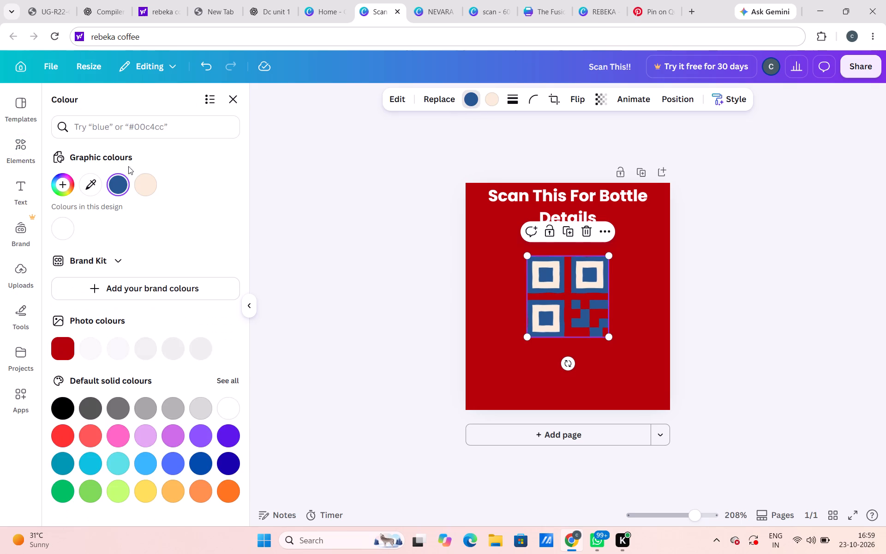
pyautogui.click(66, 406)
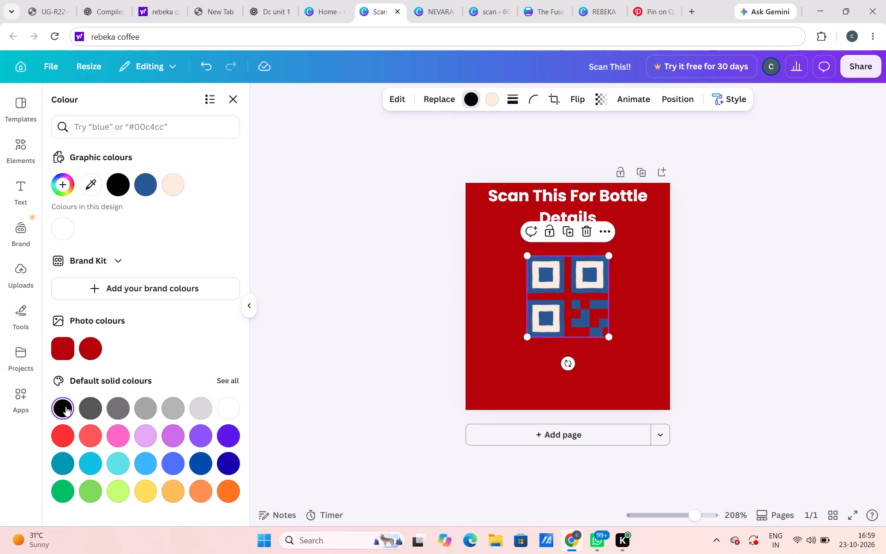
pyautogui.click(494, 97)
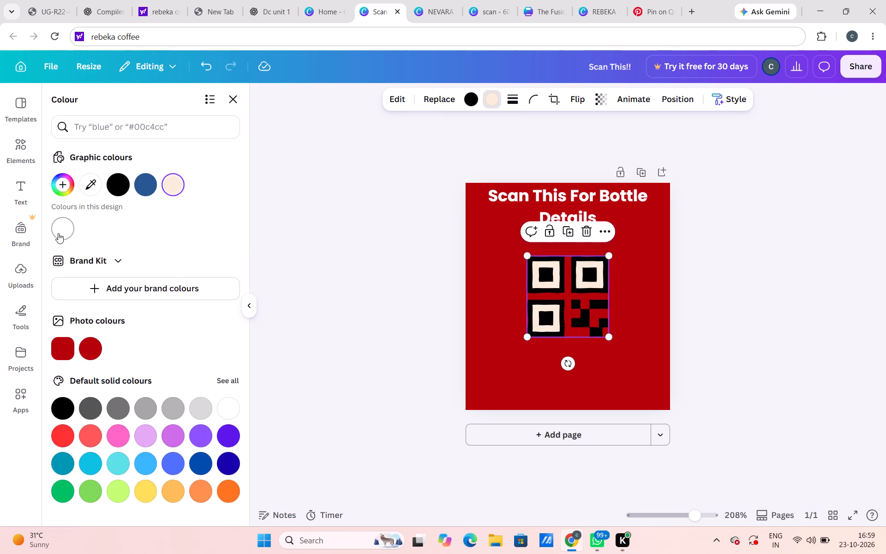
pyautogui.click(58, 232)
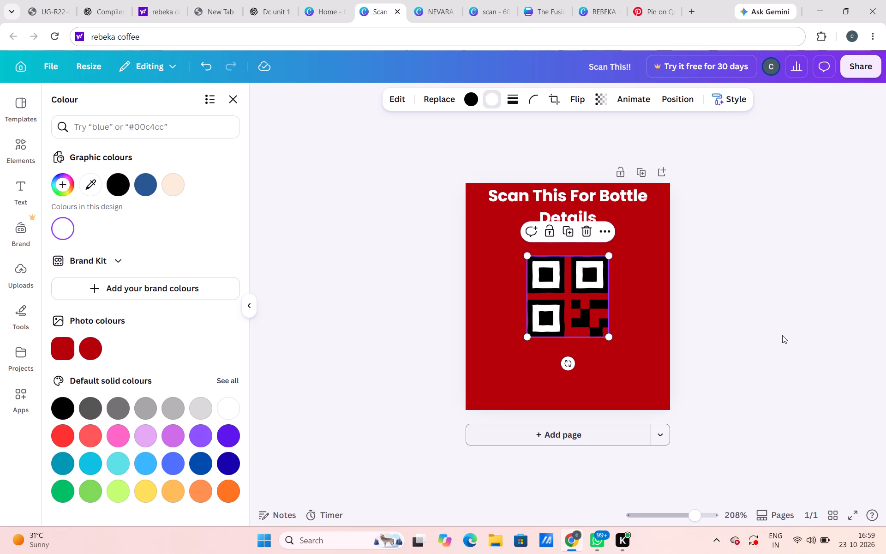
pyautogui.click(782, 335)
# Enlarge the QR code graphic to about 36.6 by 36.2 mm so it fills the space below the heading.
pyautogui.moveTo(607, 336); pyautogui.dragTo(655, 393)
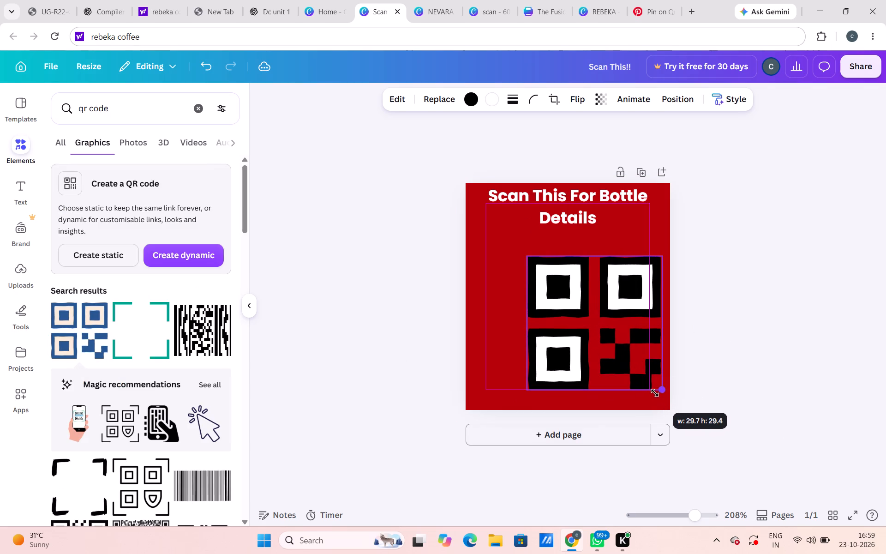
pyautogui.moveTo(655, 393); pyautogui.dragTo(656, 394)
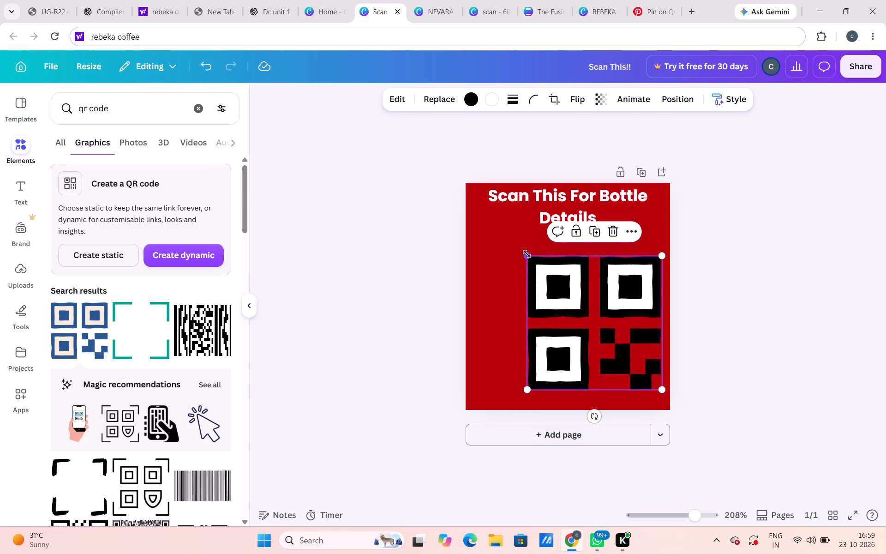
pyautogui.moveTo(527, 254); pyautogui.dragTo(504, 235)
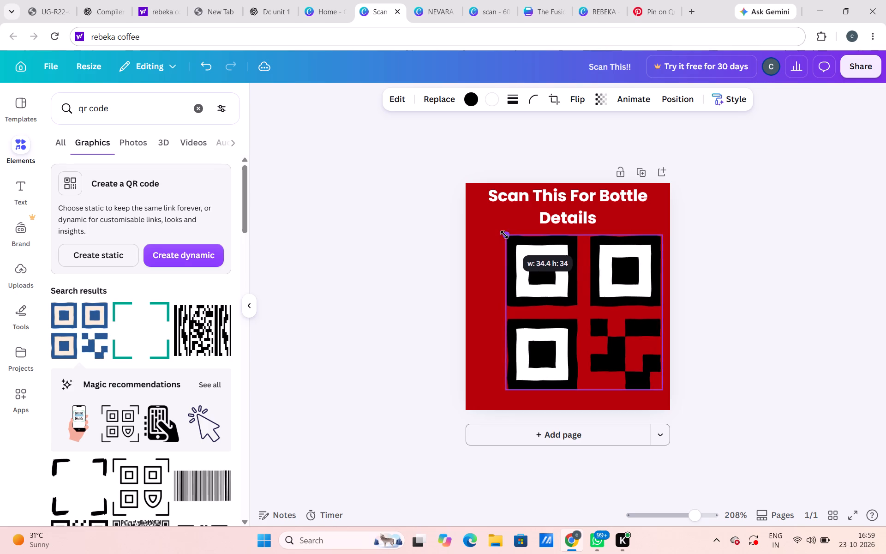
pyautogui.moveTo(504, 235); pyautogui.dragTo(487, 241)
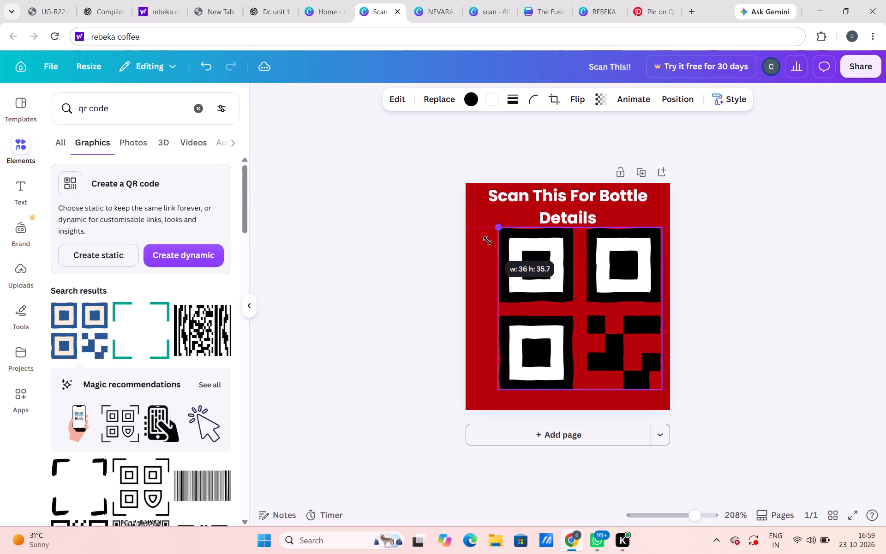
pyautogui.moveTo(487, 241); pyautogui.dragTo(493, 245)
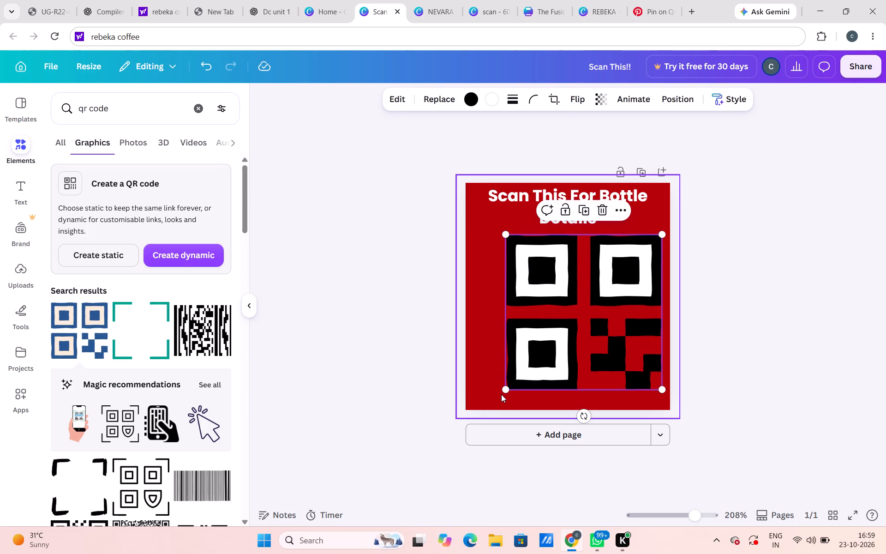
pyautogui.moveTo(503, 391); pyautogui.dragTo(495, 404)
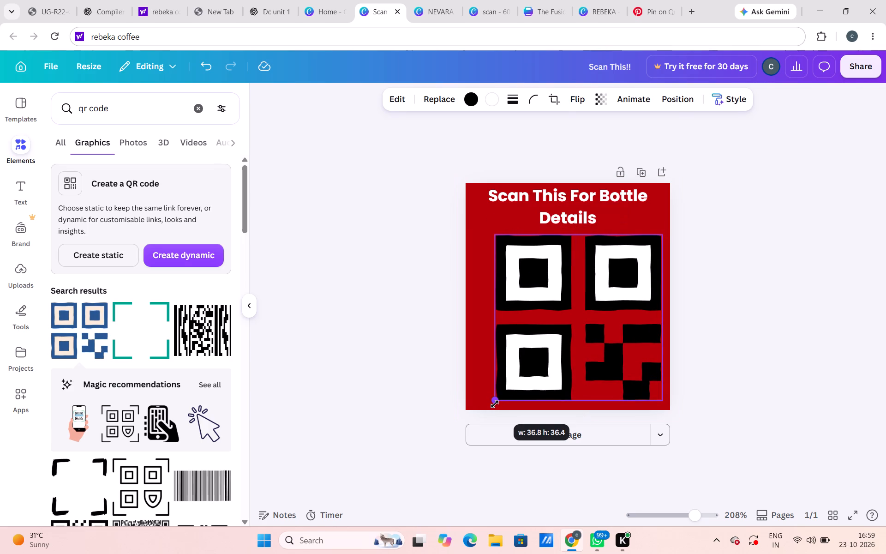
pyautogui.moveTo(495, 404); pyautogui.dragTo(496, 403)
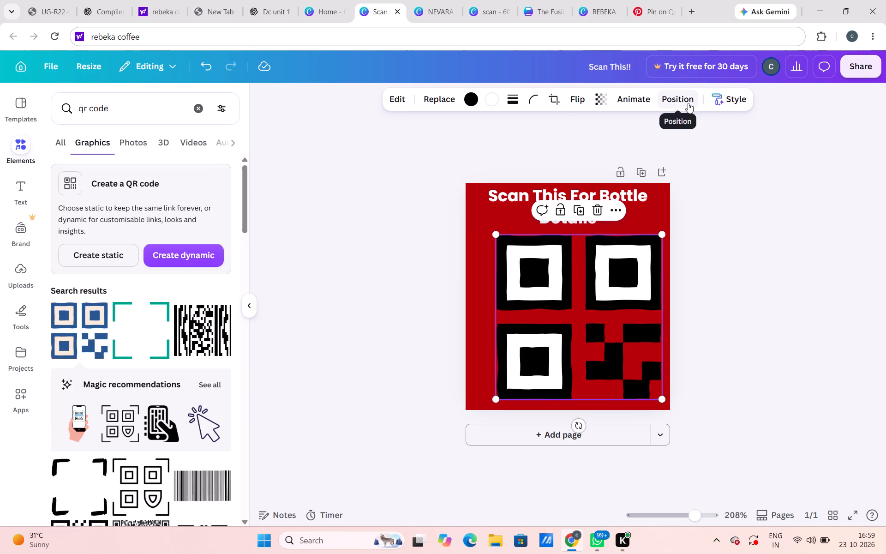
# Centre the QR code graphic horizontally on the page and deselect it.
pyautogui.click(688, 103)
pyautogui.click(196, 262)
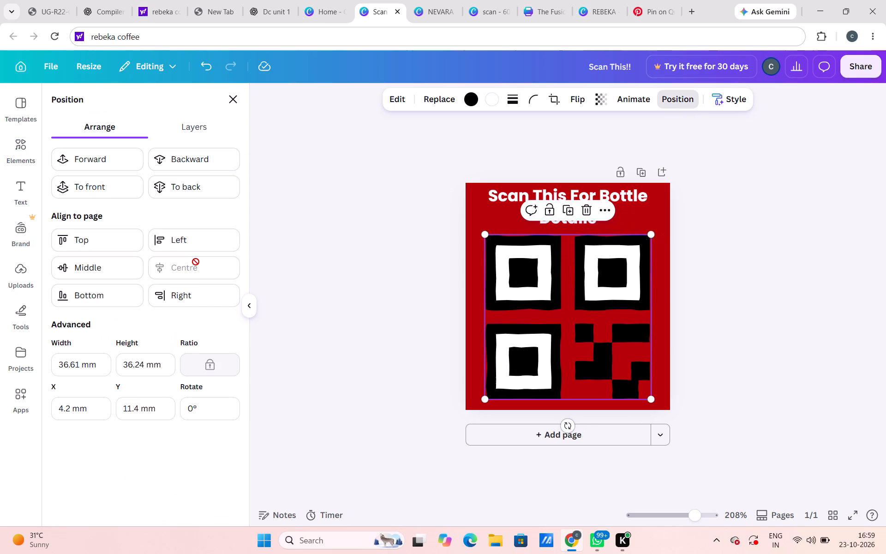
pyautogui.click(814, 381)
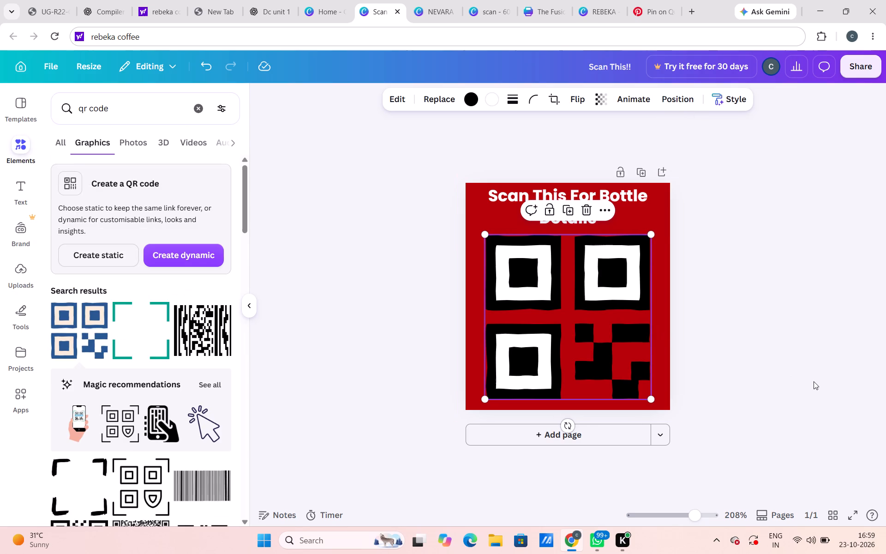
pyautogui.click(814, 381)
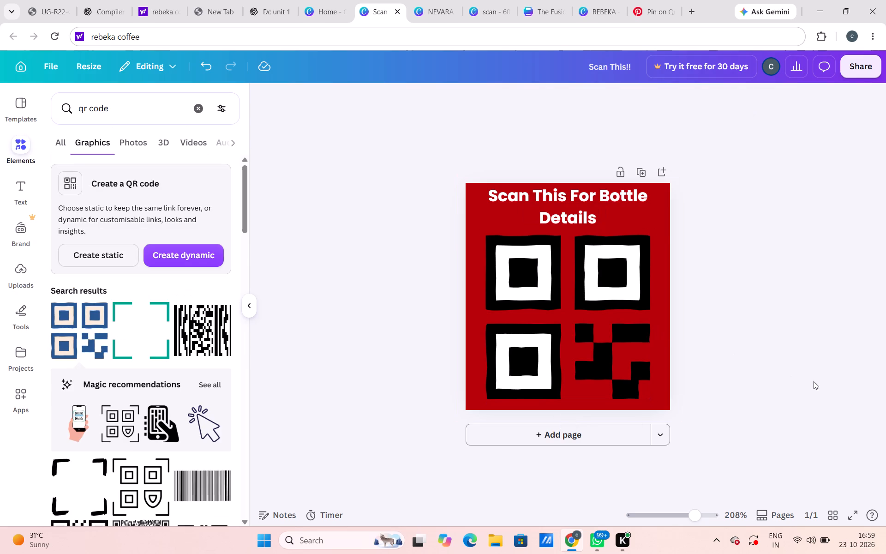